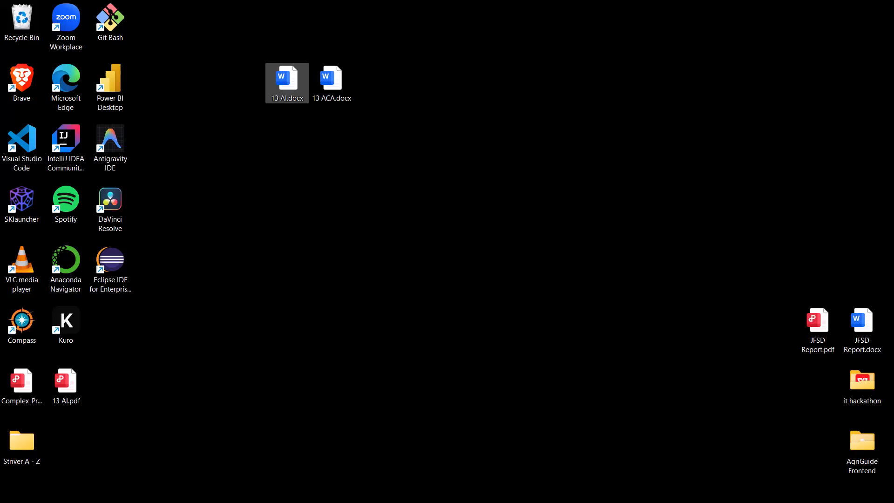
# Open the 13 ACA.docx document from the desktop in WPS Office.
pyautogui.moveTo(323, 16); pyautogui.dragTo(345, 173)
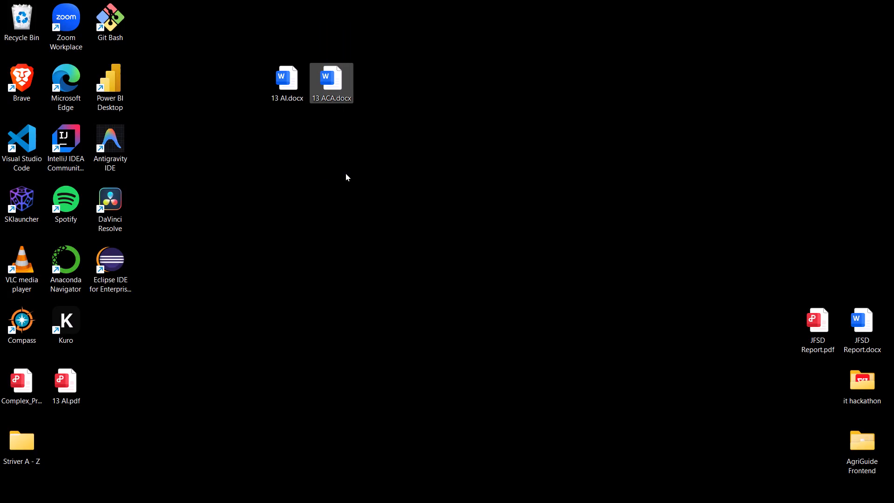
pyautogui.press('Return')
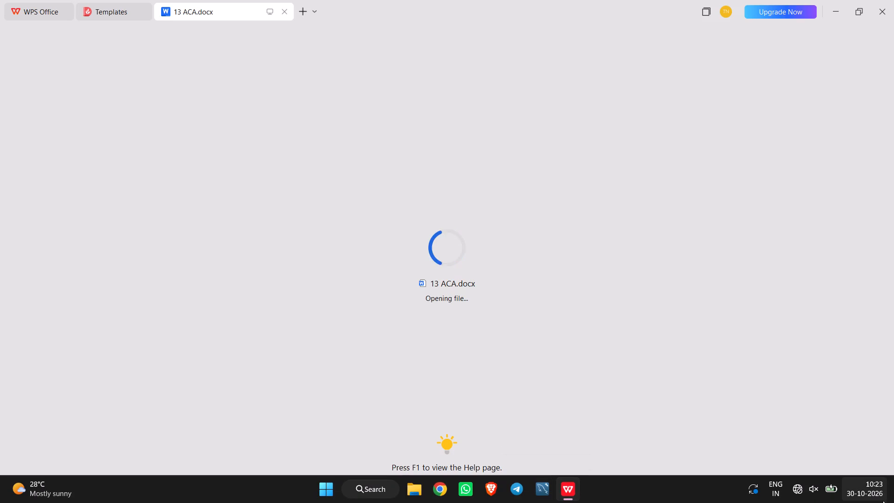
# Check the available Wi-Fi networks and the Windows WiFi settings page, and return to the document.
pyautogui.click(797, 490)
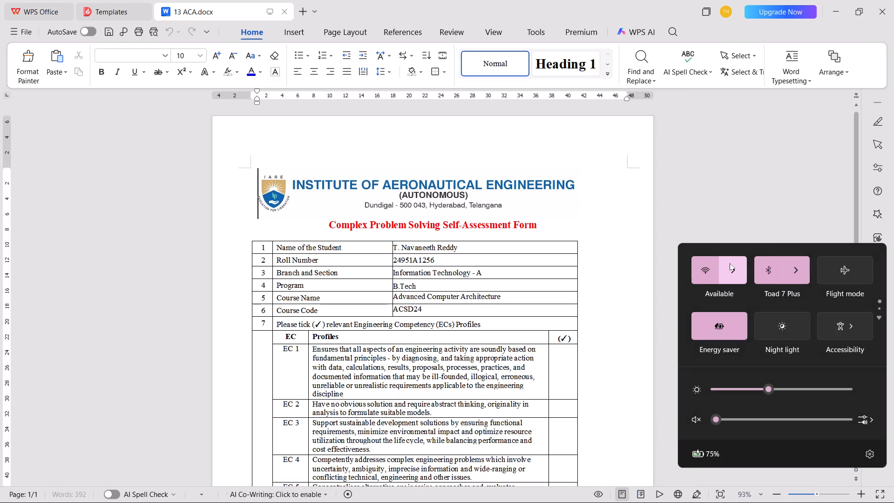
pyautogui.click(729, 263)
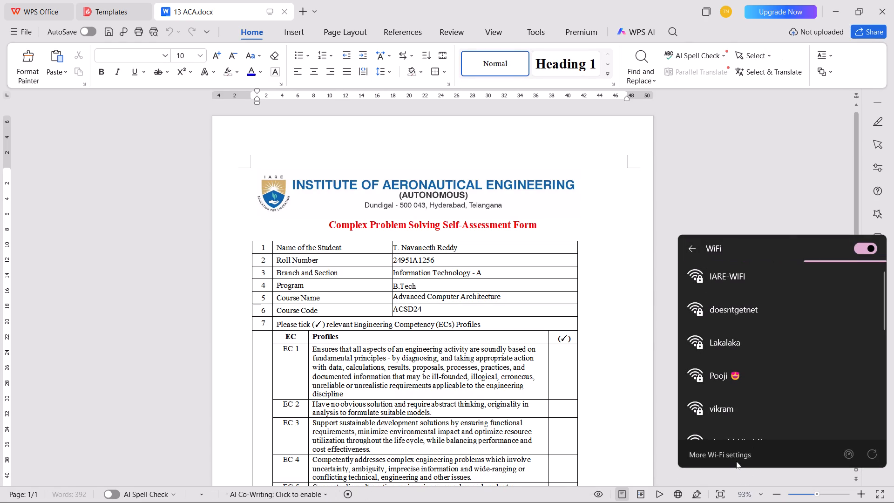
pyautogui.click(736, 461)
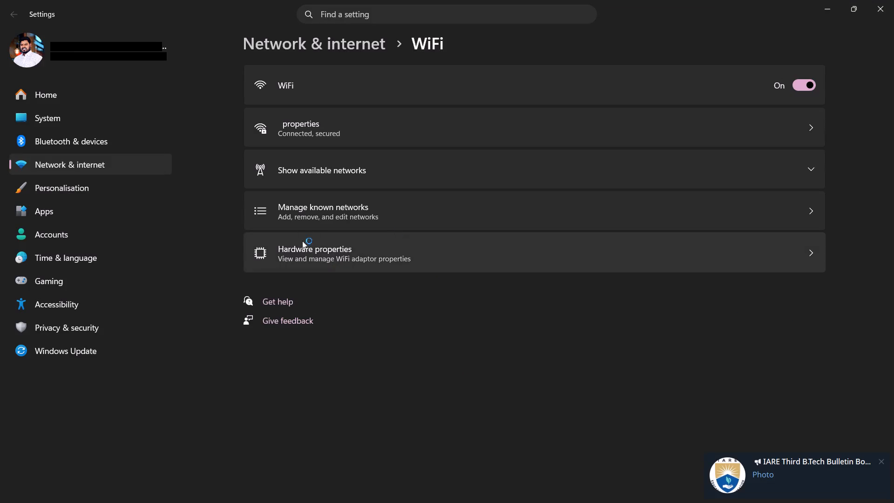
pyautogui.click(893, 0)
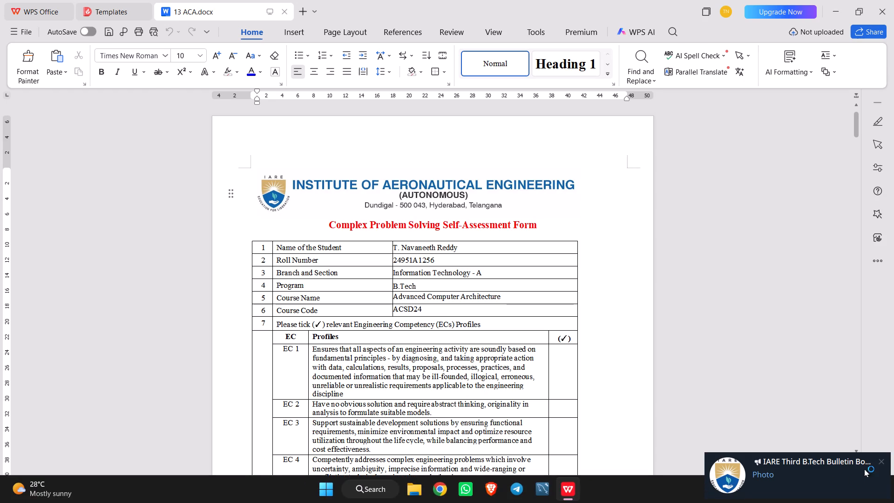
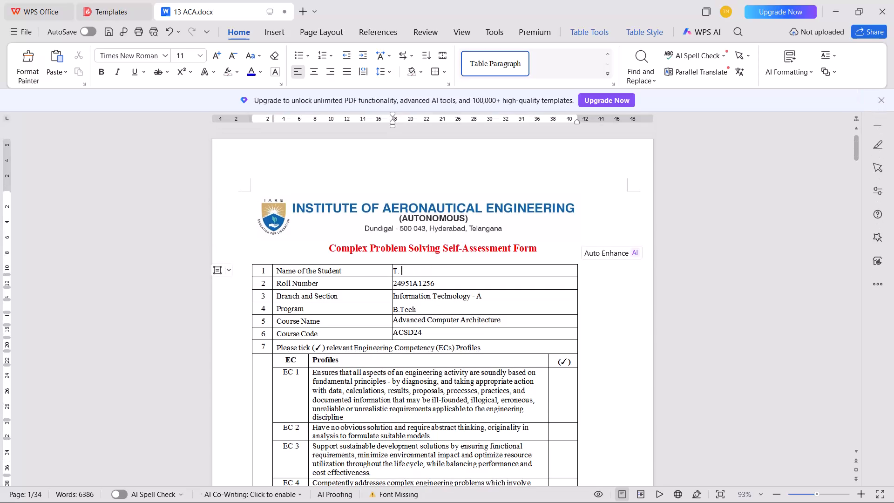
# Replace the entry in the Name of the Student row with the new student's name.
pyautogui.hotkey('ctrl', 'BackSpace')
pyautogui.press('BackSpace')
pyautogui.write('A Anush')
# Change the last two digits of the student's roll number to 13 and save the document.
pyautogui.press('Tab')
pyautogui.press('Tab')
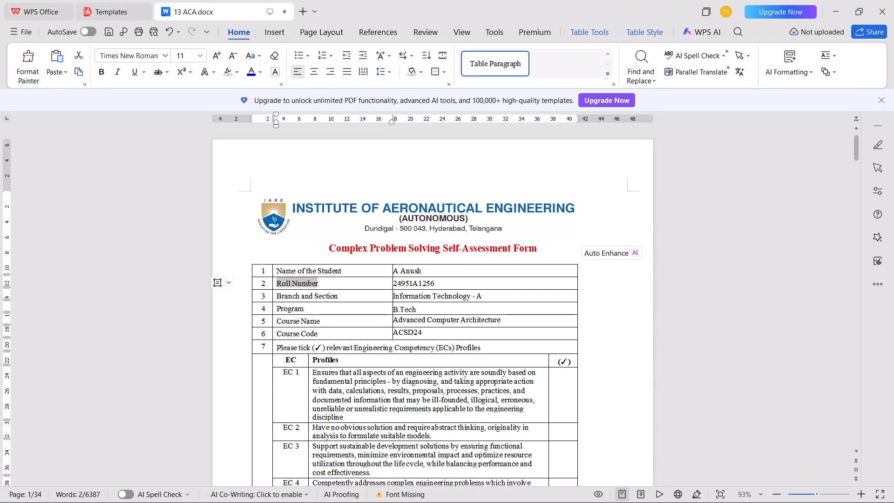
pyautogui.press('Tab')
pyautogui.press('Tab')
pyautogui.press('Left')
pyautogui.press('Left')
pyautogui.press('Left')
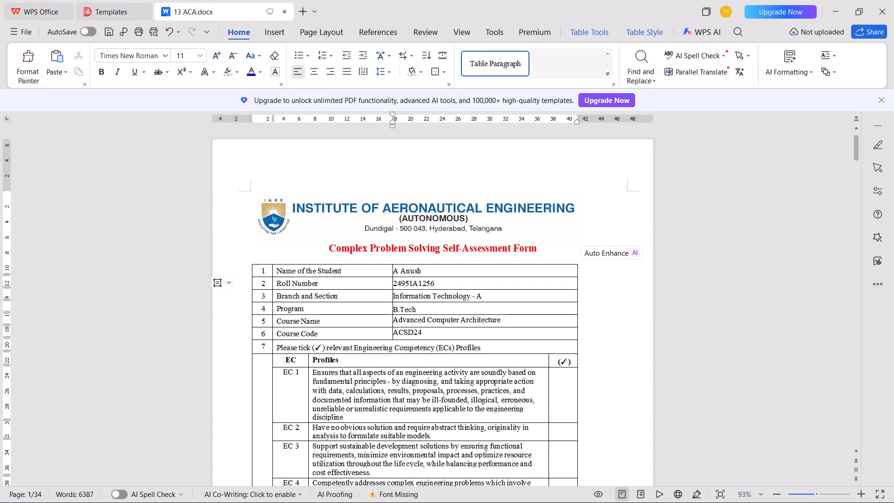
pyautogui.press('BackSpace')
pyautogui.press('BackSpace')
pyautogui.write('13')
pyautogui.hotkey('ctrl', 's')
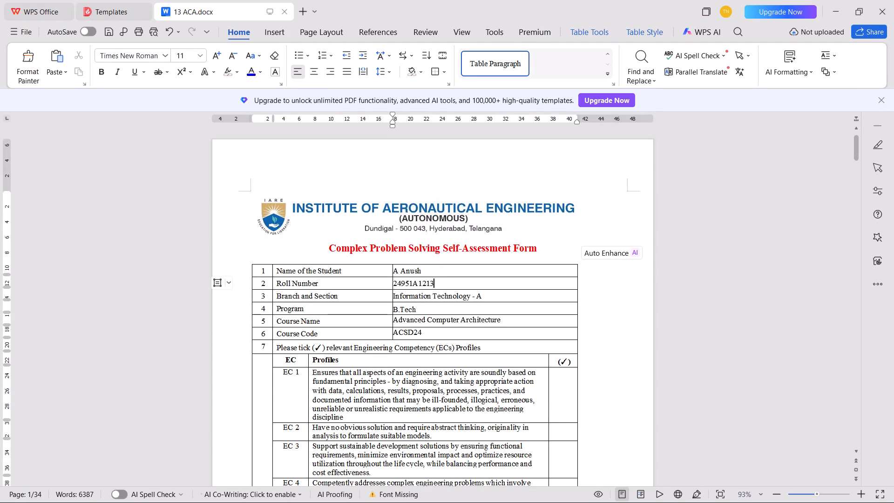
# Delete the section letter at the end of the Branch and Section entry.
pyautogui.click(502, 288)
pyautogui.click(505, 292)
pyautogui.press('BackSpace')
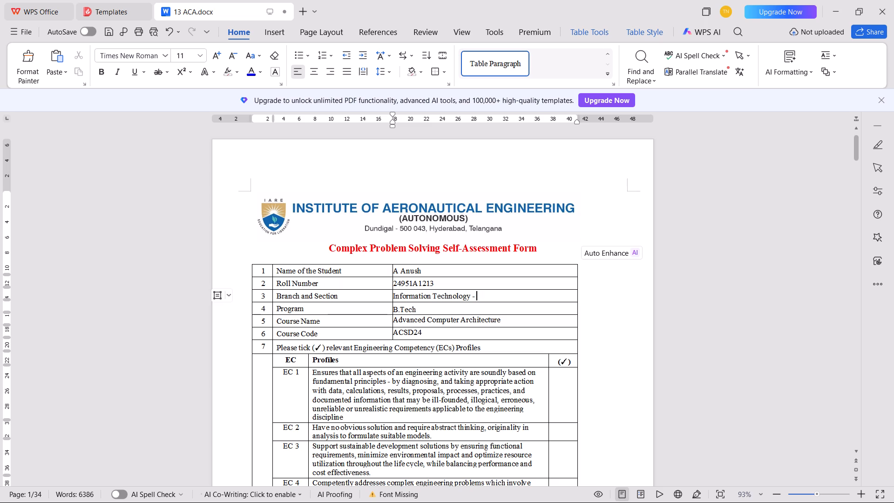
# Add section B after Information Technology in the Branch and Section row and save the document.
pyautogui.hotkey('shift', 'b')
pyautogui.hotkey('ctrl', 's')
# Delete the handwritten signature image above Signature of the Student at the end of the self-assessment form.
pyautogui.scroll(-20, 431, 309)
pyautogui.scroll(-8, 431, 309)
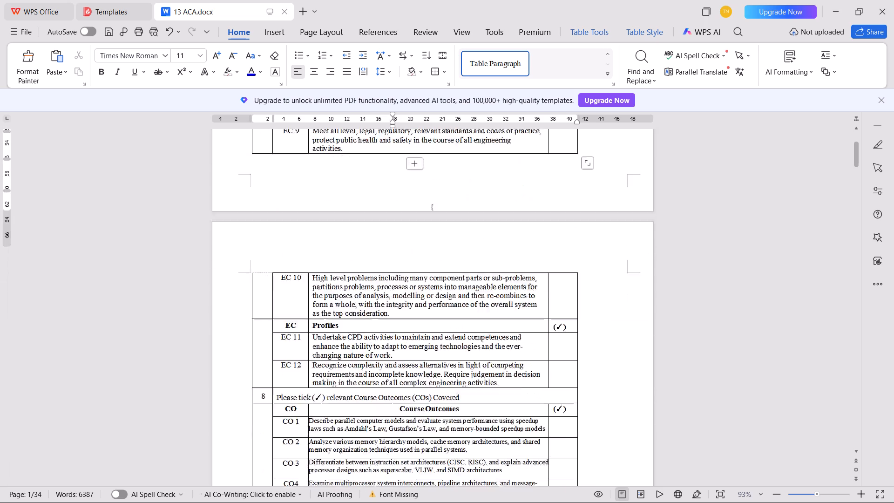
pyautogui.scroll(-20, 424, 289)
pyautogui.click(547, 247)
pyautogui.press('Delete')
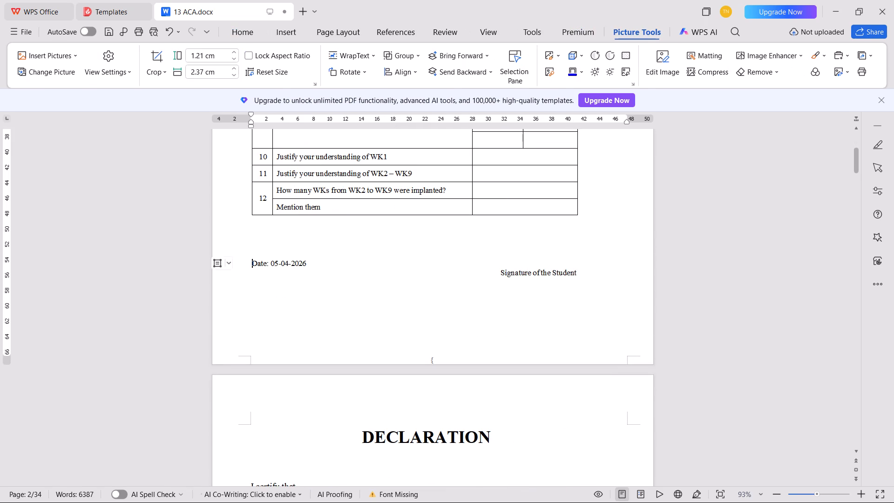
# Change the date below the self-assessment form to 27-10-2026 and save the document.
pyautogui.click(286, 262)
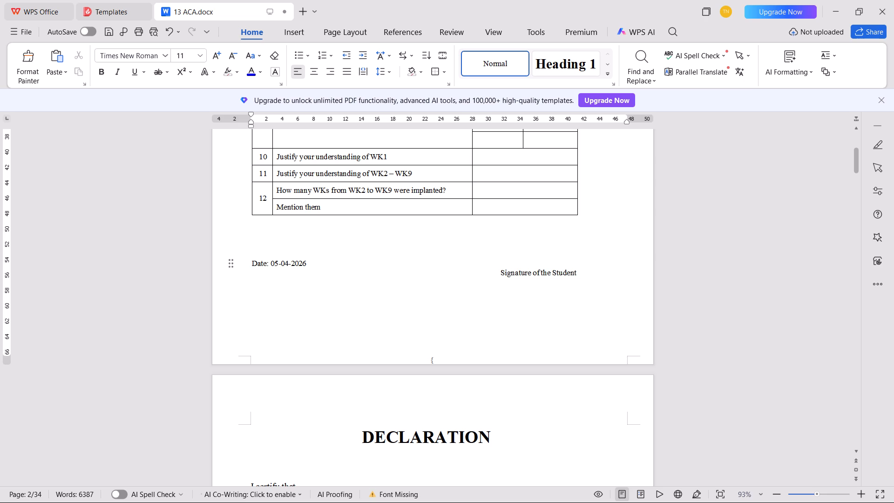
pyautogui.press('BackSpace')
pyautogui.press('BackSpace')
pyautogui.press('BackSpace')
pyautogui.press('BackSpace')
pyautogui.press('BackSpace')
pyautogui.write('27-')
pyautogui.write('10')
pyautogui.hotkey('ctrl', 's')
# Change the last two digits of the roll number at the end of the Declaration page to 13.
pyautogui.scroll(-6, 419, 268)
pyautogui.scroll(-6, 423, 310)
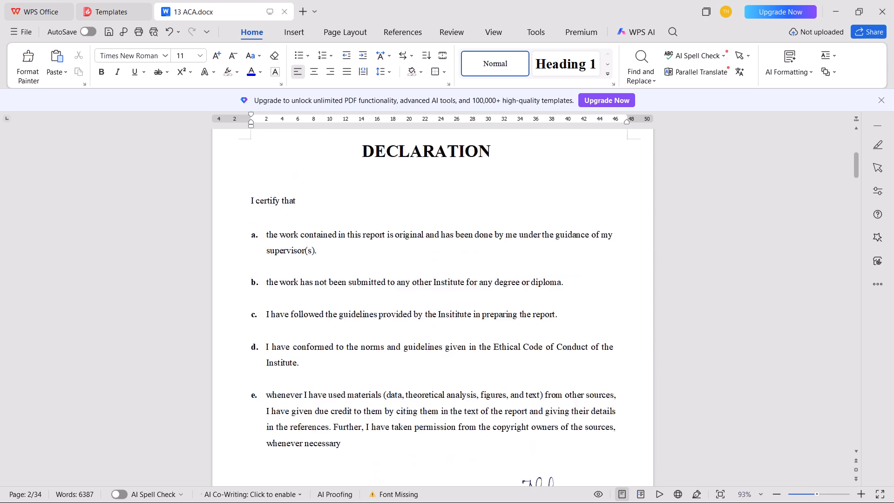
pyautogui.scroll(-4, 420, 313)
pyautogui.click(587, 419)
pyautogui.press('Left')
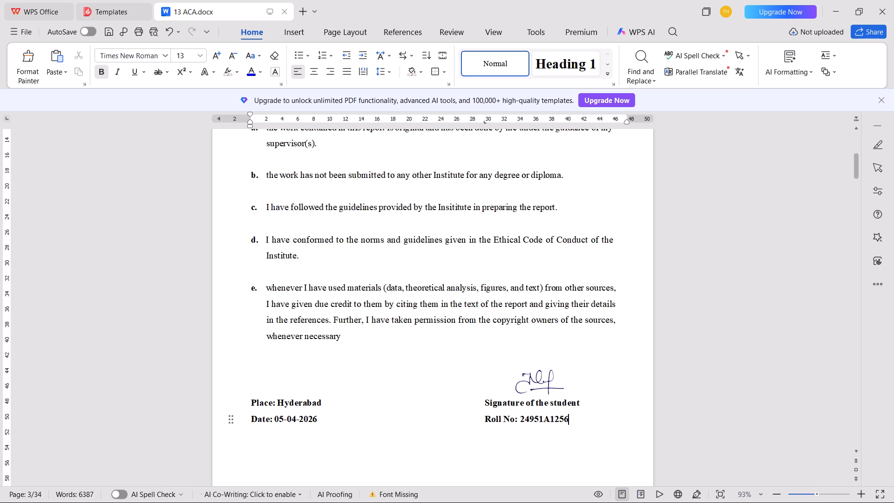
pyautogui.press('BackSpace')
pyautogui.press('BackSpace')
pyautogui.write('13')
# Delete the handwritten signature image on the Declaration page, insert a blank line in its place and save the document.
pyautogui.press('Up')
pyautogui.press('Up')
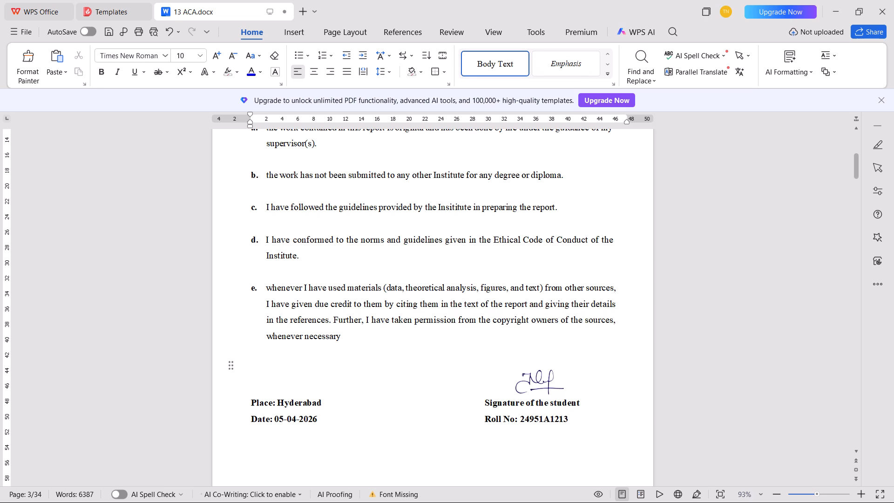
pyautogui.click(544, 384)
pyautogui.press('BackSpace')
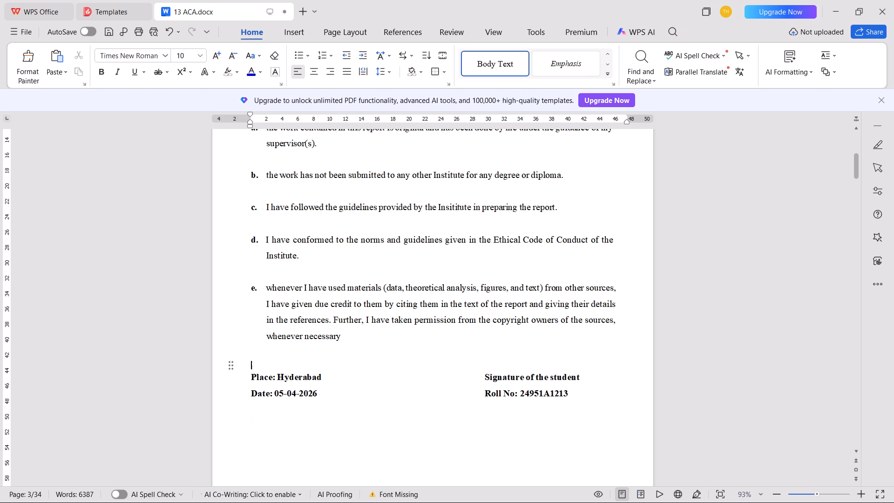
pyautogui.press('Return')
pyautogui.hotkey('ctrl', 's')
# Change the date on the Declaration page to 27-10-2026.
pyautogui.scroll(-5, 544, 384)
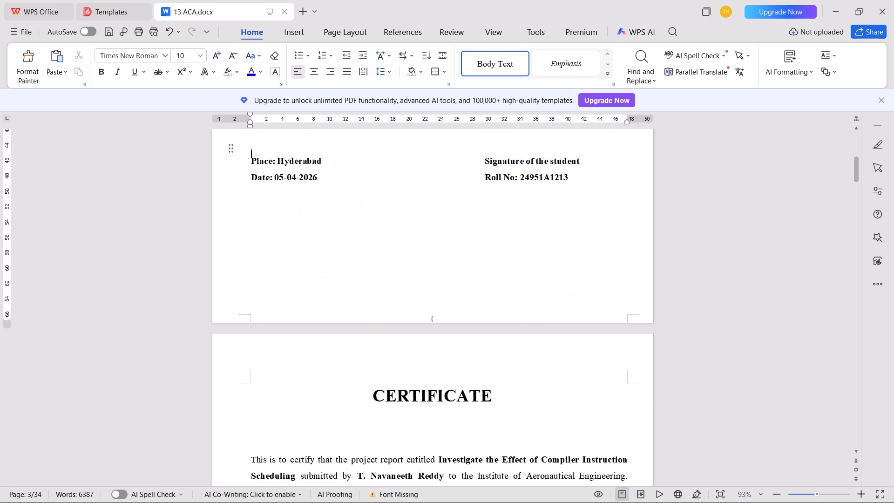
pyautogui.click(294, 218)
pyautogui.press('BackSpace')
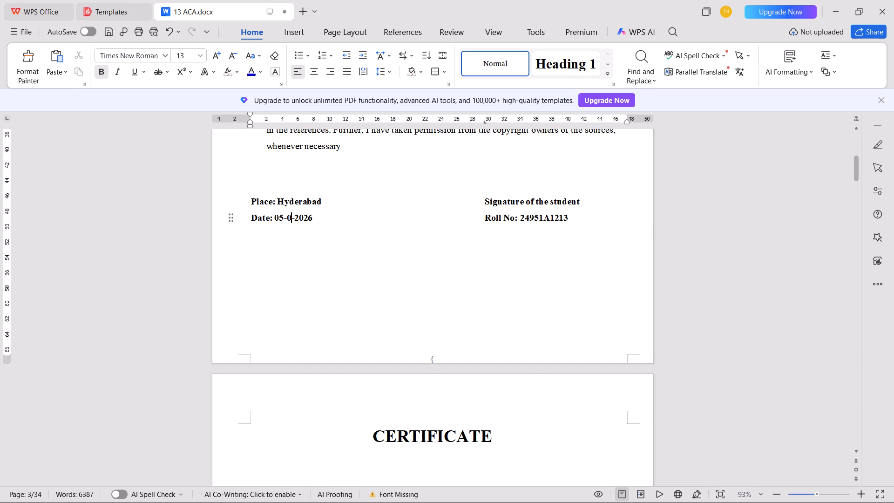
pyautogui.press('BackSpace')
pyautogui.press('BackSpace')
pyautogui.press('BackSpace')
pyautogui.press('BackSpace')
pyautogui.write('27-')
pyautogui.write('10')
# Switch to Google Chrome and open chatgpt.com.
pyautogui.scroll(-3, 406, 437)
pyautogui.hotkey('alt', 'Tab')
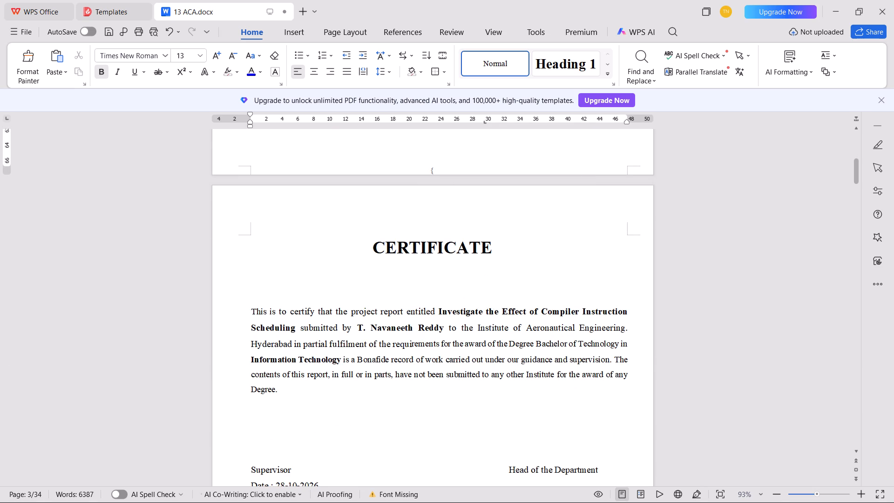
pyautogui.press('super+2')
pyautogui.click(383, 251)
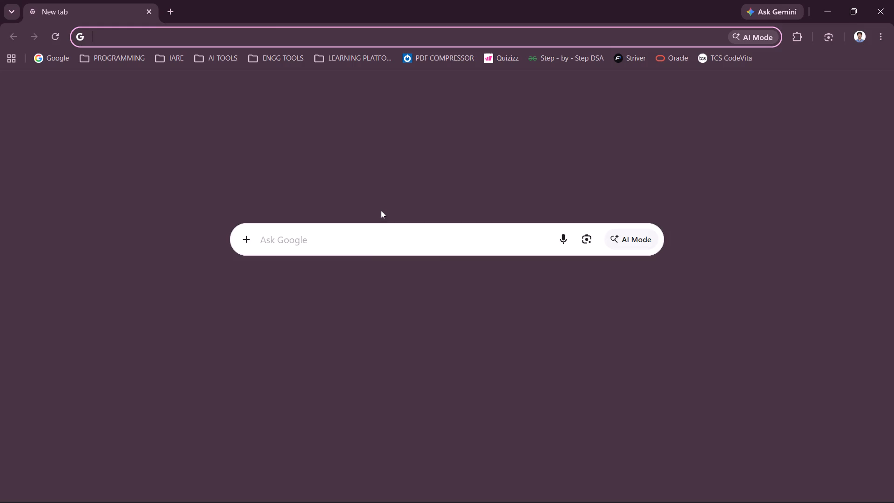
pyautogui.write('cha')
pyautogui.press('Return')
pyautogui.hotkey('alt', 'Tab')
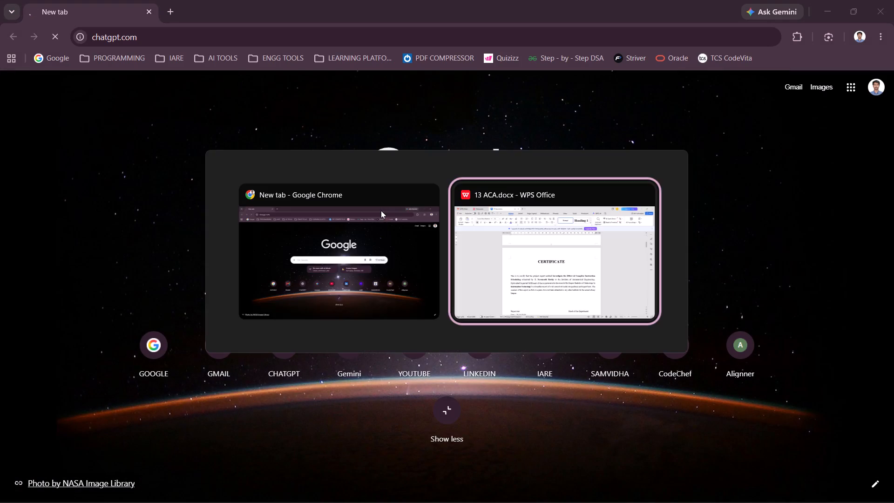
pyautogui.hotkey('alt', 'Tab')
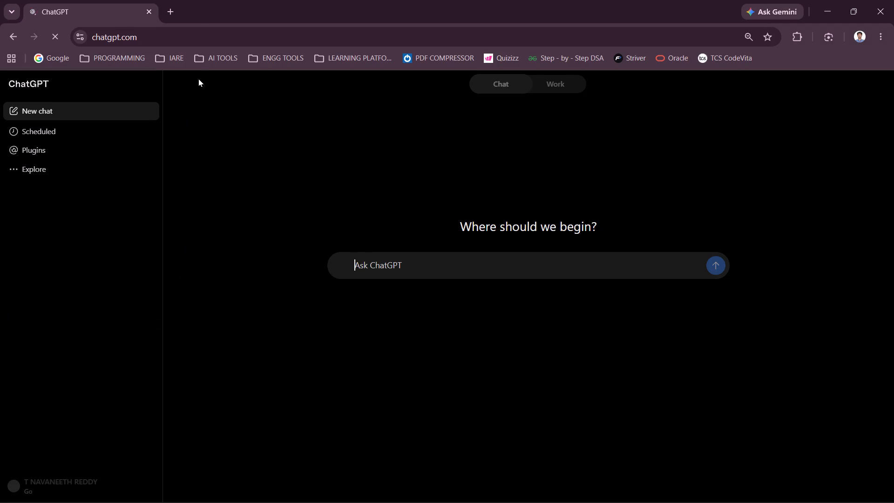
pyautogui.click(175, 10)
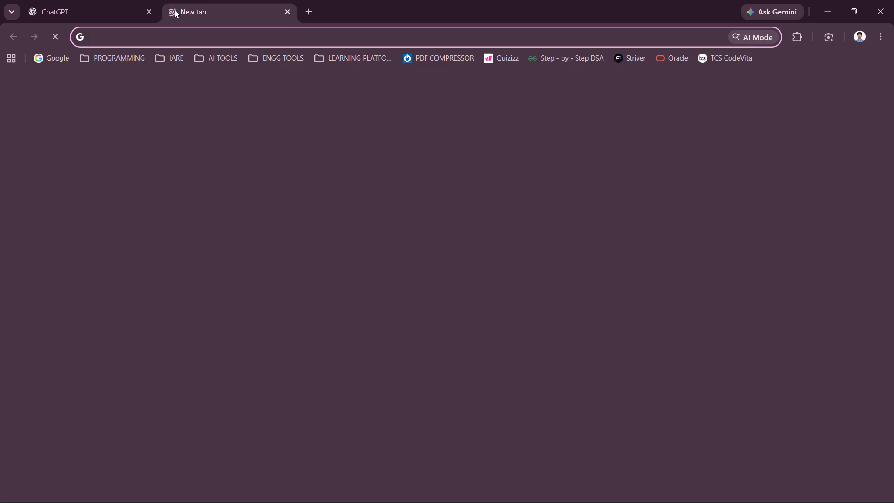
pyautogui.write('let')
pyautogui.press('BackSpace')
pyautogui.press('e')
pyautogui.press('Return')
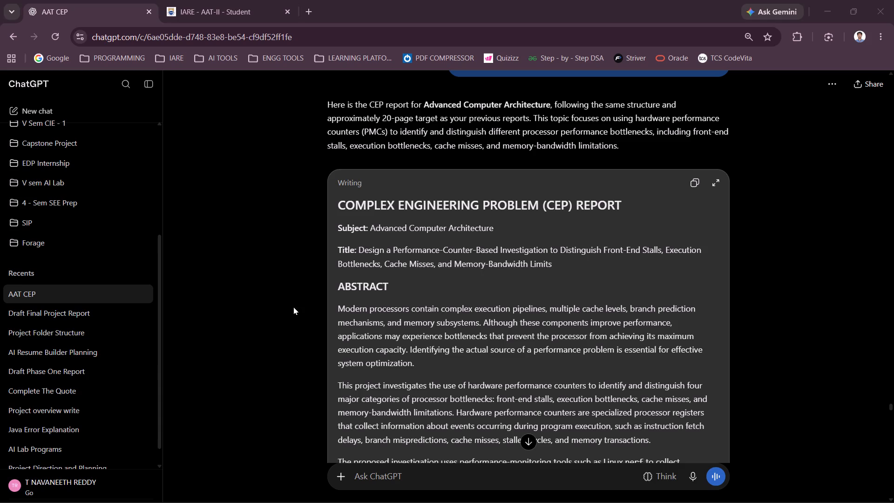
pyautogui.click(223, 0)
pyautogui.tripleClick(172, 374)
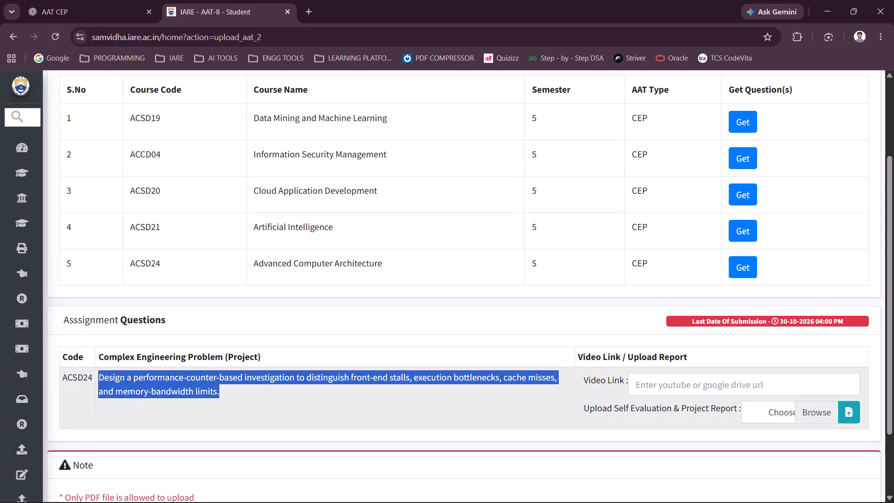
pyautogui.hotkey('ctrl', 'c')
# In 13 ACA.docx in WPS Office, replace the project title in the certificate paragraph with the copied problem statement.
pyautogui.hotkey('alt', 'Tab')
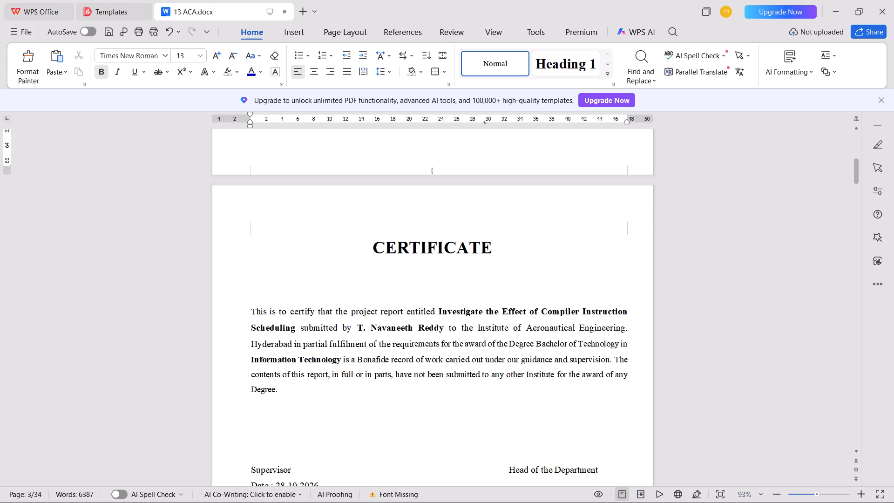
pyautogui.moveTo(438, 310); pyautogui.dragTo(265, 323)
pyautogui.moveTo(272, 326); pyautogui.dragTo(293, 328)
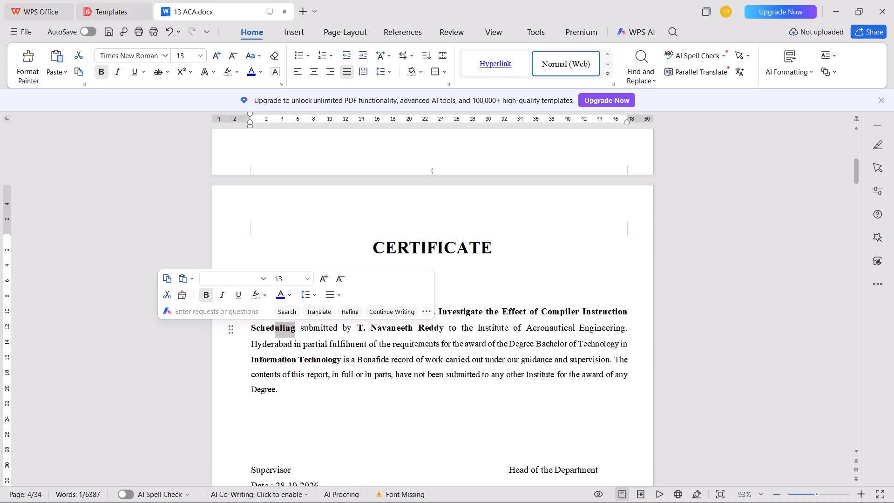
pyautogui.moveTo(295, 328); pyautogui.dragTo(299, 329)
pyautogui.hotkey('ctrl', 'z')
pyautogui.click(297, 327)
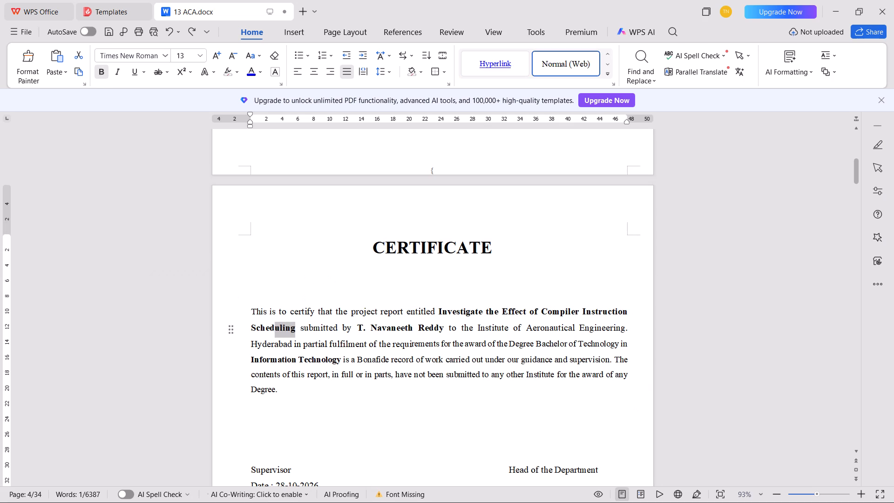
pyautogui.moveTo(297, 327); pyautogui.dragTo(439, 319)
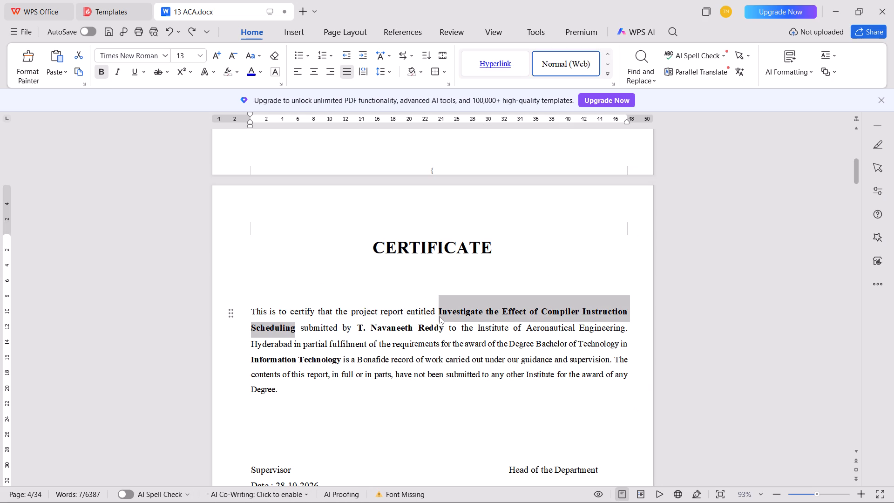
pyautogui.hotkey('ctrl', 'v')
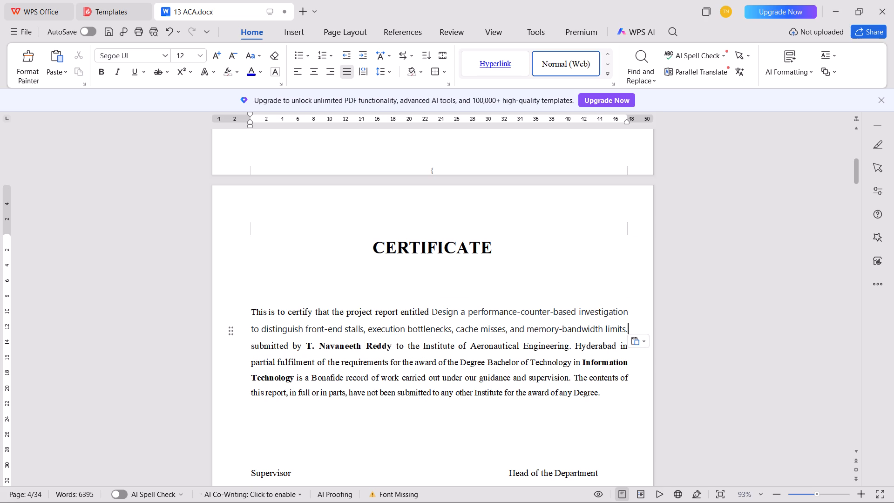
pyautogui.hotkey('ctrl', 'z')
pyautogui.hotkey('ctrl', 'v')
# Format the pasted project title in the certificate paragraph as bold Times New Roman.
pyautogui.hotkey('ctrl', 'shift', 'Up')
pyautogui.hotkey('shift', 'Right')
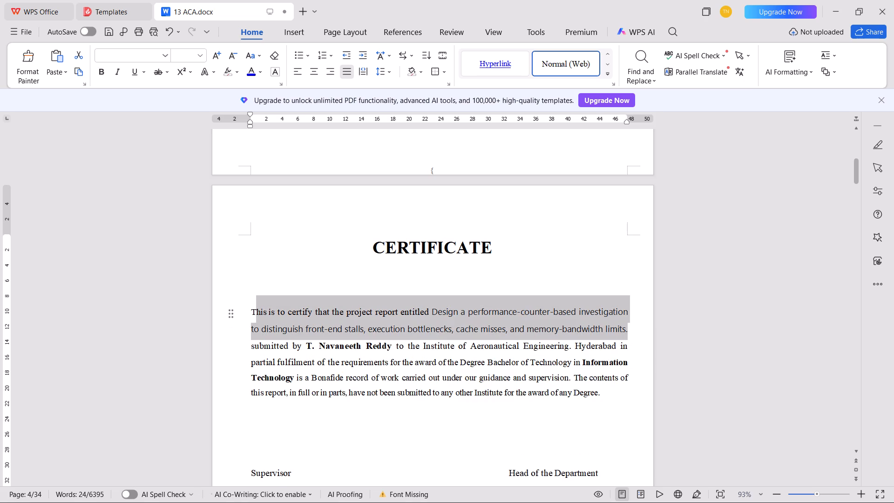
pyautogui.hotkey('shift', 'Right')
pyautogui.hotkey('ctrl', 'shift', 'Right')
pyautogui.hotkey('ctrl', 'shift', 'Right')
pyautogui.hotkey('ctrl', 'shift', 'Right')
pyautogui.hotkey('ctrl', 'shift', 'Right')
pyautogui.hotkey('ctrl', 'shift', 'Right')
pyautogui.hotkey('ctrl', 'shift', 'Right')
pyautogui.hotkey('ctrl', 'shift', 'Right')
pyautogui.hotkey('ctrl', 'shift', 'Right')
pyautogui.hotkey('ctrl', 'shift', 'Right')
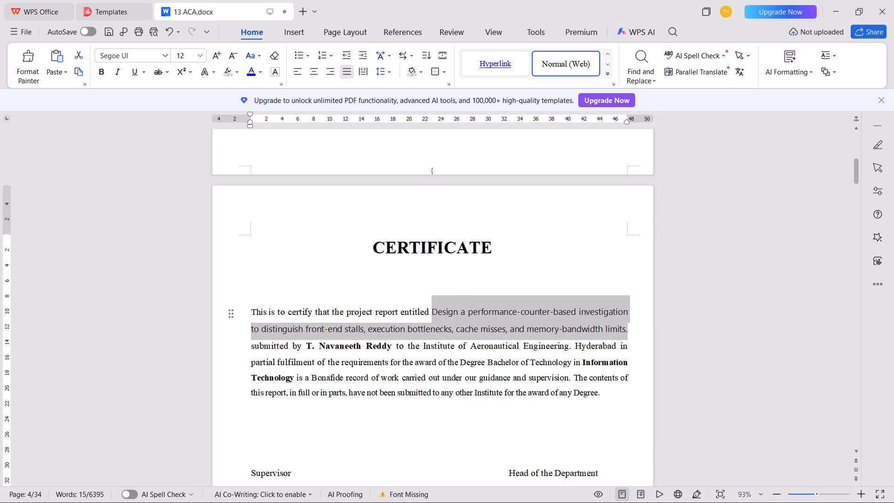
pyautogui.hotkey('ctrl', 'shift', 'Right')
pyautogui.hotkey('ctrl', 'shift', 'Left')
pyautogui.hotkey('ctrl', 'b')
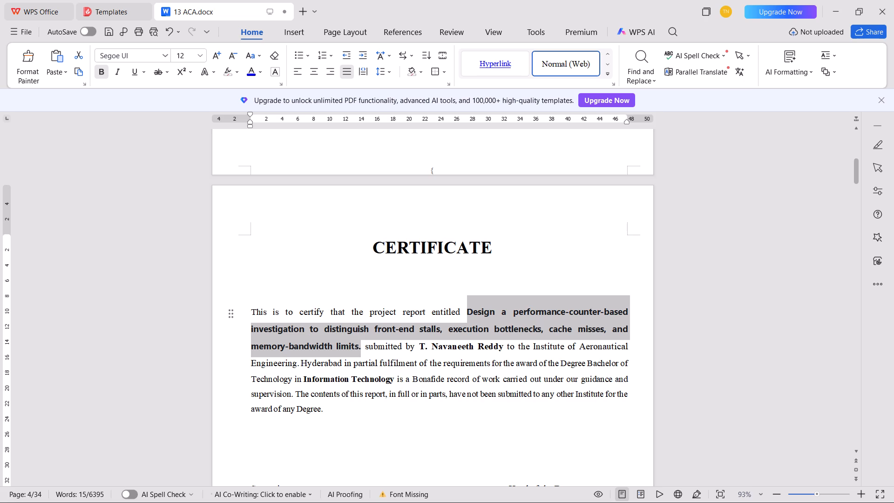
pyautogui.click(163, 55)
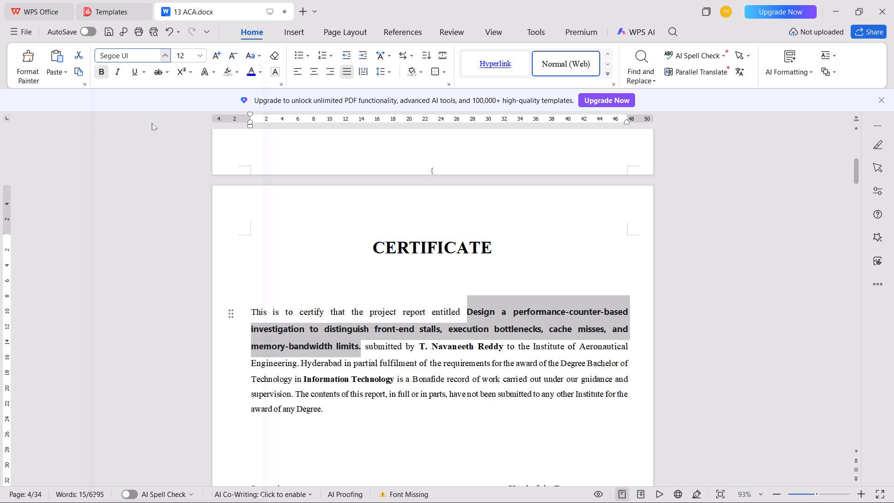
pyautogui.click(130, 114)
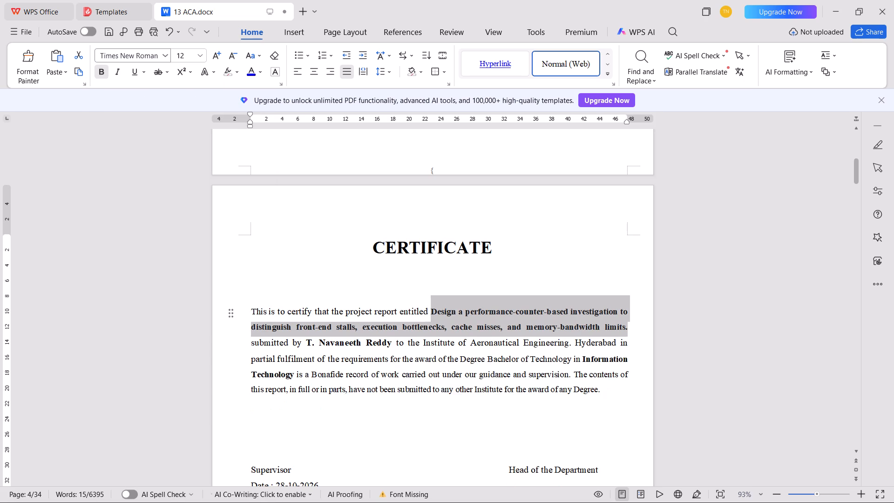
# Replace the student name in the certificate paragraph with the new student's name in bold.
pyautogui.click(389, 345)
pyautogui.press('Right')
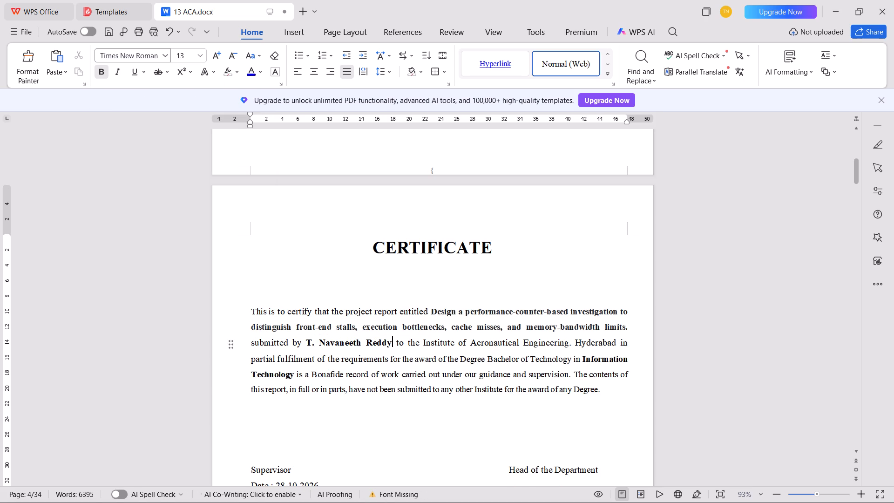
pyautogui.hotkey('ctrl', 'BackSpace')
pyautogui.hotkey('ctrl', 'BackSpace')
pyautogui.hotkey('ctrl', 'BackSpace')
pyautogui.press('BackSpace')
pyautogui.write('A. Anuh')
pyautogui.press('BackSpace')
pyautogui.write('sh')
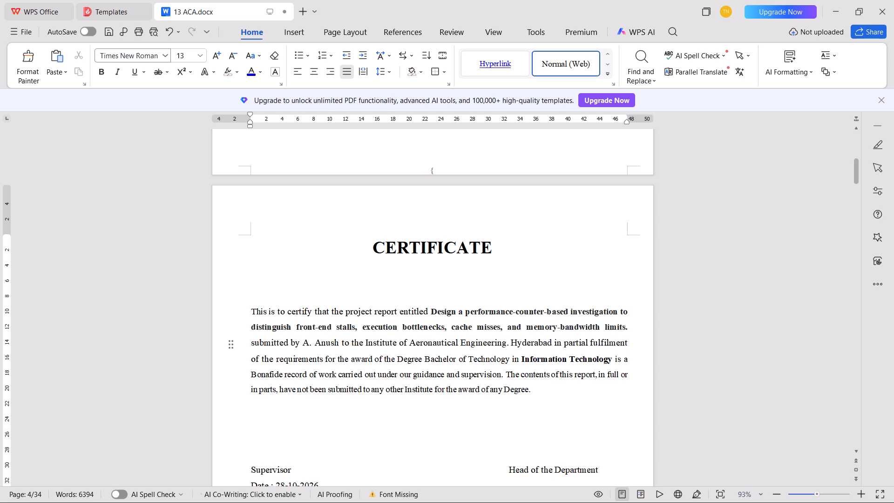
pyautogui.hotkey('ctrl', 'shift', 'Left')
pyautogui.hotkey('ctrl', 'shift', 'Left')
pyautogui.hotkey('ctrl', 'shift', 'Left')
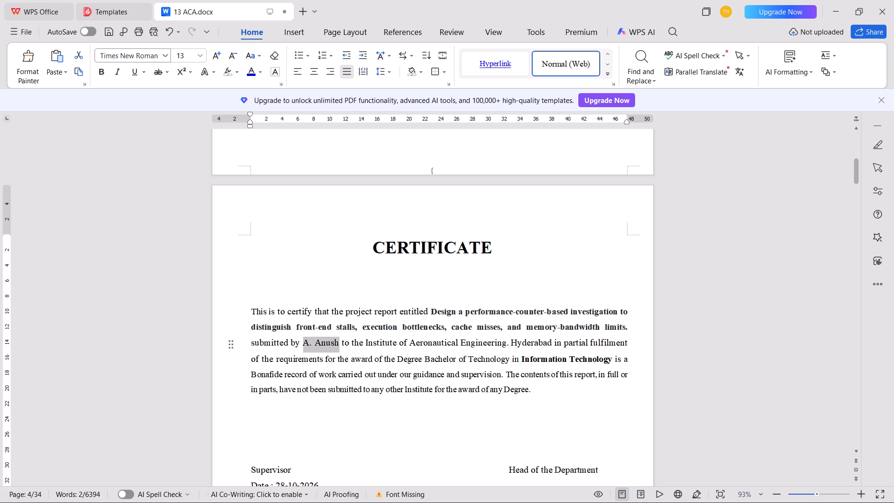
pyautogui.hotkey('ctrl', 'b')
# Copy the certificate text from the project title through the new student's name, and save the document.
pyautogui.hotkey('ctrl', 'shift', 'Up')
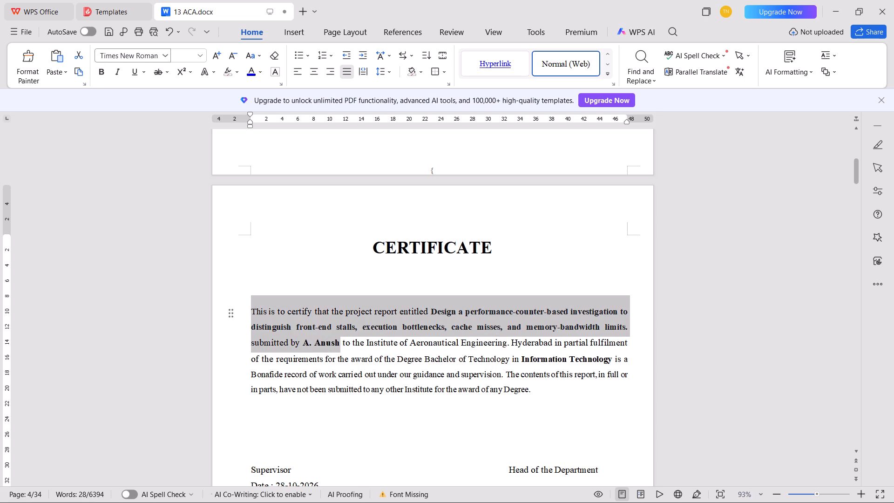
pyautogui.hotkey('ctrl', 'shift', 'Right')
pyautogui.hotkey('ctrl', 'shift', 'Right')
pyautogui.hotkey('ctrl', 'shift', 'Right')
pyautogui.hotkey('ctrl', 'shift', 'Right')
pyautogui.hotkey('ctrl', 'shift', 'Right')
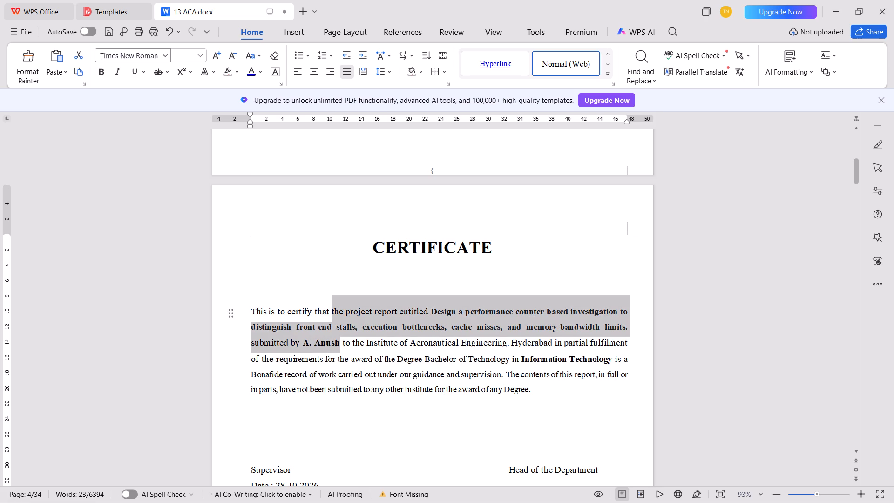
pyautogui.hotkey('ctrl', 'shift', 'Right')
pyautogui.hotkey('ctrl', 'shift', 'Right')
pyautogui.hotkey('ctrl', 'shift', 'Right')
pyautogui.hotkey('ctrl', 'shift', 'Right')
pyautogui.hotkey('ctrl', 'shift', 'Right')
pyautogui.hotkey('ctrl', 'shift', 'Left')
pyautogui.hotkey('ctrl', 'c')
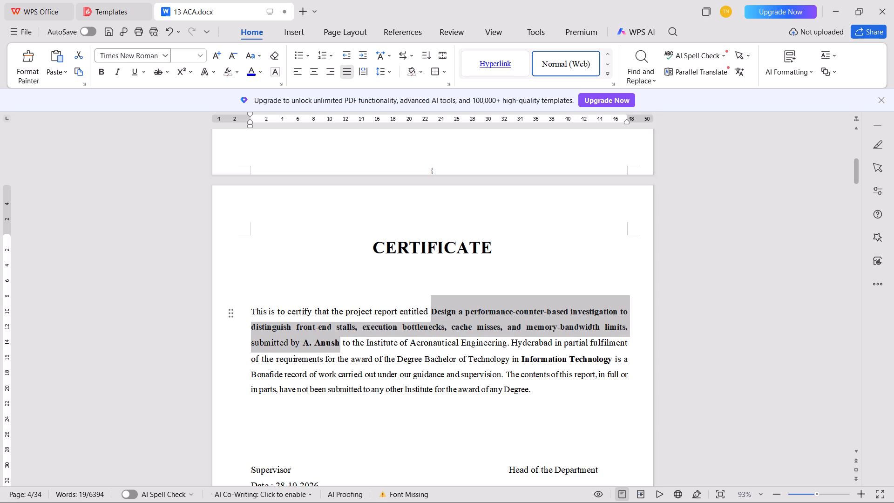
pyautogui.click(400, 340)
pyautogui.scroll(-3, 398, 345)
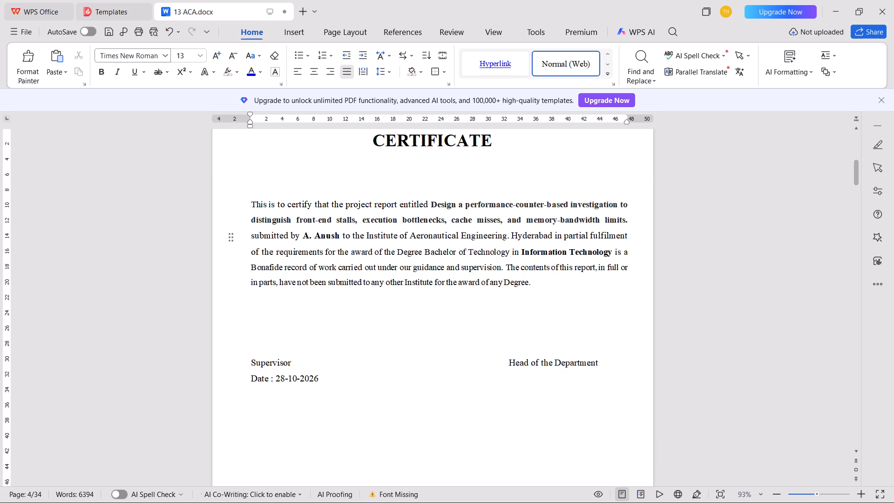
pyautogui.hotkey('ctrl', 's')
# Replace the project title and student name in the Approval Sheet paragraph with the copied certificate text.
pyautogui.scroll(-15, 370, 326)
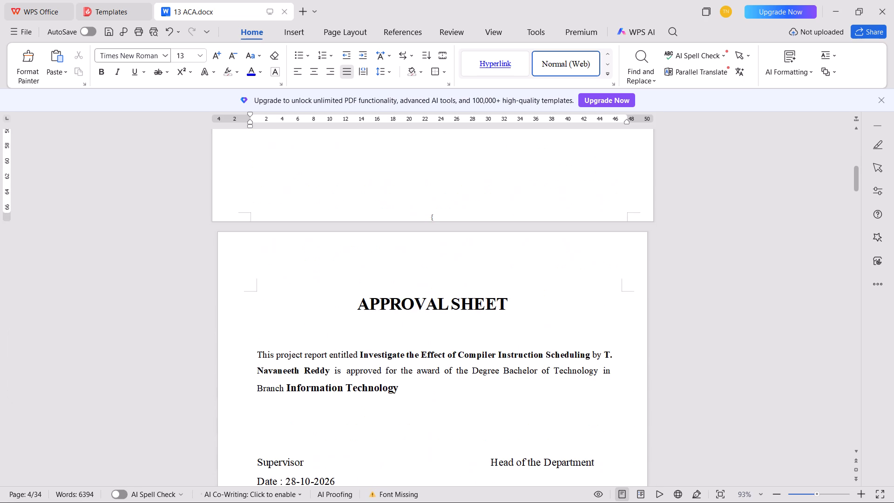
pyautogui.scroll(-1, 370, 326)
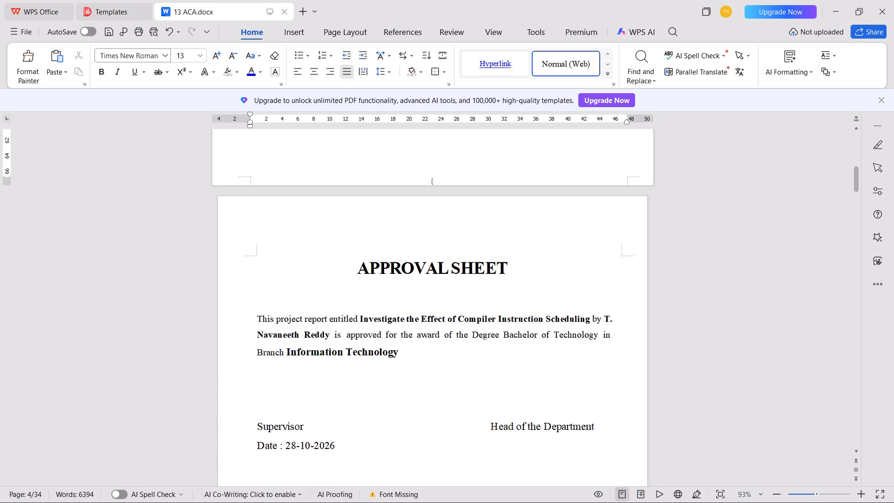
pyautogui.moveTo(357, 319); pyautogui.dragTo(326, 334)
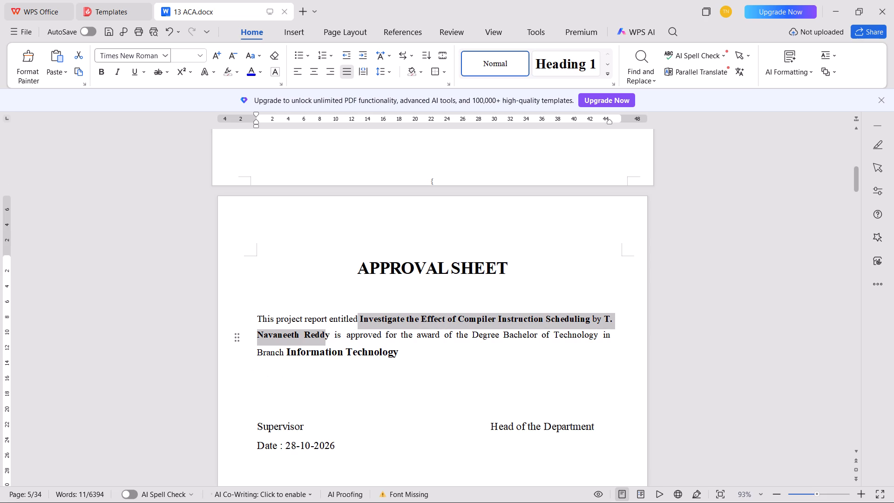
pyautogui.hotkey('shift', 'Right')
pyautogui.hotkey('ctrl', 'v')
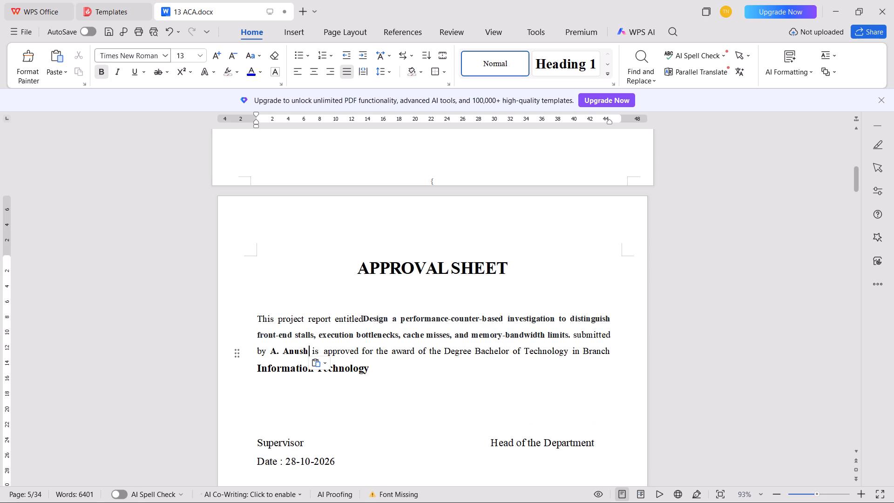
# Insert a space between "entitled" and the project title in the Approval Sheet paragraph, and save the document.
pyautogui.press('Up')
pyautogui.press('Up')
pyautogui.hotkey('ctrl', 'Right')
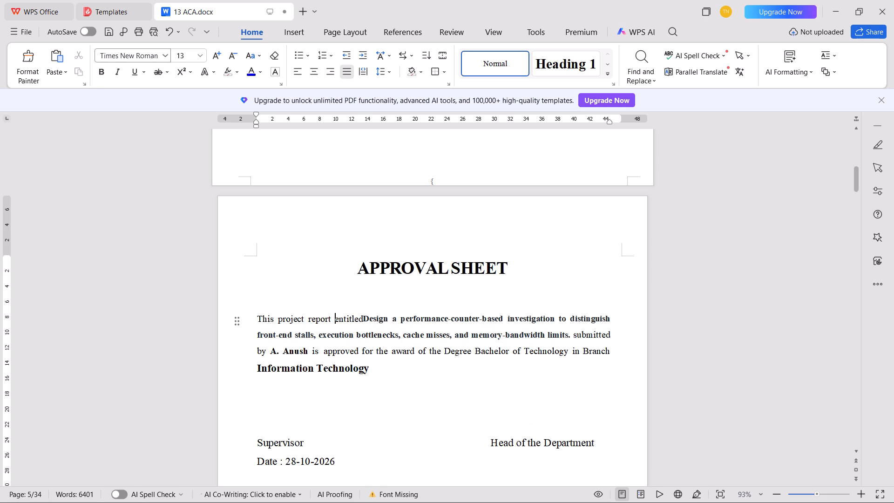
pyautogui.hotkey('ctrl', 'Right')
pyautogui.hotkey('ctrl', 'Left')
pyautogui.press('Right')
pyautogui.press('Right')
pyautogui.press('Right')
pyautogui.press('Right')
pyautogui.press('Right')
pyautogui.press('Right')
pyautogui.press('Right')
pyautogui.press('Right')
pyautogui.press('space')
pyautogui.hotkey('ctrl', 's')
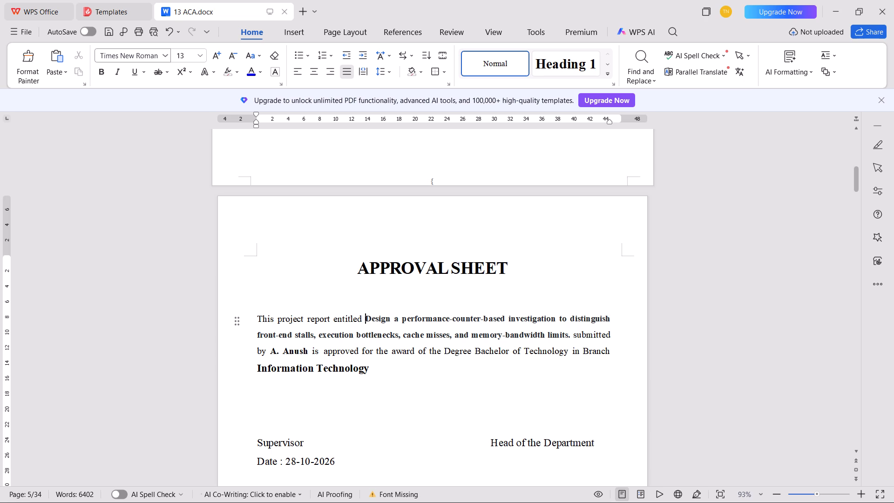
# Set the Approval Sheet's Supervisor, Head of the Department and Date lines to font size 12, and save.
pyautogui.moveTo(226, 442); pyautogui.dragTo(224, 462)
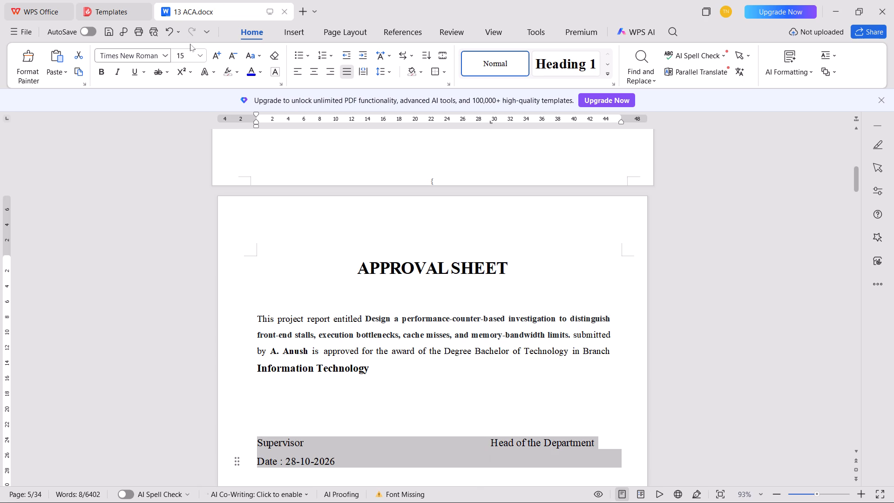
pyautogui.click(191, 56)
pyautogui.press('BackSpace')
pyautogui.press('2')
pyautogui.press('Return')
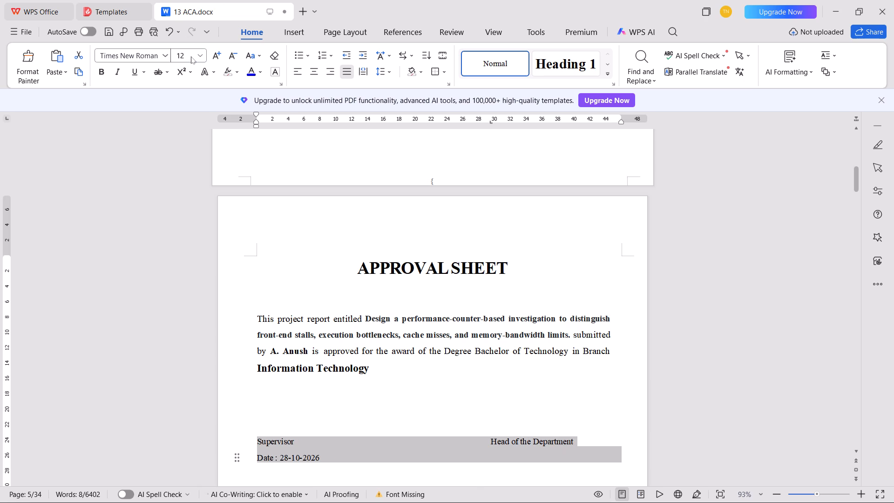
pyautogui.hotkey('ctrl', 's')
# Set the whole Approval Sheet paragraph to font size 12 and save the document.
pyautogui.doubleClick(331, 367)
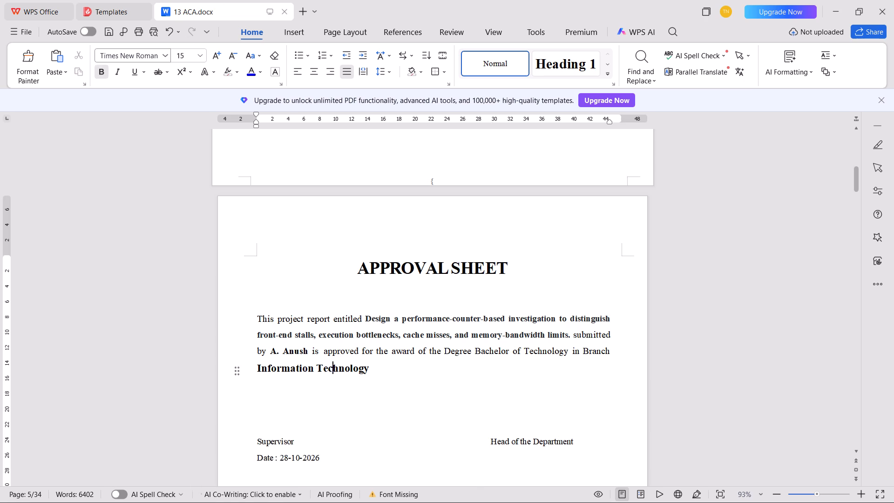
pyautogui.click(331, 367)
pyautogui.click(190, 58)
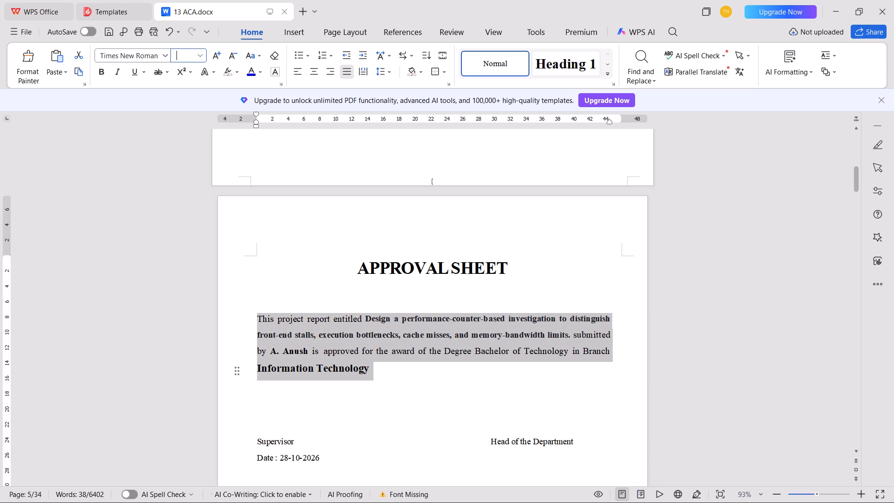
pyautogui.write('12')
pyautogui.press('Return')
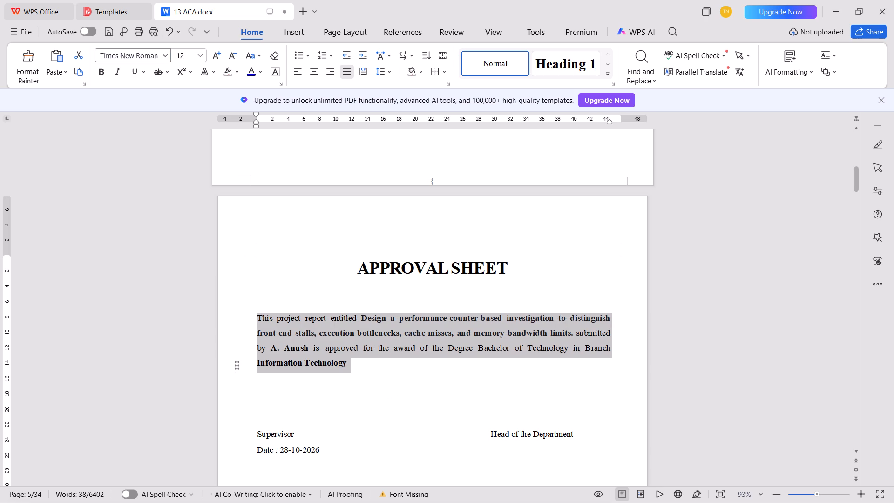
pyautogui.hotkey('ctrl', 's')
pyautogui.click(394, 326)
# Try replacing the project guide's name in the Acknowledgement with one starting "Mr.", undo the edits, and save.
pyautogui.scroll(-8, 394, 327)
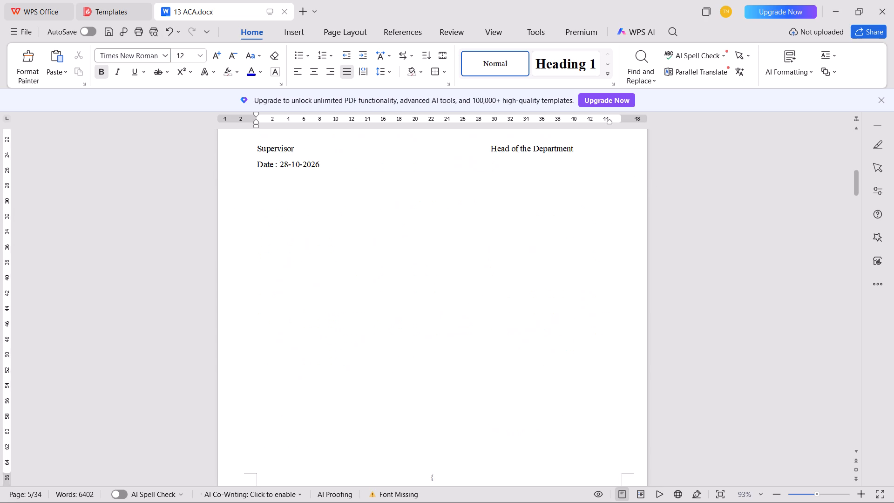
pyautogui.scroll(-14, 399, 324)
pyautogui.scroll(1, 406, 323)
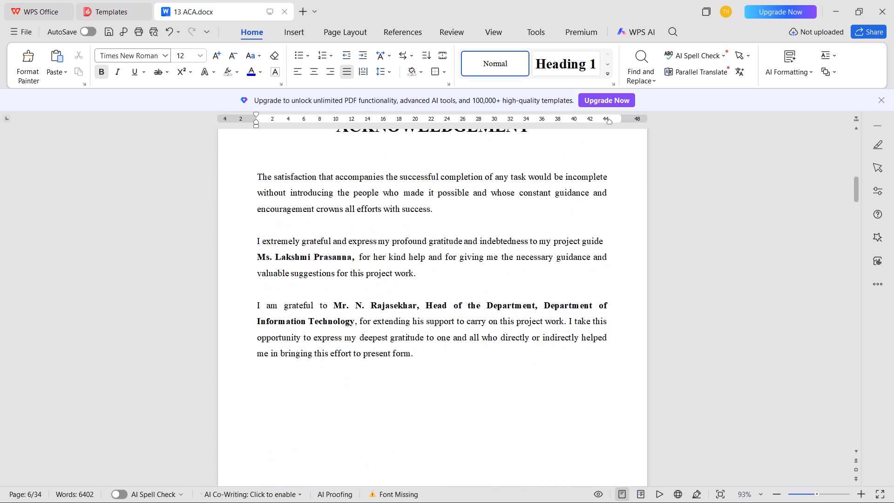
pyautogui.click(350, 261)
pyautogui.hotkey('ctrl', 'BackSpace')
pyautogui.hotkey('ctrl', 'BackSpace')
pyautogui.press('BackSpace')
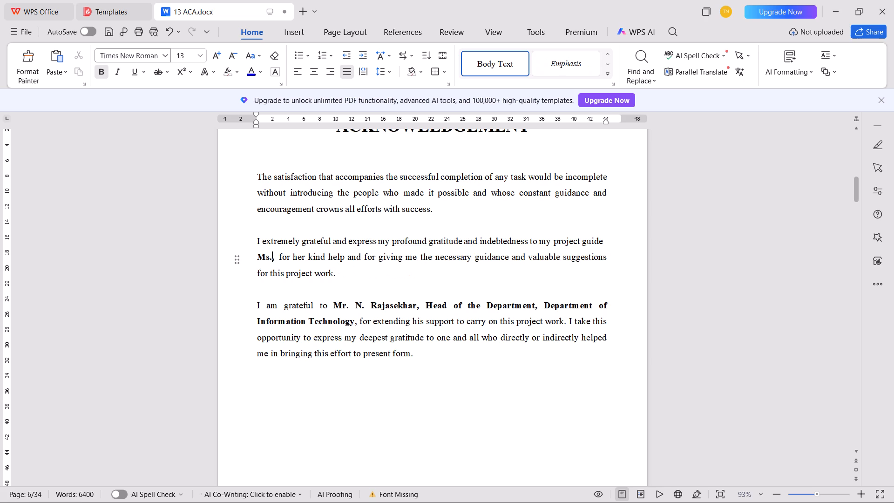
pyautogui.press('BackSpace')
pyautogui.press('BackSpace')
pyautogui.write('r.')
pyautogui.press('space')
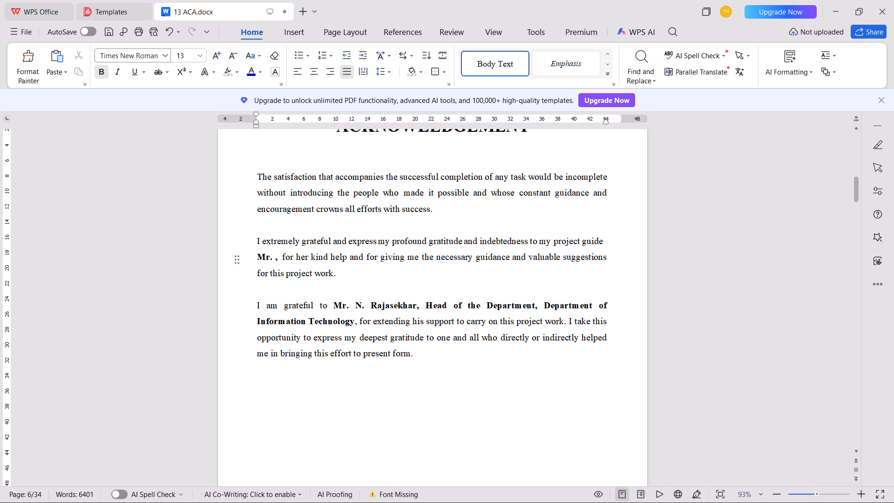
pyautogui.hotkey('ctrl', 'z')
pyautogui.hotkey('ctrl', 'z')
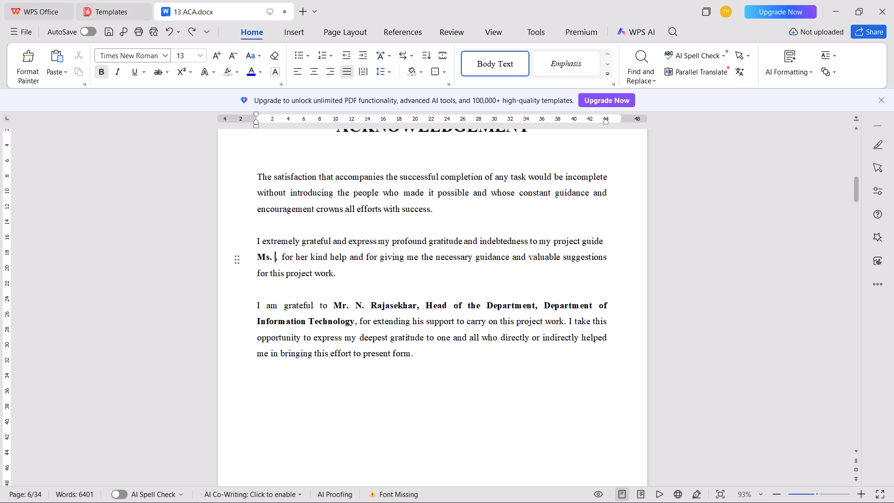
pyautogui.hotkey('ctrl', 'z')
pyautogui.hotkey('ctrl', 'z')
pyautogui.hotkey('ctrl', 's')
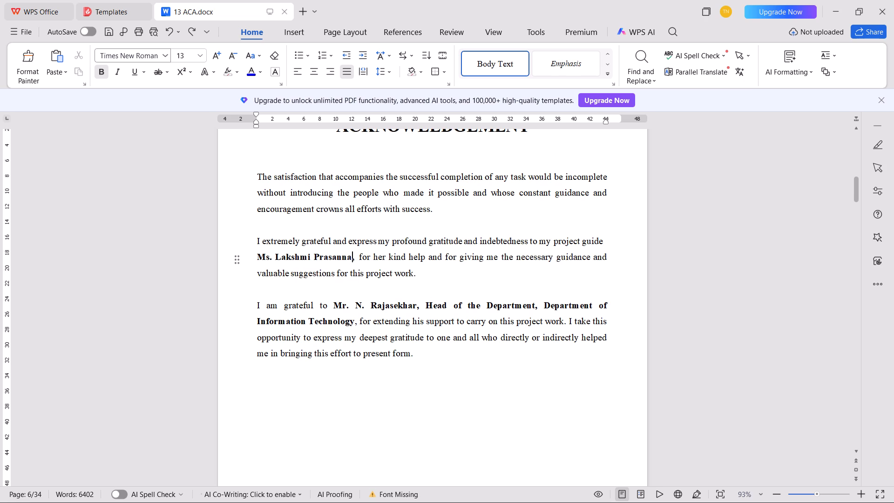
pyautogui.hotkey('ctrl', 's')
pyautogui.scroll(-20, 389, 288)
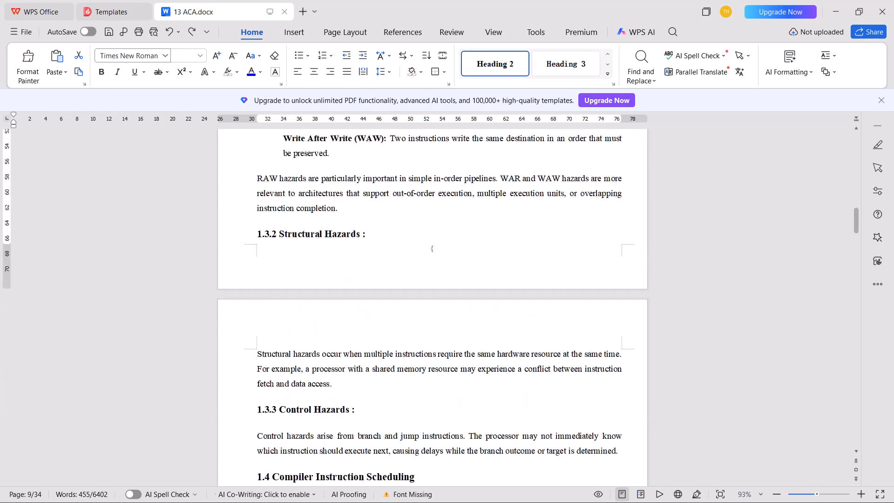
pyautogui.moveTo(268, 502); pyautogui.dragTo(318, 495)
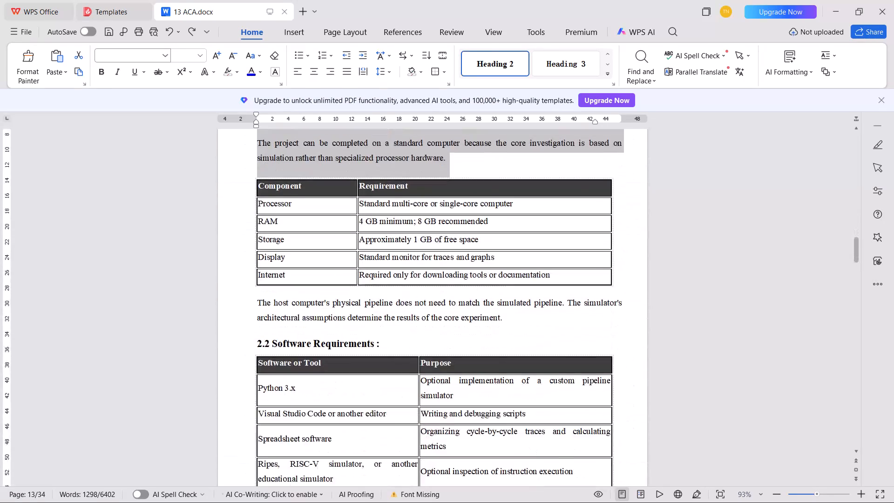
pyautogui.moveTo(318, 495); pyautogui.dragTo(421, 473)
pyautogui.scroll(-2, 420, 466)
pyautogui.scroll(1, 420, 469)
pyautogui.scroll(-13, 421, 471)
pyautogui.scroll(1, 421, 473)
pyautogui.scroll(-1, 421, 473)
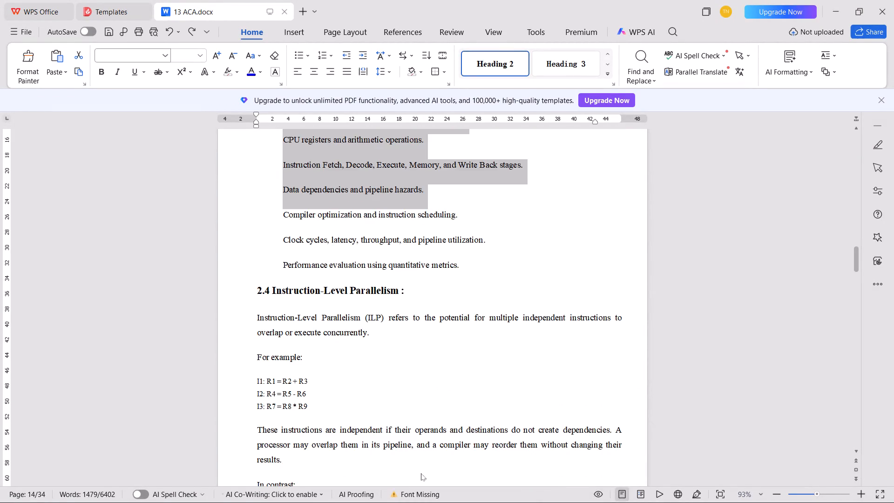
# Extend the selection of the old report content through the tenth reference and replace it with the copied ChatGPT report.
pyautogui.moveTo(421, 473); pyautogui.dragTo(416, 502)
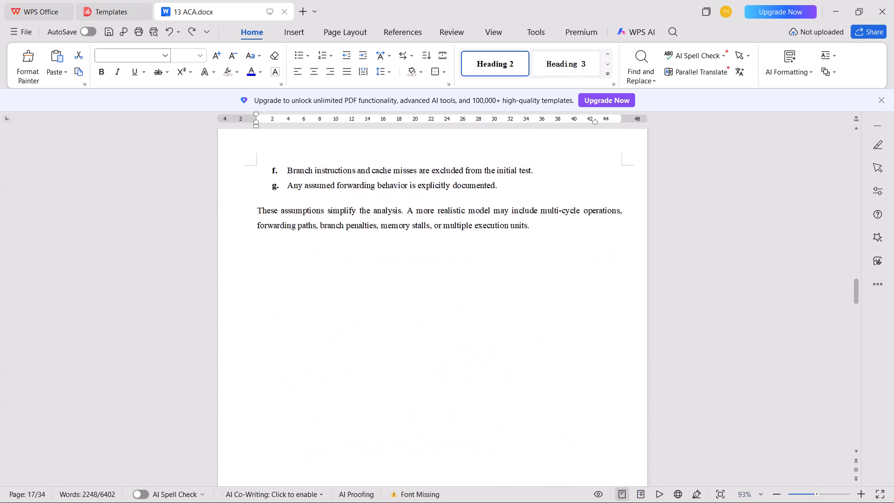
pyautogui.moveTo(416, 502); pyautogui.dragTo(415, 502)
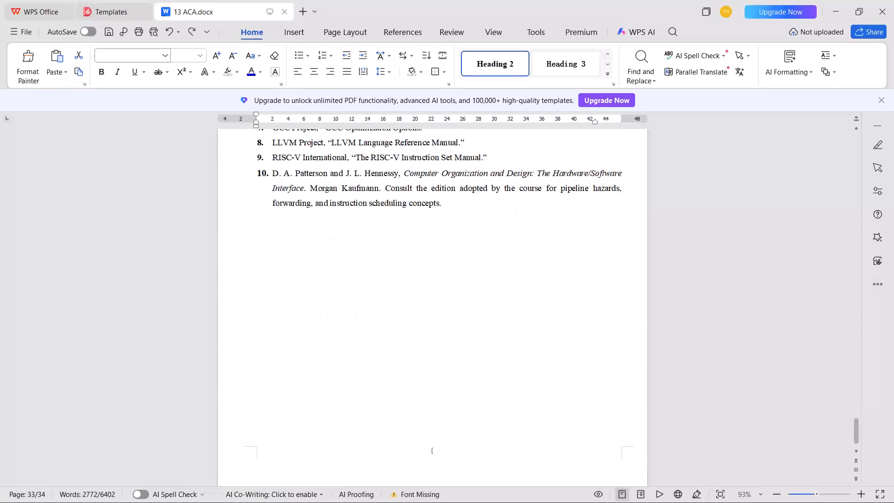
pyautogui.moveTo(415, 502); pyautogui.dragTo(453, 184)
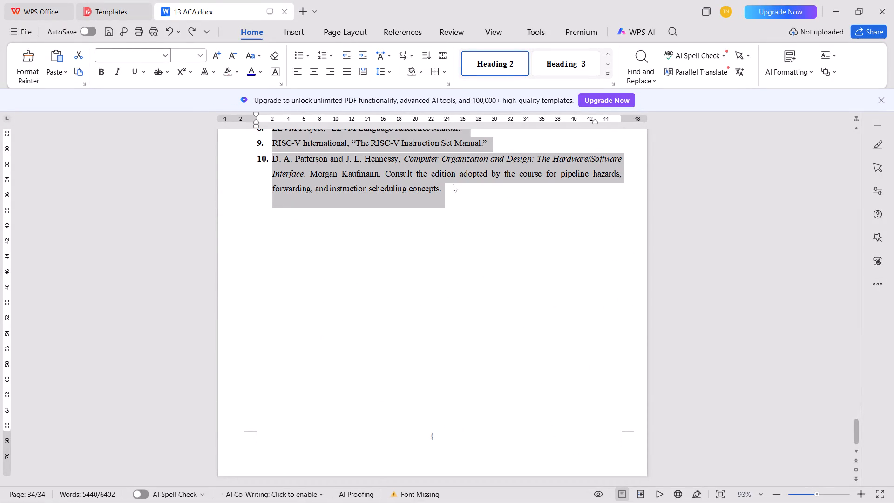
pyautogui.hotkey('ctrl', 'v')
# Switch to Instagram in the Brave browser on the other desktop and open the direct messages inbox.
pyautogui.press('ctrl+super+Right')
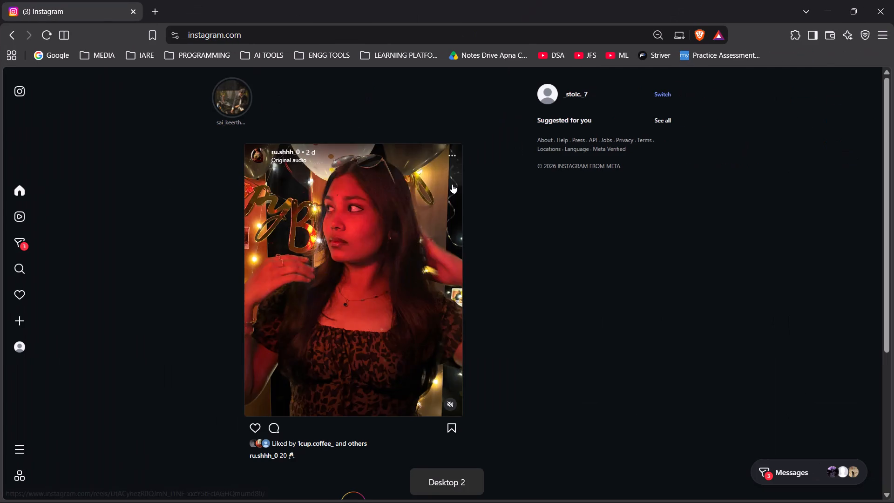
pyautogui.click(22, 246)
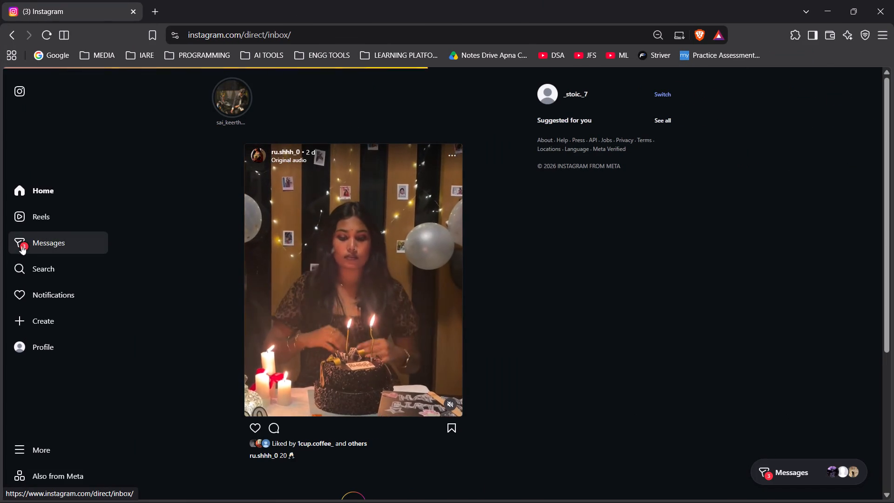
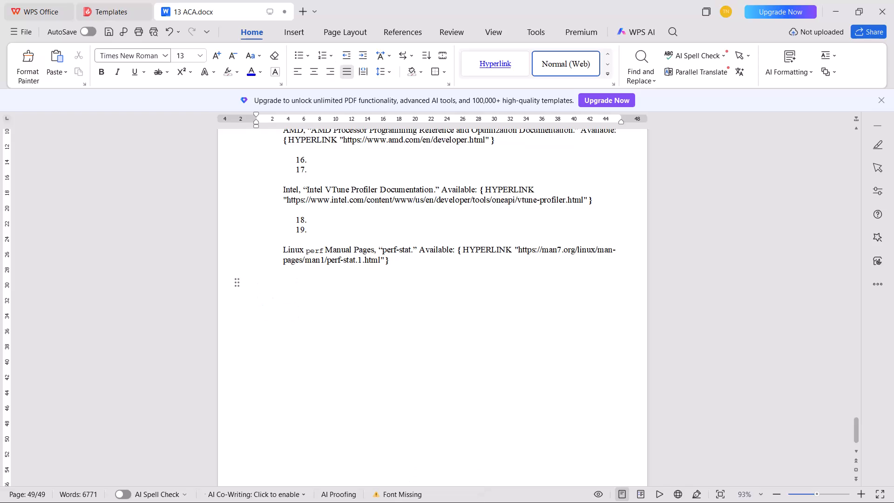
# Remove the blank last line and the empty numbered lines 16 to 19 before the Intel VTune and Linux perf-stat references.
pyautogui.press('BackSpace')
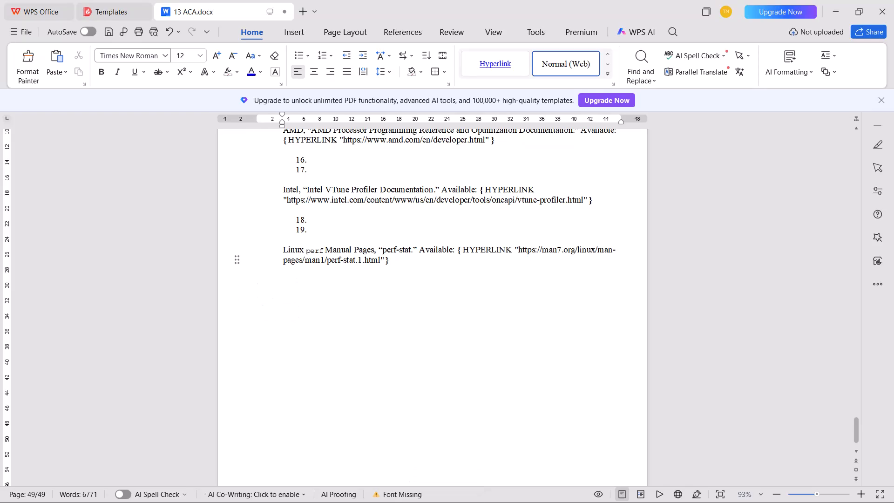
pyautogui.click(360, 231)
pyautogui.press('BackSpace')
pyautogui.press('BackSpace')
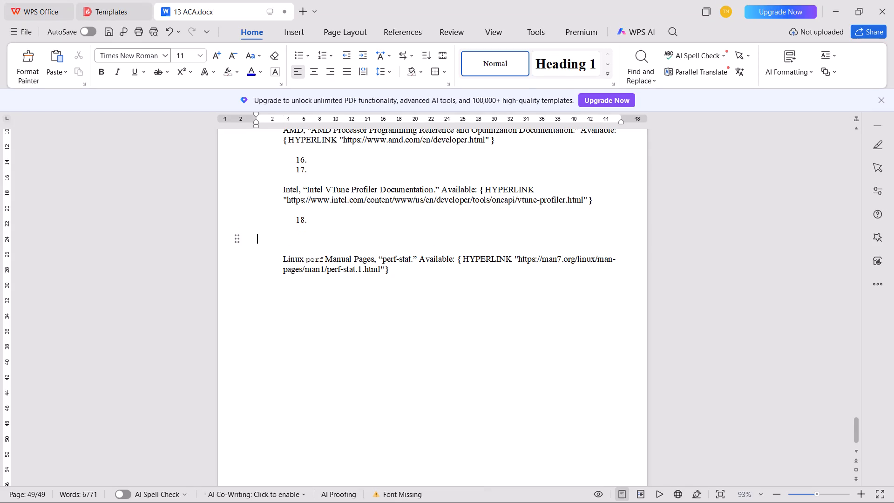
pyautogui.press('BackSpace')
pyautogui.press('BackSpace')
pyautogui.click(341, 175)
pyautogui.press('BackSpace')
pyautogui.press('BackSpace')
pyautogui.scroll(5, 367, 303)
pyautogui.press('BackSpace')
pyautogui.press('BackSpace')
# Delete the empty numbered lines above the AMD and Intel Corporation references.
pyautogui.click(350, 254)
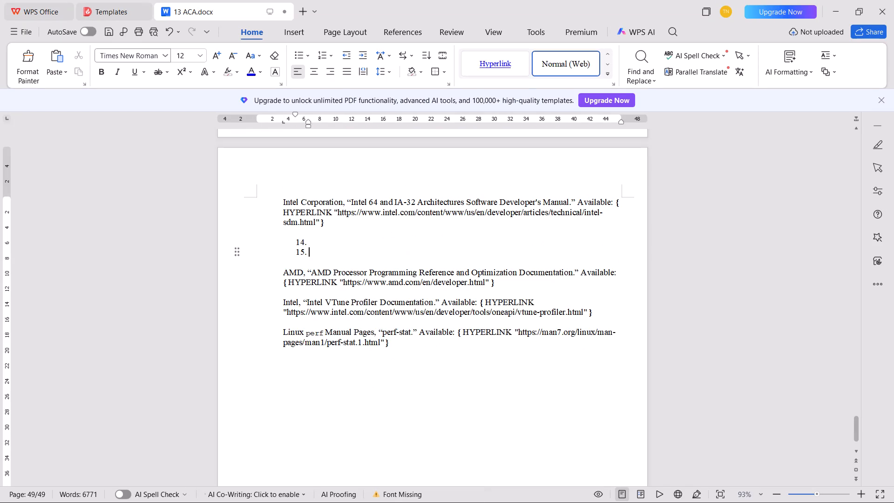
pyautogui.press('BackSpace')
pyautogui.press('BackSpace')
pyautogui.press('BackSpace')
pyautogui.scroll(4, 379, 349)
pyautogui.press('BackSpace')
pyautogui.click(343, 203)
pyautogui.press('BackSpace')
pyautogui.press('BackSpace')
pyautogui.press('BackSpace')
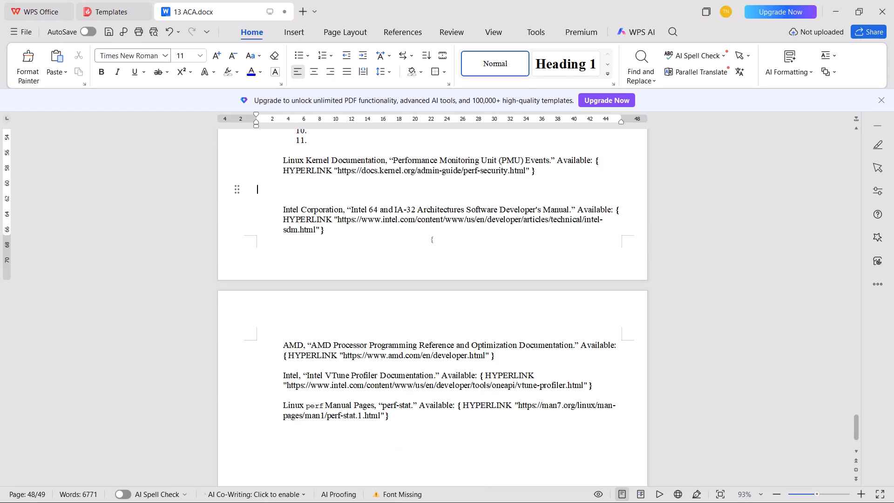
pyautogui.press('BackSpace')
# Delete the empty numbered lines 8 to 11 above the two Linux Kernel Documentation references.
pyautogui.scroll(3, 370, 301)
pyautogui.click(335, 240)
pyautogui.click(335, 252)
pyautogui.press('BackSpace')
pyautogui.press('BackSpace')
pyautogui.press('BackSpace')
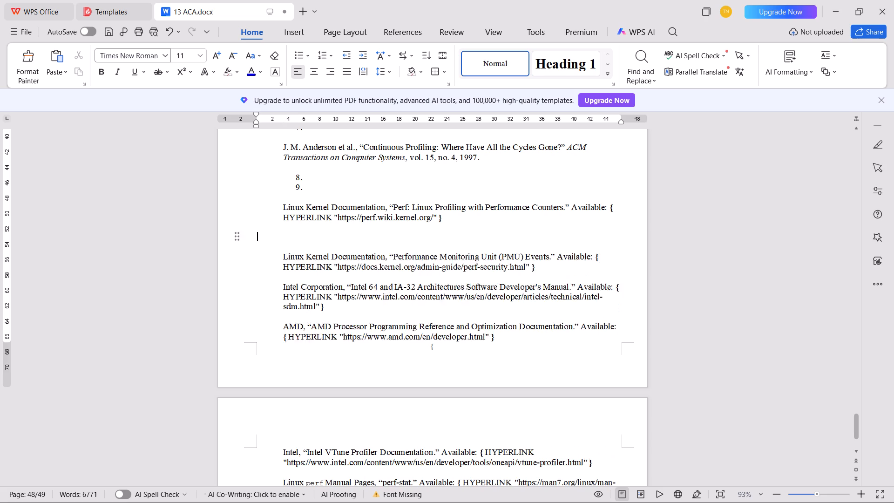
pyautogui.press('BackSpace')
pyautogui.click(335, 194)
pyautogui.press('BackSpace')
pyautogui.press('BackSpace')
pyautogui.press('BackSpace')
pyautogui.press('BackSpace')
# Delete the empty numbered lines 4 to 7 above the McCalpin and Anderson references.
pyautogui.scroll(4, 338, 238)
pyautogui.click(325, 257)
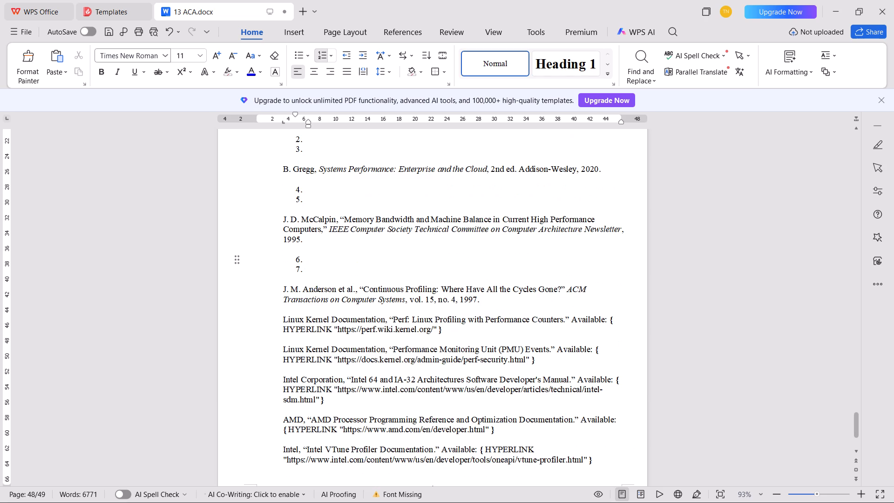
pyautogui.click(325, 265)
pyautogui.press('BackSpace')
pyautogui.press('BackSpace')
pyautogui.press('BackSpace')
pyautogui.press('BackSpace')
pyautogui.click(320, 204)
pyautogui.press('BackSpace')
pyautogui.press('BackSpace')
pyautogui.press('BackSpace')
pyautogui.press('BackSpace')
# Delete the empty numbered lines 1 to 3 above the Hennessy and Patterson and the Gregg references.
pyautogui.scroll(3, 312, 285)
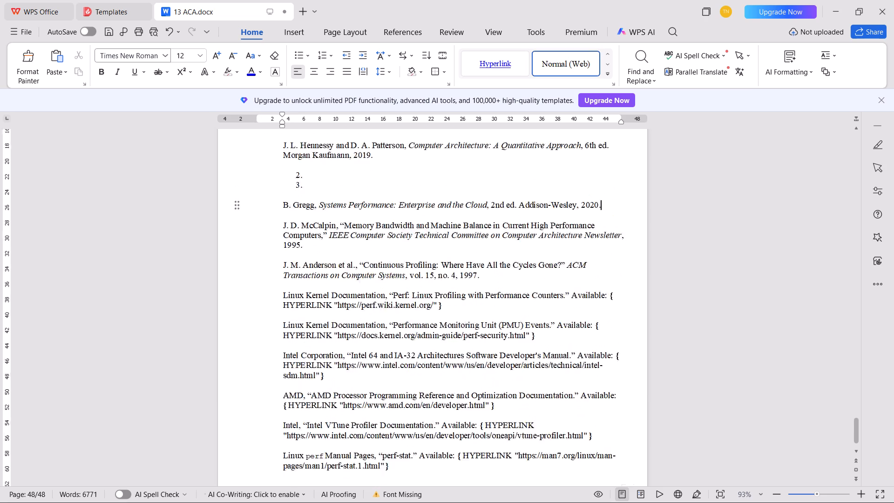
pyautogui.scroll(2, 312, 285)
pyautogui.click(313, 296)
pyautogui.press('BackSpace')
pyautogui.press('BackSpace')
pyautogui.press('BackSpace')
pyautogui.press('BackSpace')
pyautogui.click(332, 226)
pyautogui.press('BackSpace')
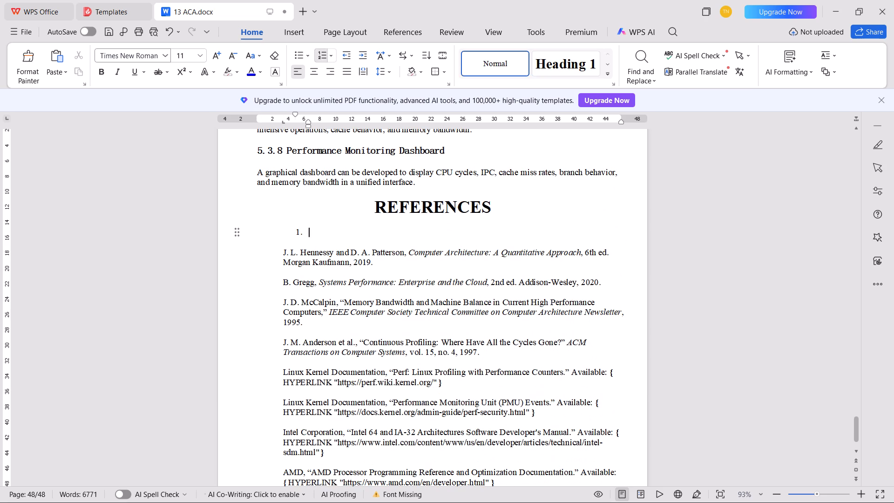
pyautogui.press('BackSpace')
pyautogui.press('BackSpace')
# Remove the centering of the REFERENCES heading so it is left-aligned.
pyautogui.click(340, 215)
pyautogui.press('BackSpace')
# Start an insertion at the end of the 5.3.8 Performance Monitoring Dashboard paragraph, just before the REFERENCES heading.
pyautogui.click(433, 184)
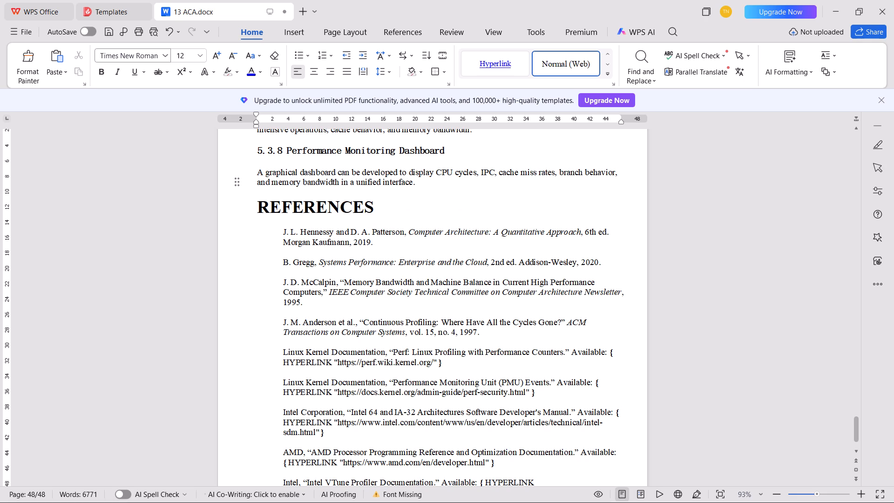
pyautogui.click(297, 38)
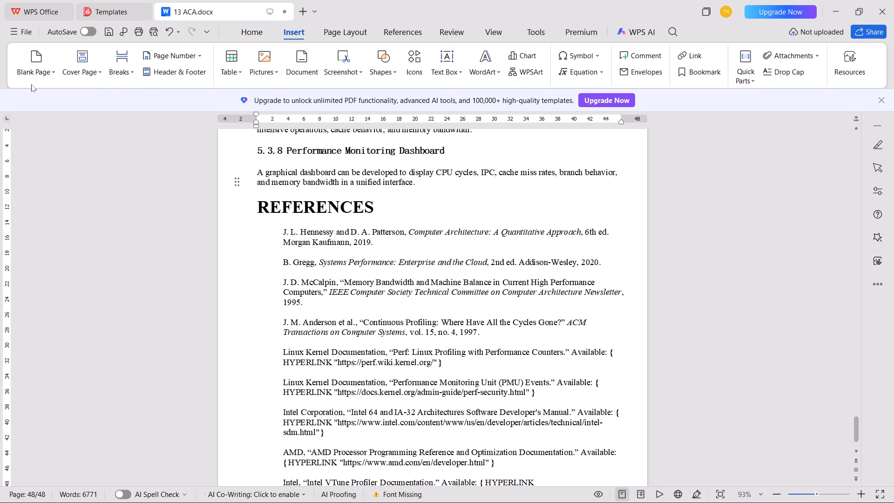
# Start the REFERENCES section on its own page by inserting a vertical blank page before its heading and deleting the extra empty page.
pyautogui.click(25, 72)
pyautogui.press('v')
pyautogui.press('Right')
pyautogui.press('Right')
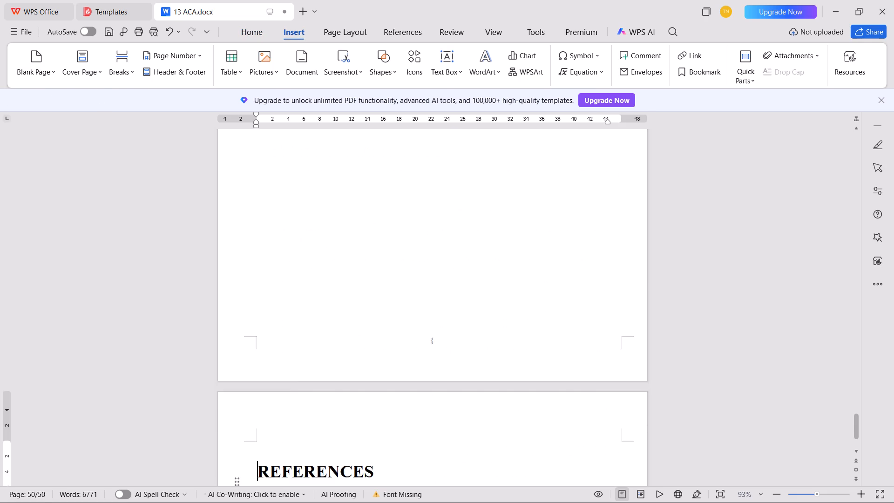
pyautogui.scroll(-3, 331, 254)
pyautogui.press('BackSpace')
pyautogui.press('BackSpace')
# Check the page breaks and spacing from section 5.3.3 through section 5.3.8 to the start of REFERENCES.
pyautogui.scroll(18, 363, 249)
pyautogui.scroll(-3, 366, 254)
pyautogui.scroll(1, 366, 254)
pyautogui.scroll(-2, 366, 254)
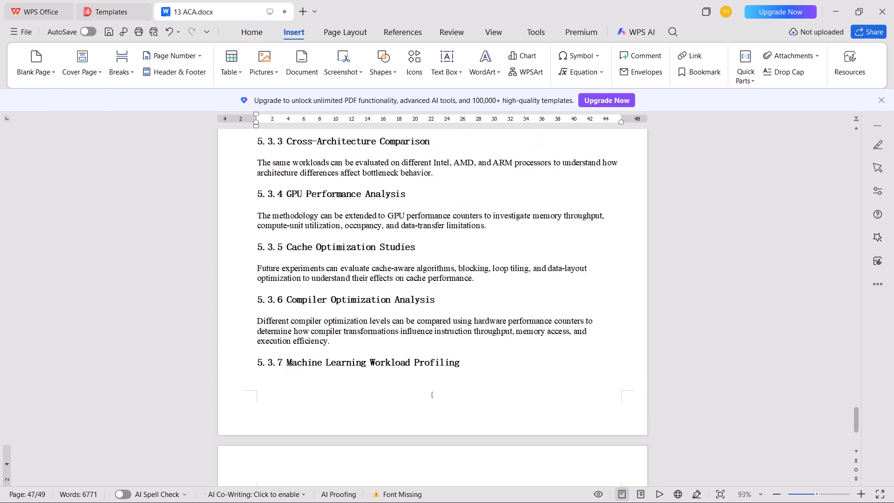
pyautogui.scroll(-7, 366, 254)
pyautogui.scroll(2, 369, 253)
pyautogui.scroll(-19, 369, 253)
pyautogui.scroll(7, 369, 252)
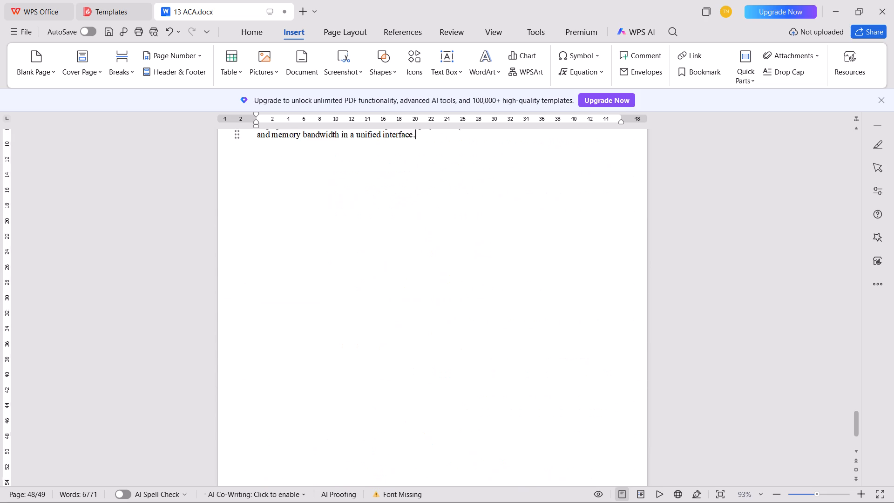
pyautogui.scroll(12, 369, 252)
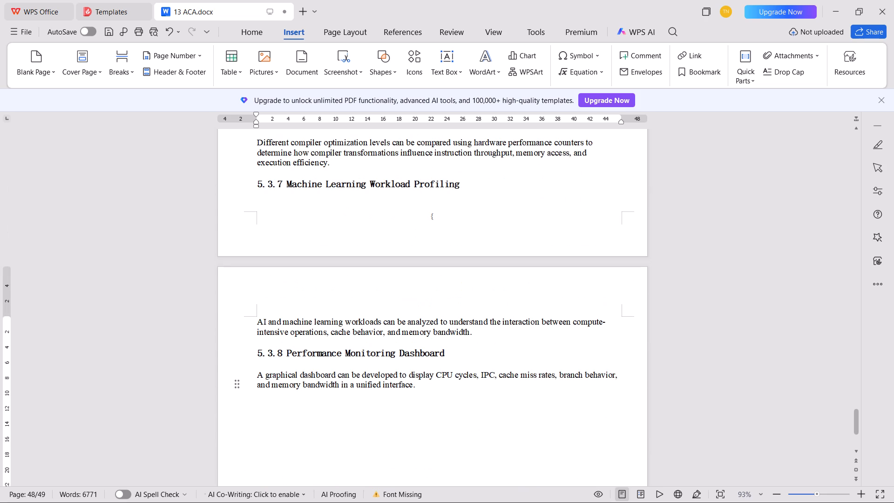
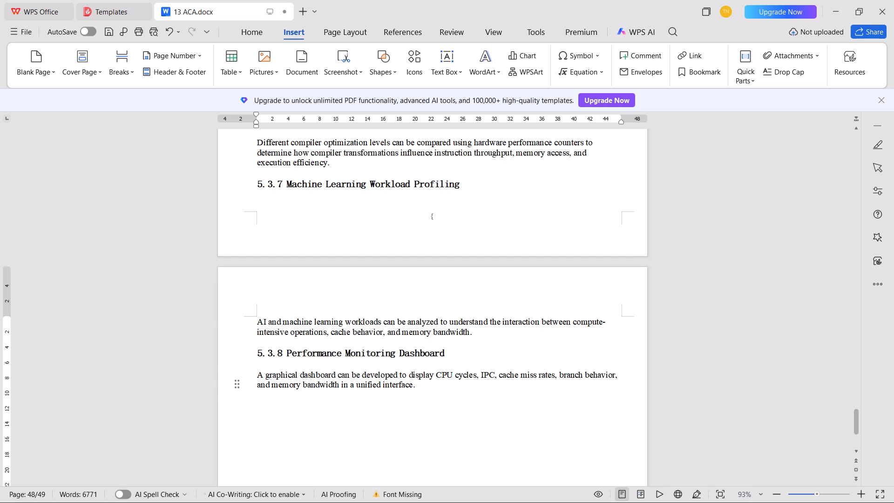
# Set the font of the entire document to Times New Roman.
pyautogui.hotkey('ctrl', 'a')
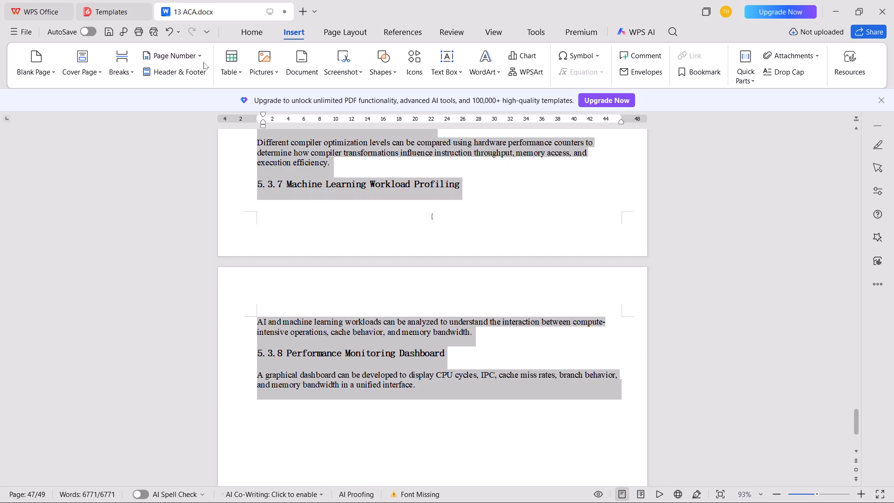
pyautogui.click(240, 38)
pyautogui.click(166, 52)
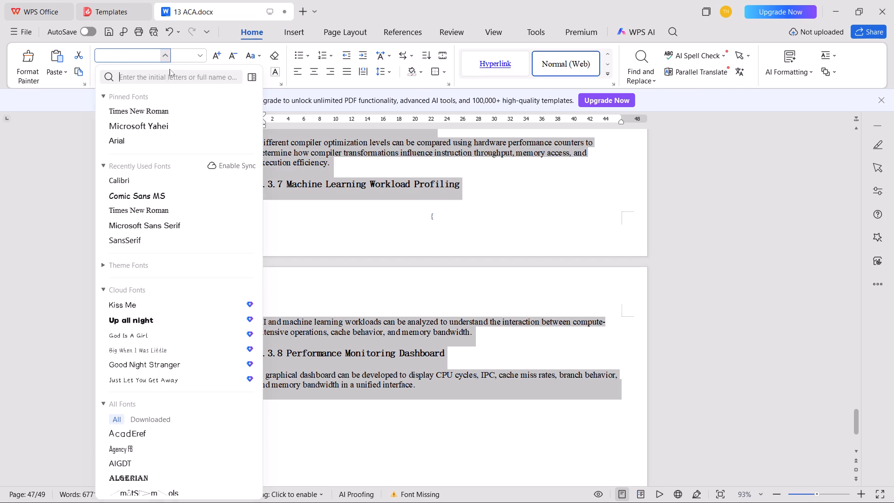
pyautogui.click(163, 110)
pyautogui.click(400, 383)
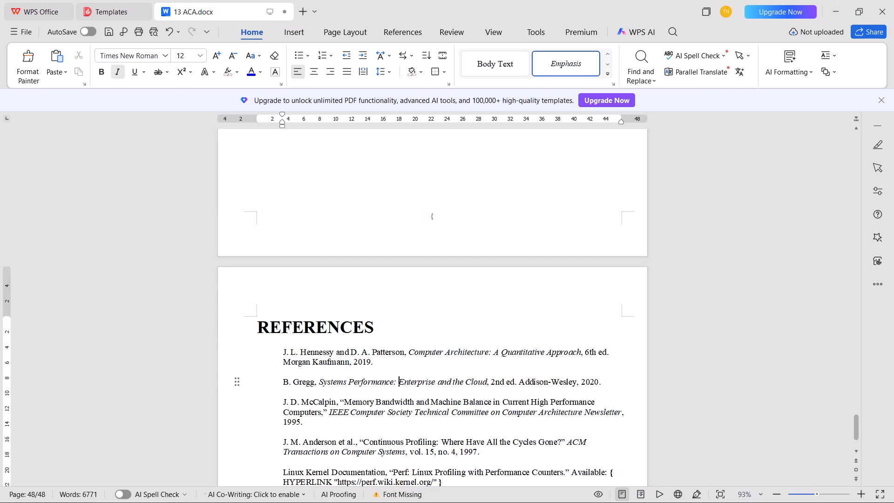
# Append " :" to the 5.3.8 Performance Monitoring Dashboard, 5.3.7 Machine Learning Workload Profiling and 5.3.6 Compiler Optimization Analysis headings.
pyautogui.scroll(2, 394, 385)
pyautogui.scroll(-1, 394, 385)
pyautogui.scroll(16, 394, 385)
pyautogui.scroll(-6, 387, 385)
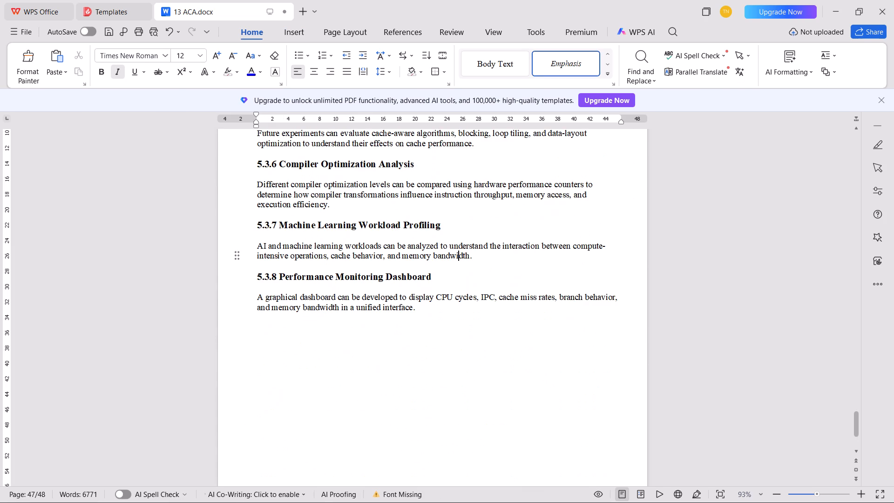
pyautogui.click(457, 268)
pyautogui.click(452, 279)
pyautogui.press('space')
pyautogui.write(':')
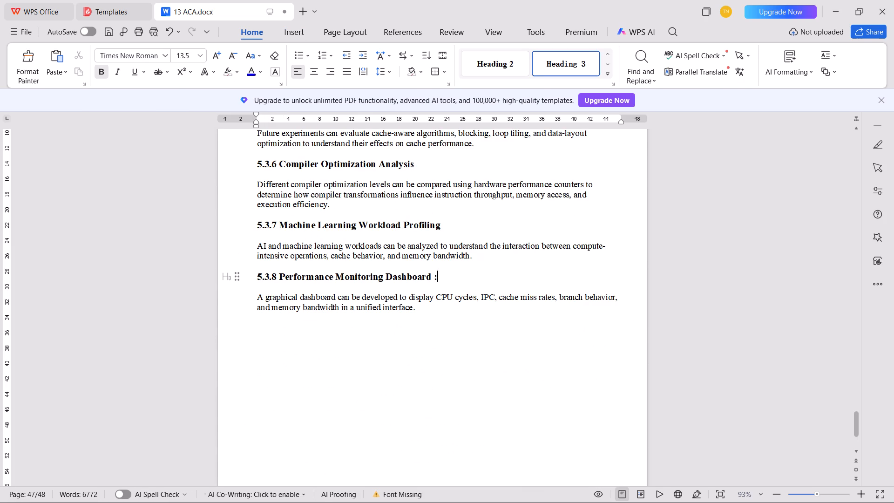
pyautogui.click(450, 226)
pyautogui.press('space')
pyautogui.write(':')
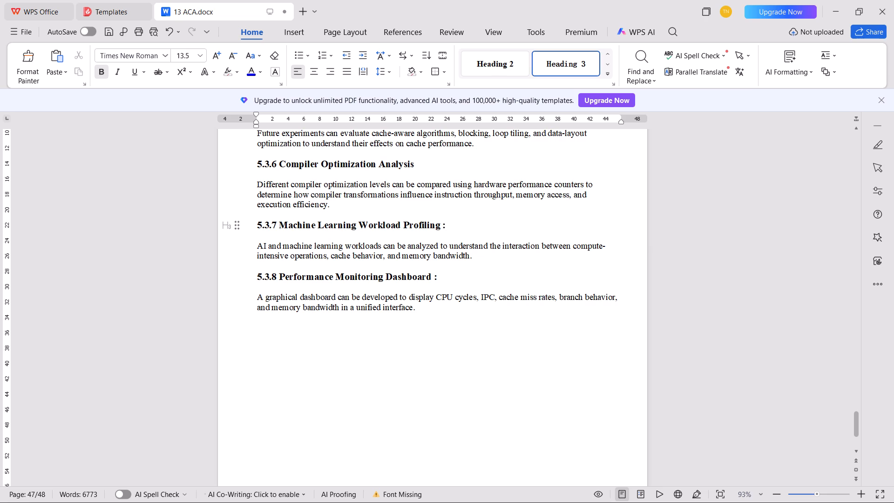
pyautogui.click(450, 164)
pyautogui.press('space')
pyautogui.write(':')
# Append " :" to the 5.3.5 Cache Optimization Studies and 5.3.4 GPU Performance Analysis headings.
pyautogui.scroll(2, 426, 151)
pyautogui.click(420, 190)
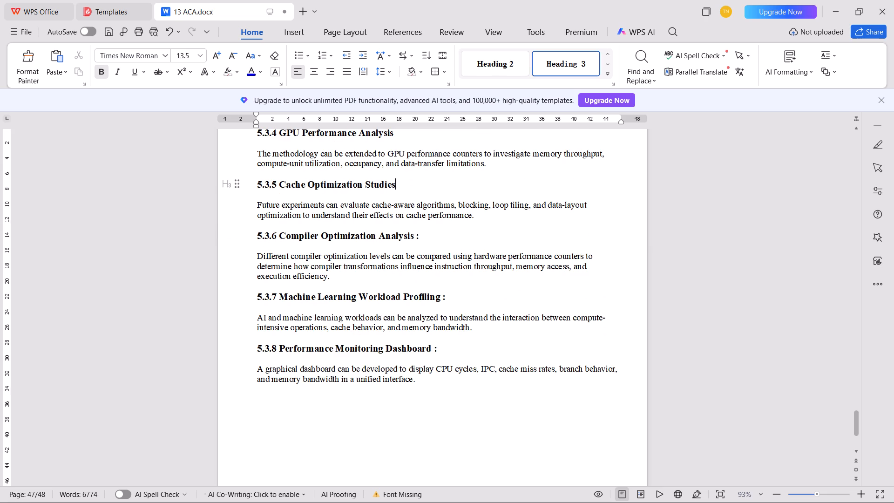
pyautogui.press('space')
pyautogui.write(':')
pyautogui.scroll(3, 420, 189)
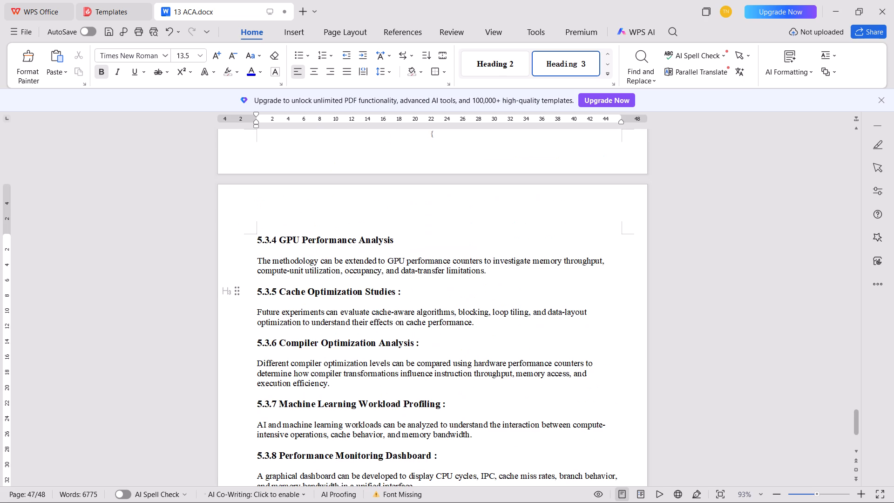
pyautogui.click(415, 248)
pyautogui.press('space')
pyautogui.write(':')
# Append " :" to the 5.3.3 Cross-Architecture Comparison, 5.3.2 Real-Time Performance Monitoring and 5.3.1 Automated Bottleneck Classification headings.
pyautogui.scroll(7, 369, 255)
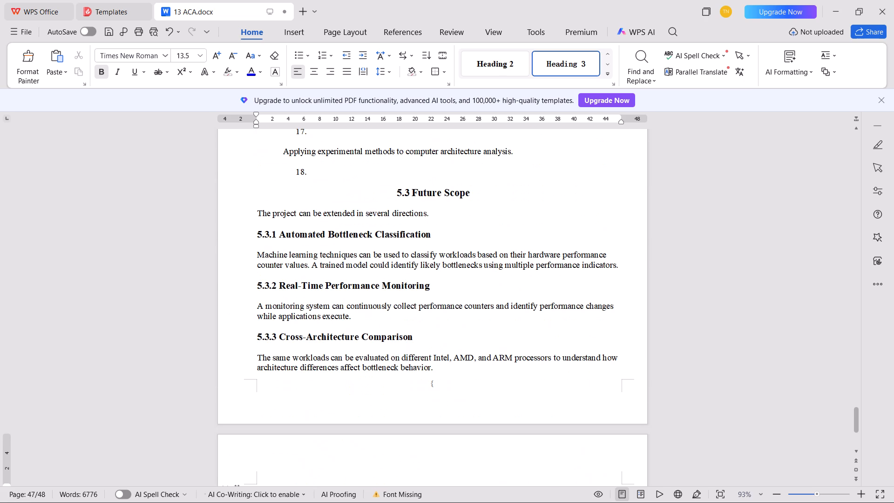
pyautogui.click(440, 337)
pyautogui.press('space')
pyautogui.write(':')
pyautogui.click(444, 273)
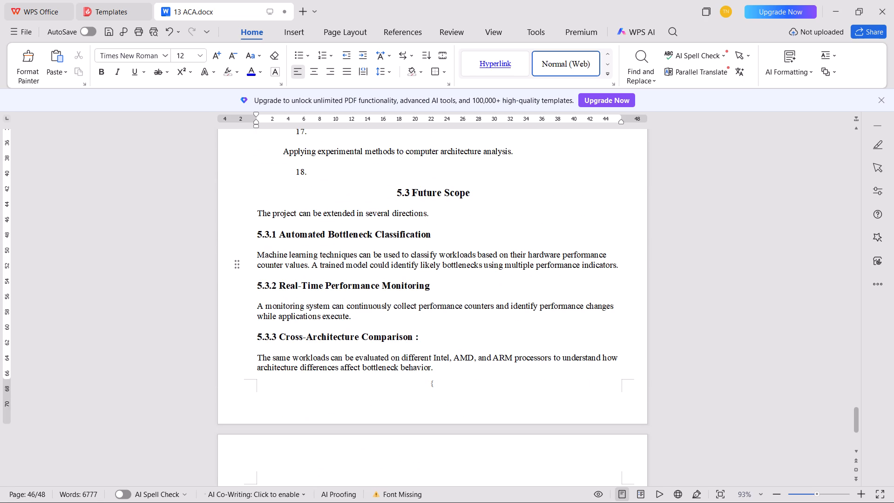
pyautogui.click(442, 290)
pyautogui.press('space')
pyautogui.write(':')
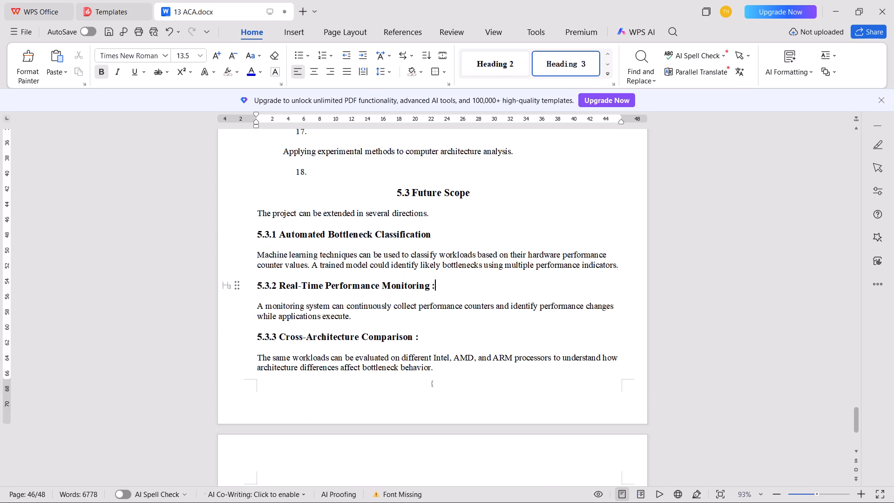
pyautogui.click(450, 236)
pyautogui.press('space')
pyautogui.write(':')
# Remove the centring from the 5.3 Future Scope heading so it starts at the page margin, and append " :" to it.
pyautogui.click(372, 193)
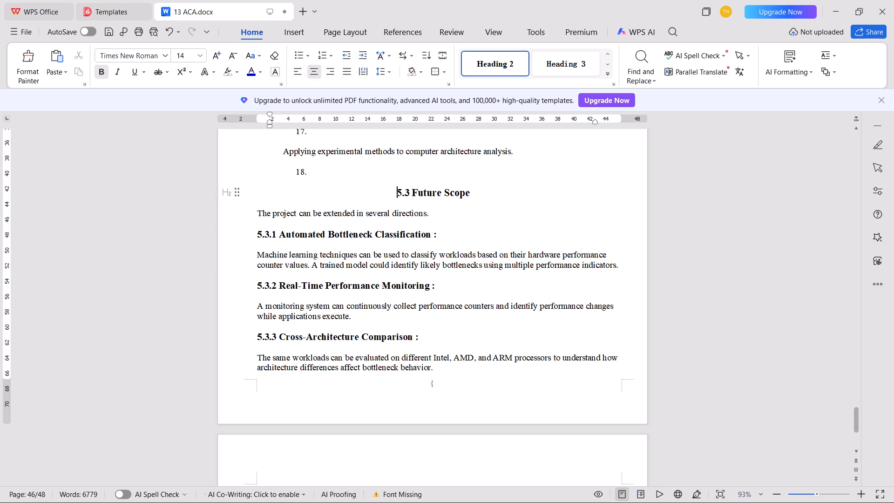
pyautogui.press('BackSpace')
pyautogui.press('BackSpace')
pyautogui.press('Down')
pyautogui.press('Left')
pyautogui.press('space')
pyautogui.write(':')
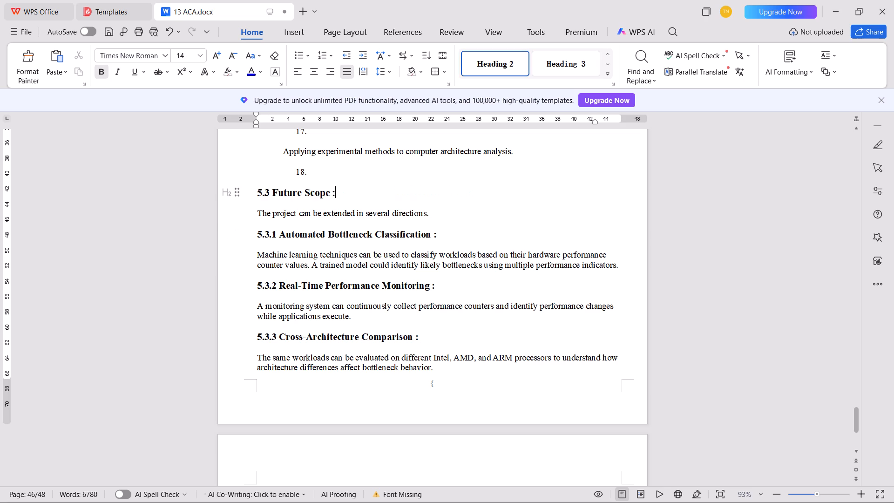
# Delete the empty numbered items 16 to 18 around the "Applying experimental methods" line of the learning outcomes.
pyautogui.scroll(2, 405, 169)
pyautogui.click(357, 254)
pyautogui.press('BackSpace')
pyautogui.press('BackSpace')
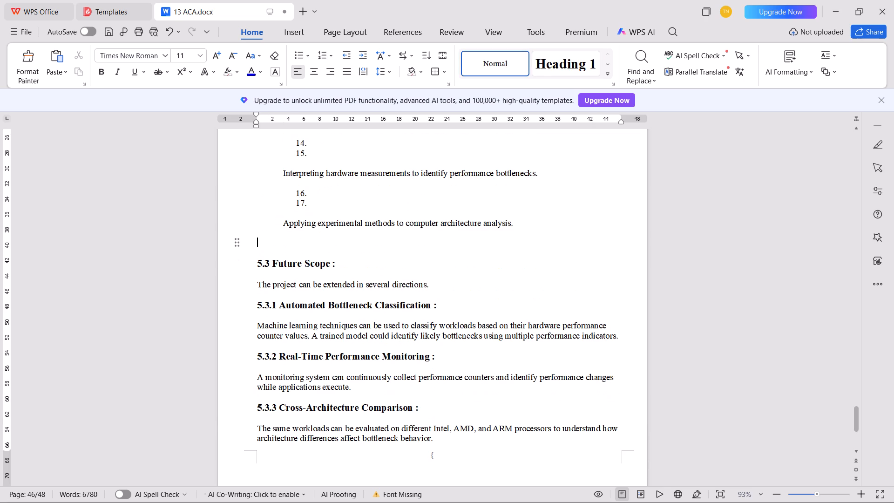
pyautogui.press('BackSpace')
pyautogui.click(340, 215)
pyautogui.press('BackSpace')
pyautogui.press('BackSpace')
pyautogui.press('BackSpace')
pyautogui.press('BackSpace')
# Delete the empty numbered items 12 to 15 above the "Using Linux" and "Interpreting hardware measurements" outcomes.
pyautogui.click(328, 156)
pyautogui.press('BackSpace')
pyautogui.press('BackSpace')
pyautogui.press('BackSpace')
pyautogui.scroll(2, 386, 292)
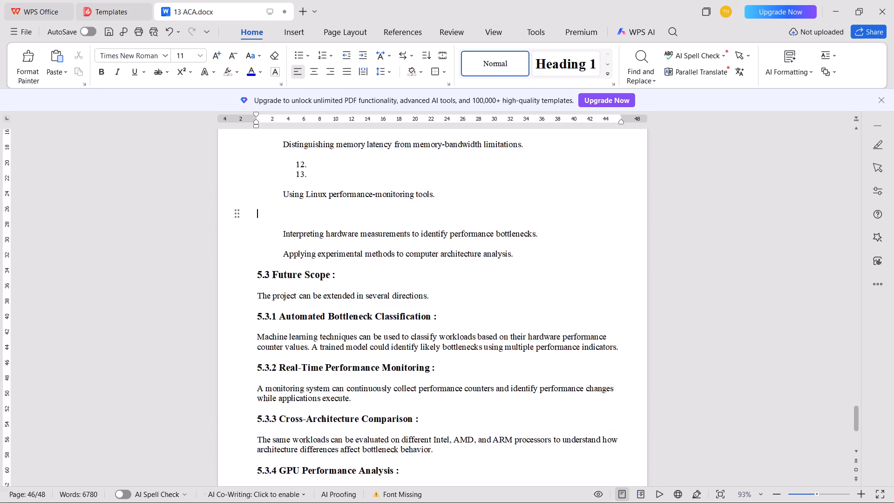
pyautogui.scroll(2, 384, 330)
pyautogui.press('BackSpace')
pyautogui.click(319, 248)
pyautogui.press('BackSpace')
pyautogui.press('BackSpace')
pyautogui.press('BackSpace')
pyautogui.press('BackSpace')
# Delete the empty numbered items 8 to 11 above the "Analyzing cache hierarchy" and "Distinguishing memory latency" outcomes.
pyautogui.click(318, 198)
pyautogui.press('BackSpace')
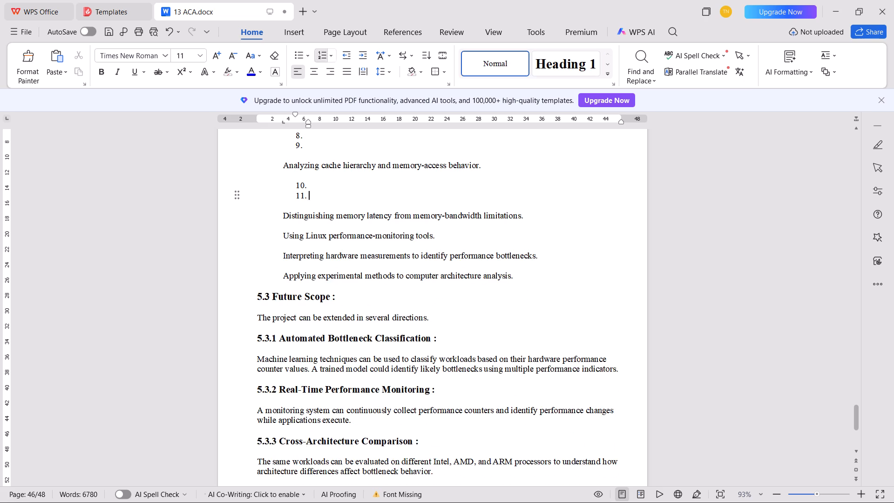
pyautogui.press('BackSpace')
pyautogui.press('BackSpace')
pyautogui.press('BackSpace')
pyautogui.click(321, 147)
pyautogui.scroll(2, 349, 229)
pyautogui.scroll(-1, 350, 232)
pyautogui.scroll(2, 350, 234)
pyautogui.press('BackSpace')
pyautogui.press('BackSpace')
pyautogui.press('BackSpace')
pyautogui.press('BackSpace')
# Delete the empty numbered items 4 to 7 above the "Understanding front-end" and "Evaluating processor efficiency" outcomes.
pyautogui.click(334, 211)
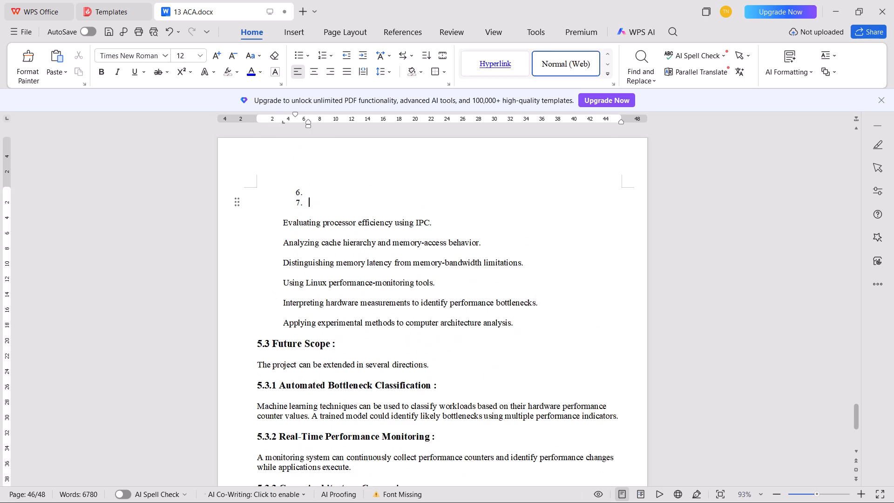
pyautogui.press('BackSpace')
pyautogui.press('BackSpace')
pyautogui.scroll(7, 343, 327)
pyautogui.press('BackSpace')
pyautogui.press('BackSpace')
pyautogui.click(322, 231)
pyautogui.press('BackSpace')
pyautogui.press('BackSpace')
pyautogui.press('BackSpace')
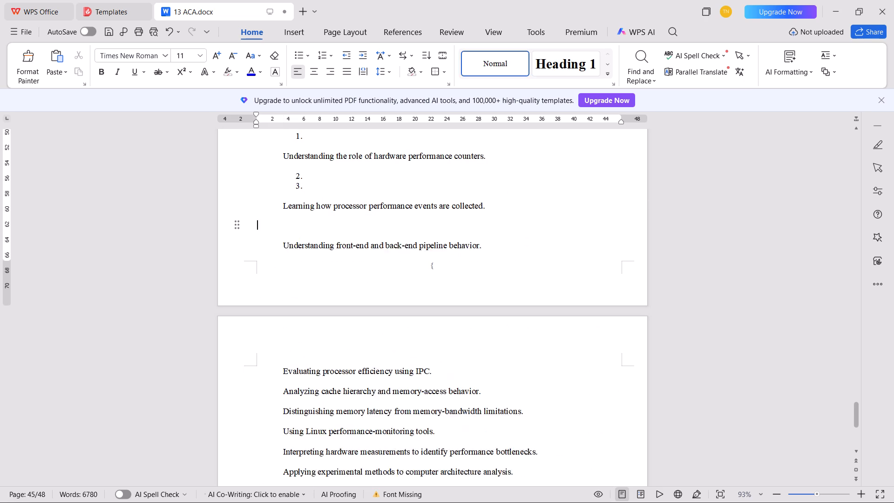
pyautogui.press('BackSpace')
# Delete the empty numbered items 1 to 3 at the start of the learning outcomes, keeping the first outcome indented.
pyautogui.click(318, 185)
pyautogui.press('BackSpace')
pyautogui.press('BackSpace')
pyautogui.press('BackSpace')
pyautogui.scroll(4, 340, 347)
pyautogui.press('BackSpace')
pyautogui.click(314, 285)
pyautogui.press('BackSpace')
pyautogui.press('BackSpace')
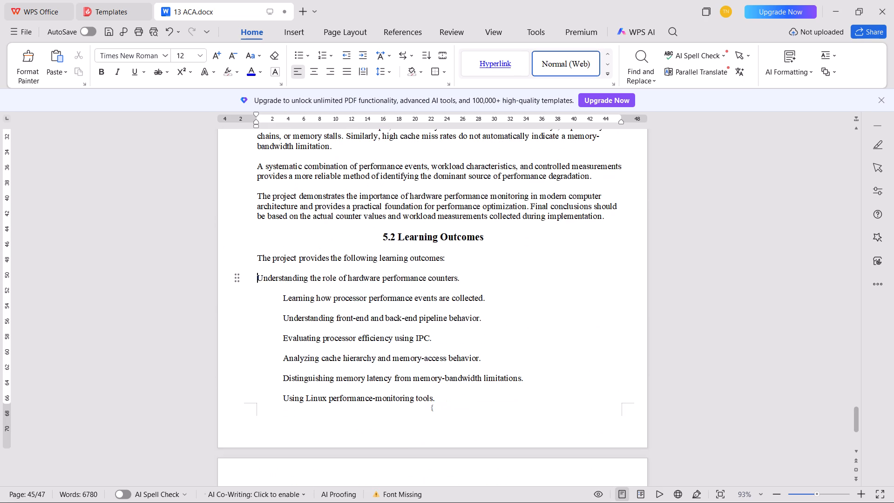
pyautogui.hotkey('ctrl', 'z')
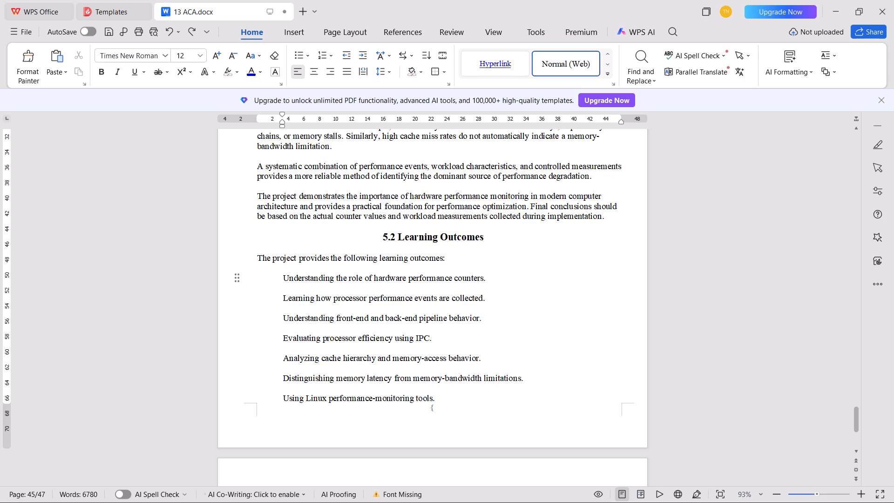
# Remove the centring from the 5.2 Learning Outcomes heading so it starts at the page margin, and append " :" to it.
pyautogui.click(331, 242)
pyautogui.press('BackSpace')
pyautogui.press('BackSpace')
pyautogui.scroll(4, 331, 242)
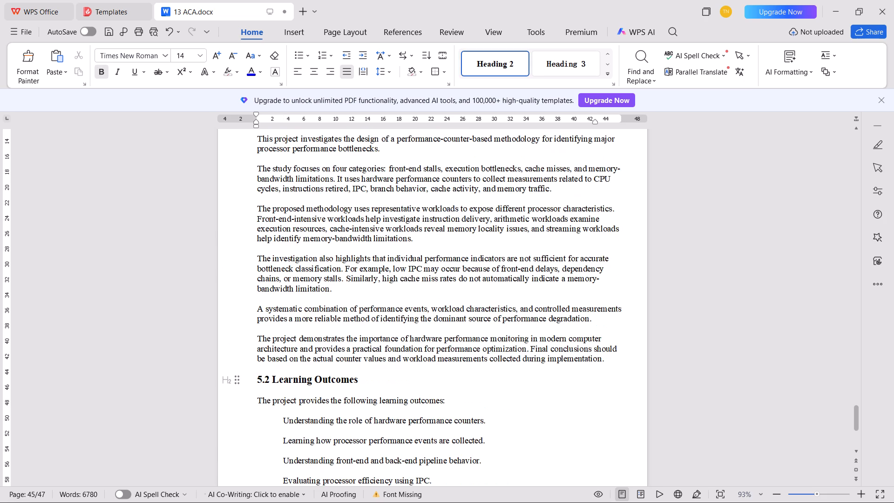
pyautogui.click(374, 380)
pyautogui.press('space')
pyautogui.write(':')
# Save the report document.
pyautogui.hotkey('ctrl', 's')
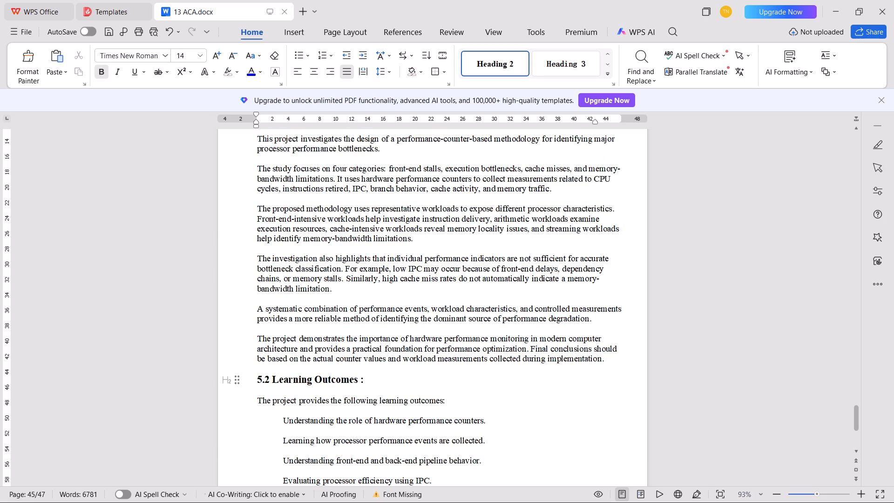
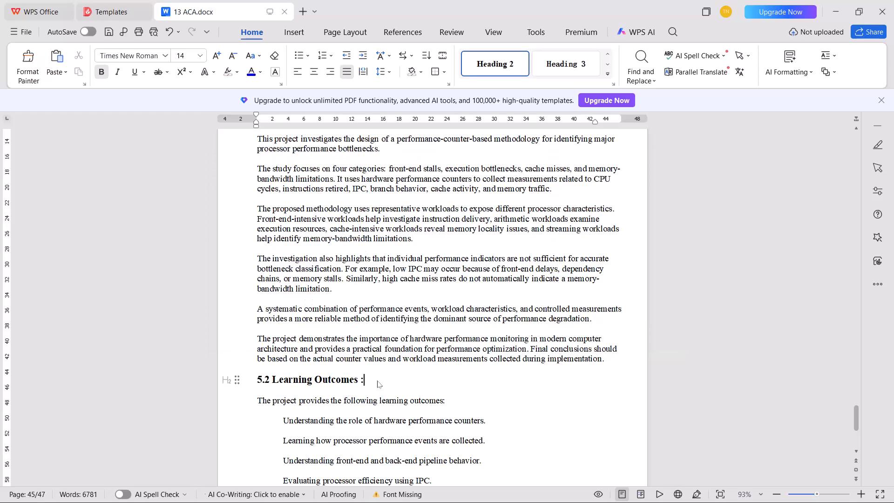
# Search the computer for "kur" and open the top match.
pyautogui.write('kur')
pyautogui.press('Return')
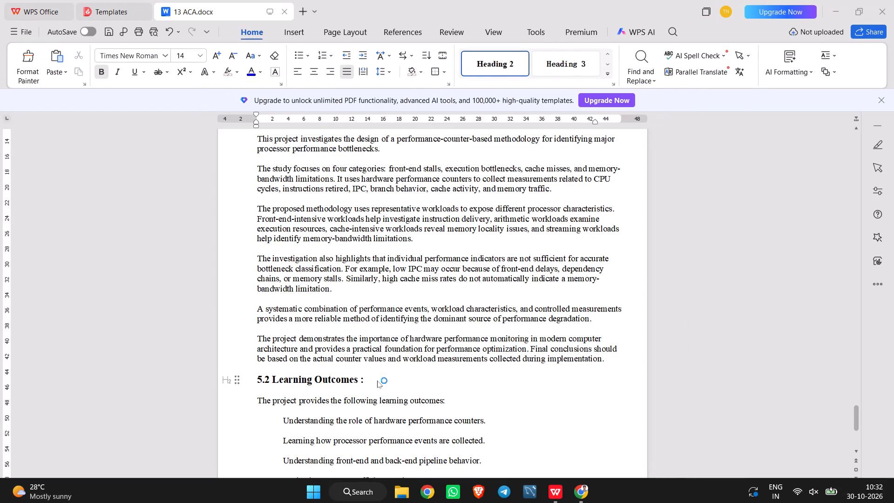
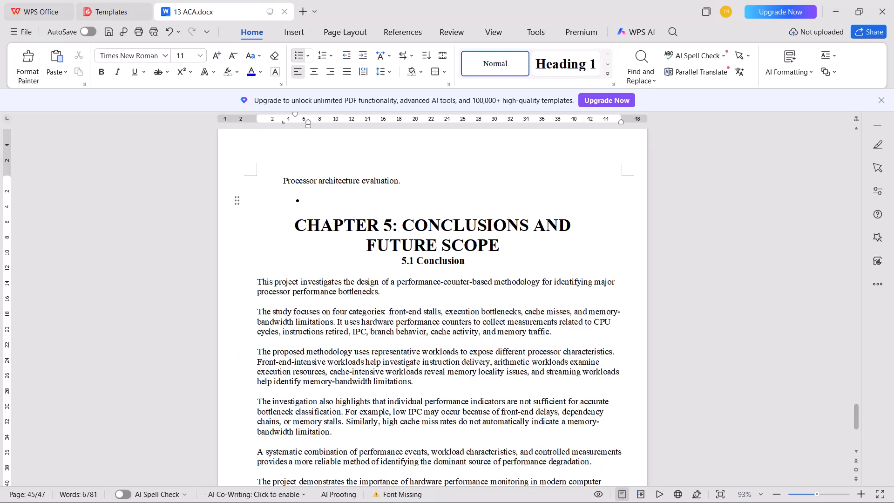
# Delete the empty bullet between "Processor architecture evaluation." and the Chapter 5 heading.
pyautogui.press('BackSpace')
pyautogui.press('BackSpace')
pyautogui.press('BackSpace')
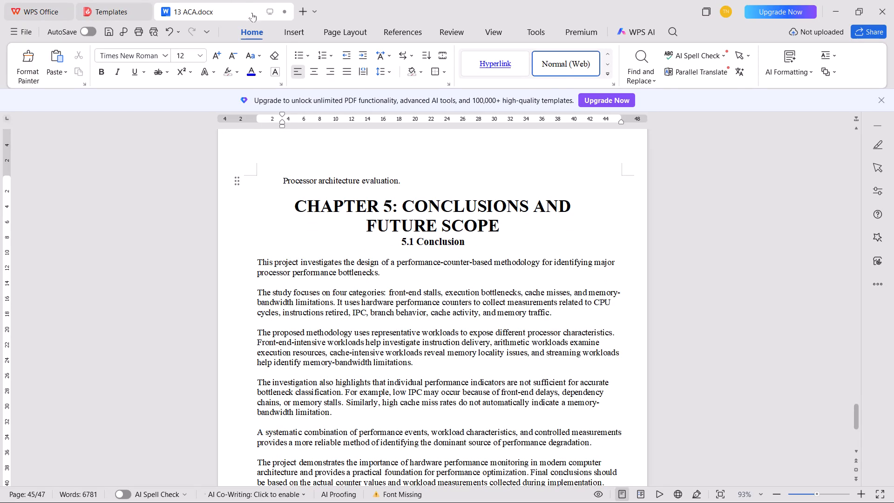
# Insert a blank portrait page before the Chapter 5 heading and remove the surplus blank page and the heading's centring.
pyautogui.click(289, 27)
pyautogui.click(22, 78)
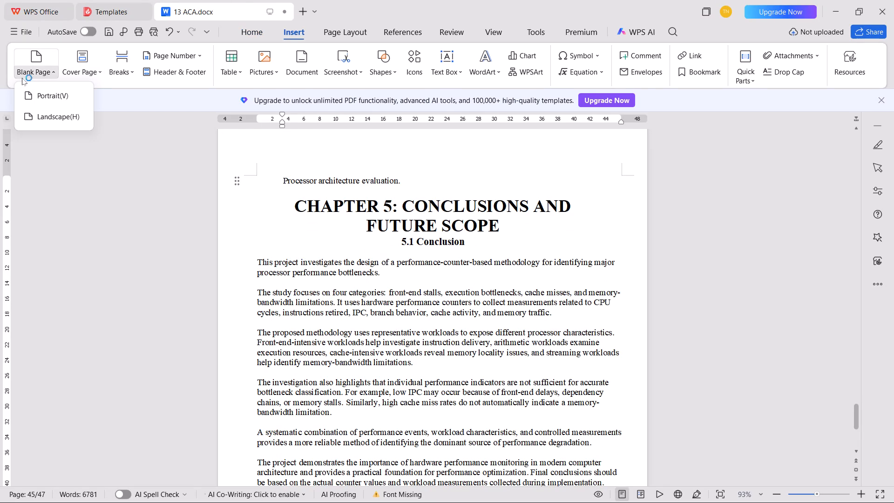
pyautogui.press('v')
pyautogui.press('Right')
pyautogui.press('Right')
pyautogui.press('BackSpace')
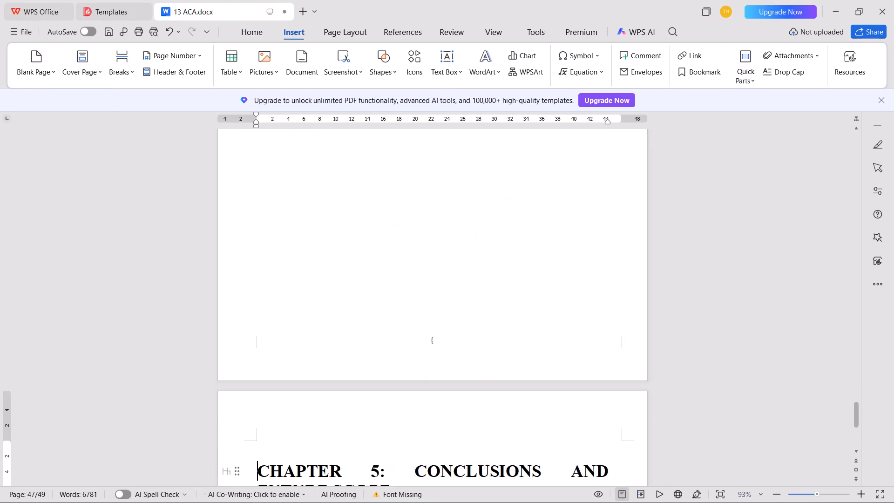
pyautogui.press('BackSpace')
pyautogui.press('BackSpace')
pyautogui.scroll(1, 190, 115)
pyautogui.scroll(-9, 217, 136)
pyautogui.scroll(1, 329, 187)
pyautogui.scroll(-2, 335, 192)
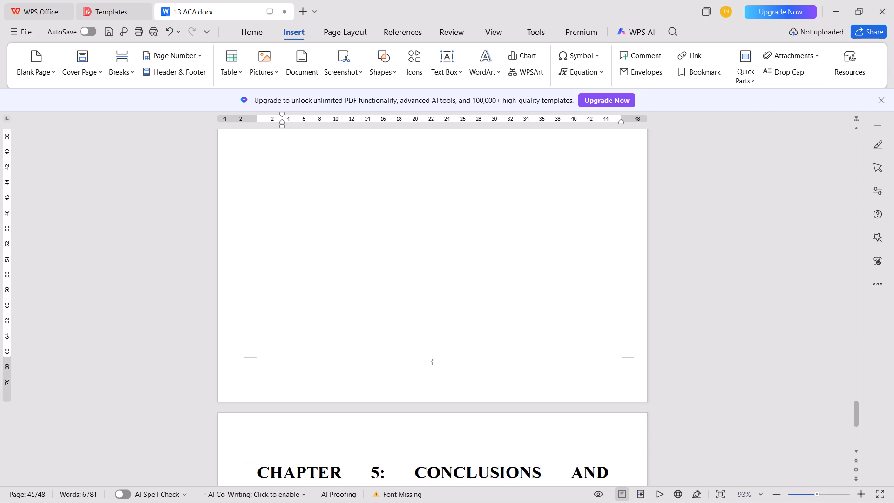
# Split the Chapter 5 heading into "CHAPTER 5" and "CONCLUSIONS AND FUTURE SCOPE" on separate lines, without the colon.
pyautogui.scroll(-3, 417, 379)
pyautogui.click(419, 395)
pyautogui.press('BackSpace')
pyautogui.press('BackSpace')
pyautogui.press('Return')
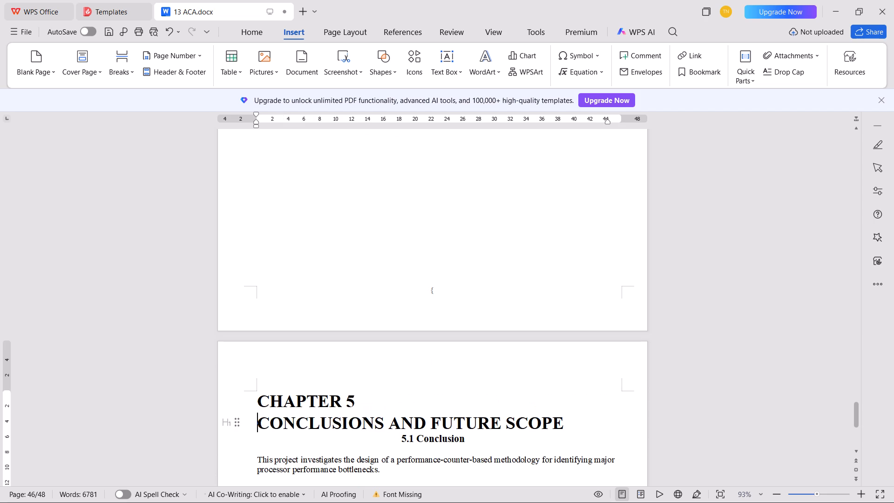
# Left-align the 5.1 heading and make it read "5.1 Conclusion :".
pyautogui.scroll(-3, 406, 402)
pyautogui.click(389, 340)
pyautogui.click(389, 332)
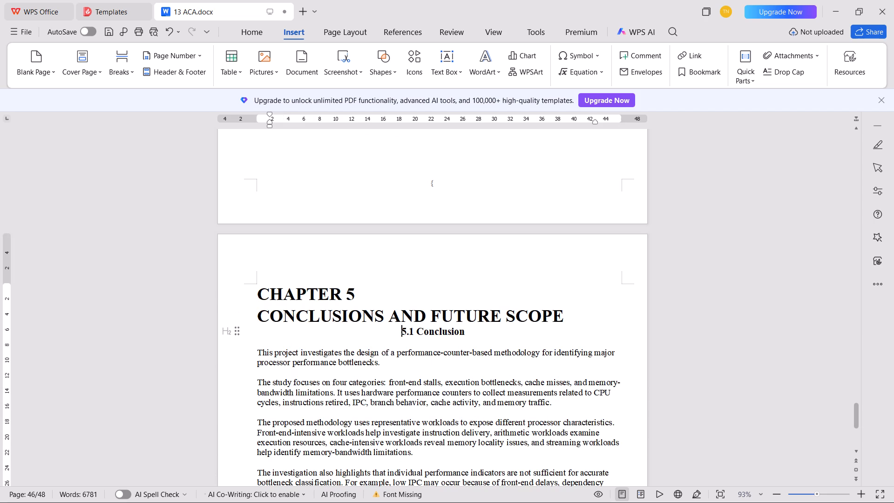
pyautogui.press('BackSpace')
pyautogui.press('BackSpace')
pyautogui.press('Down')
pyautogui.press('Left')
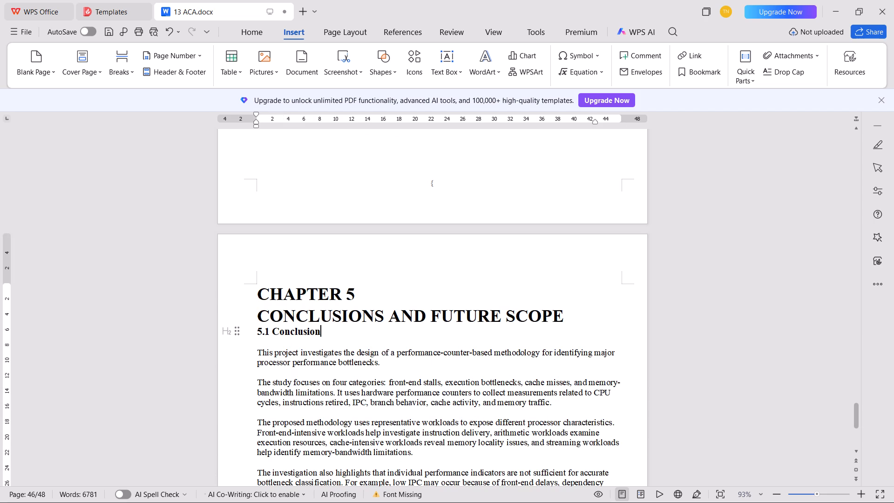
pyautogui.press('BackSpace')
pyautogui.write('n :')
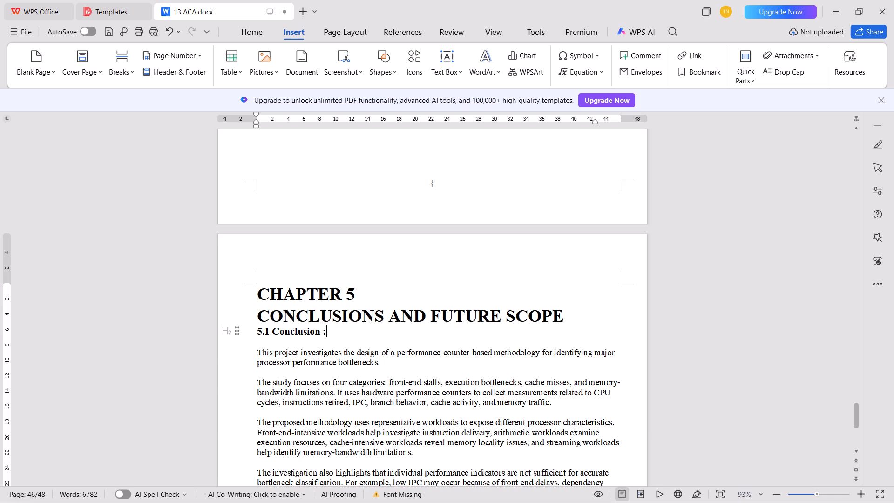
# Save the document.
pyautogui.scroll(-10, 427, 324)
pyautogui.hotkey('ctrl', 's')
# In the Practical Applications list, delete the empty bullets directly above and below "Embedded and real-time systems.".
pyautogui.scroll(11, 403, 301)
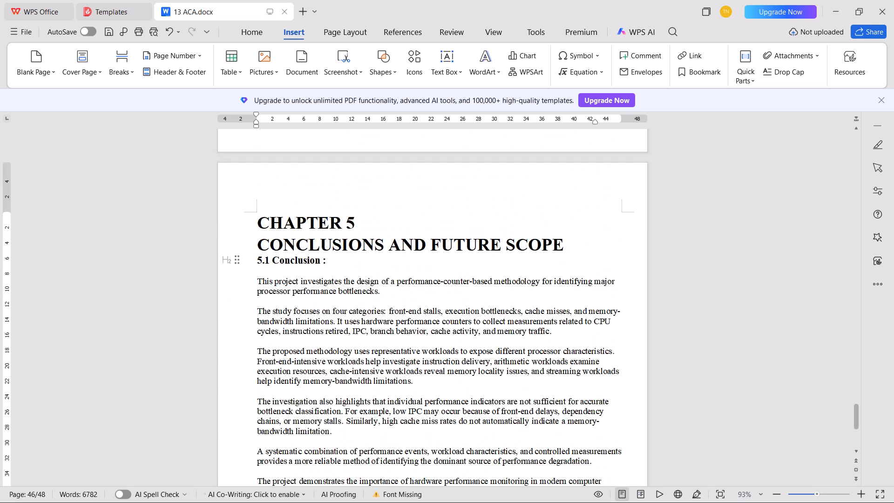
pyautogui.scroll(20, 402, 300)
pyautogui.scroll(11, 402, 300)
pyautogui.scroll(-1, 398, 298)
pyautogui.scroll(2, 398, 298)
pyautogui.scroll(-6, 398, 298)
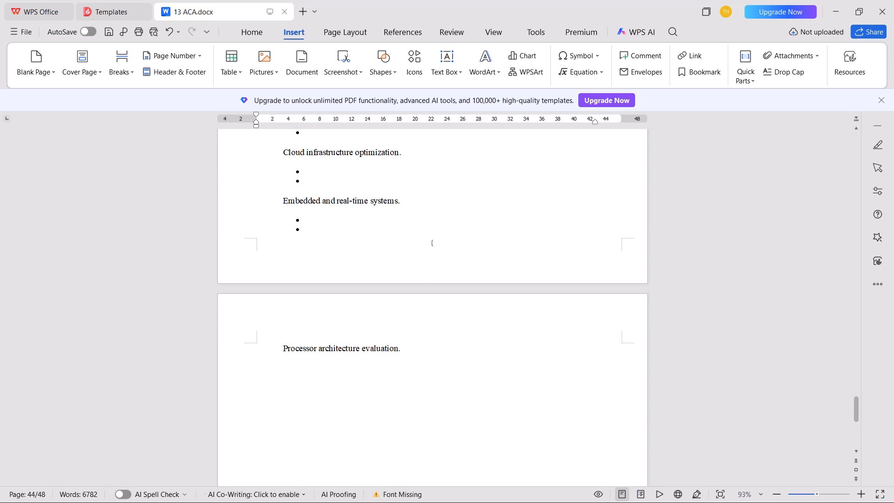
pyautogui.click(350, 248)
pyautogui.press('BackSpace')
pyautogui.press('BackSpace')
pyautogui.press('BackSpace')
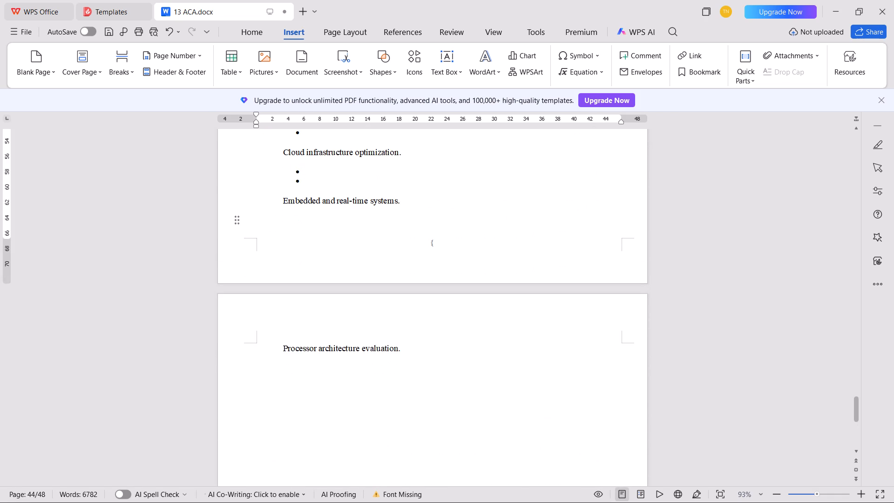
pyautogui.press('BackSpace')
pyautogui.click(330, 190)
pyautogui.press('BackSpace')
pyautogui.press('BackSpace')
pyautogui.press('BackSpace')
pyautogui.scroll(4, 362, 250)
pyautogui.press('BackSpace')
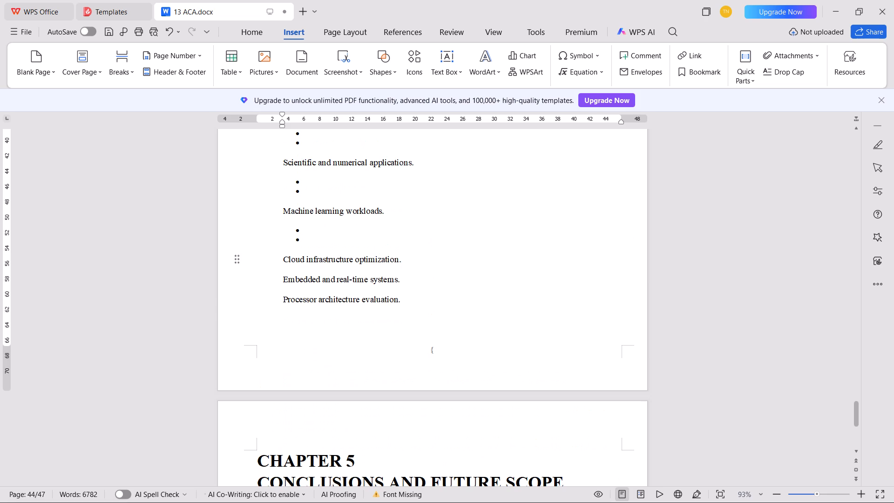
# Remove the empty bullets directly above and below "Machine learning workloads." in the Practical Applications list.
pyautogui.click(338, 245)
pyautogui.press('BackSpace')
pyautogui.press('BackSpace')
pyautogui.press('BackSpace')
pyautogui.press('BackSpace')
pyautogui.click(321, 197)
pyautogui.press('BackSpace')
pyautogui.press('BackSpace')
pyautogui.press('BackSpace')
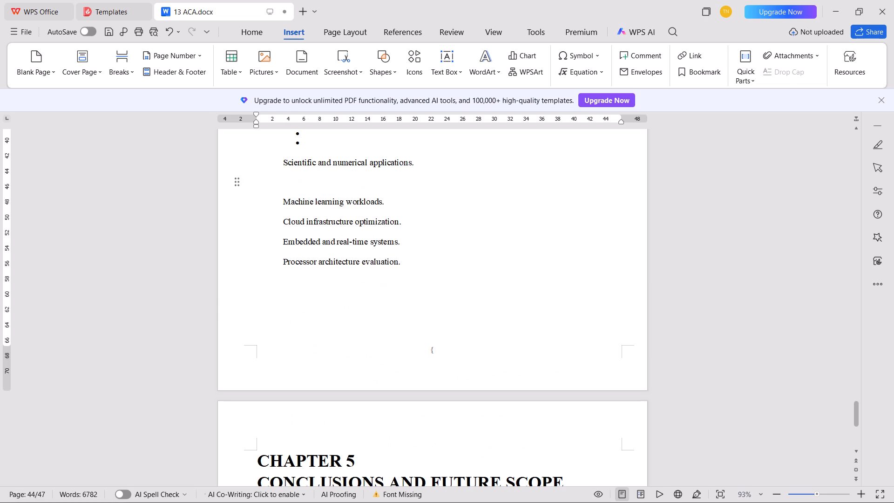
# Remove the empty bullets above and below "High-performance computing." and the blank line below "Scientific and numerical applications.".
pyautogui.click(316, 153)
pyautogui.scroll(3, 330, 184)
pyautogui.press('BackSpace')
pyautogui.press('BackSpace')
pyautogui.press('BackSpace')
pyautogui.press('BackSpace')
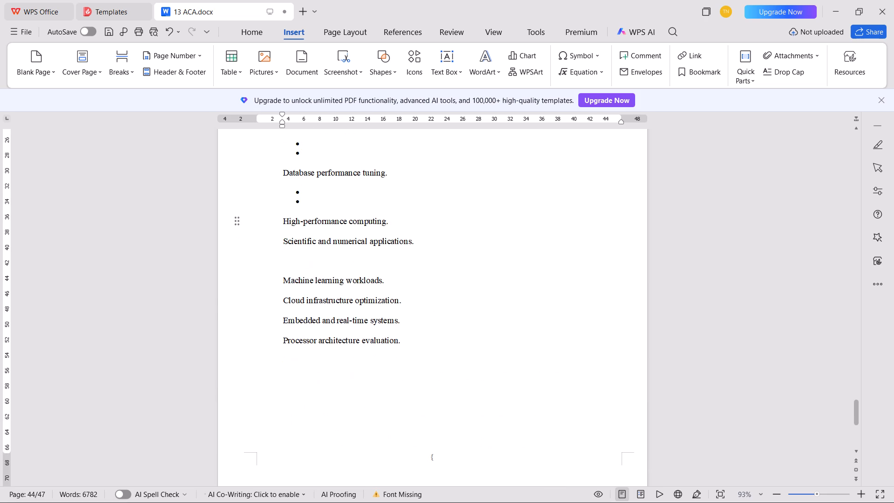
pyautogui.click(305, 266)
pyautogui.press('BackSpace')
pyautogui.click(316, 218)
pyautogui.click(318, 209)
pyautogui.press('BackSpace')
pyautogui.press('BackSpace')
pyautogui.press('BackSpace')
pyautogui.press('BackSpace')
pyautogui.click(328, 168)
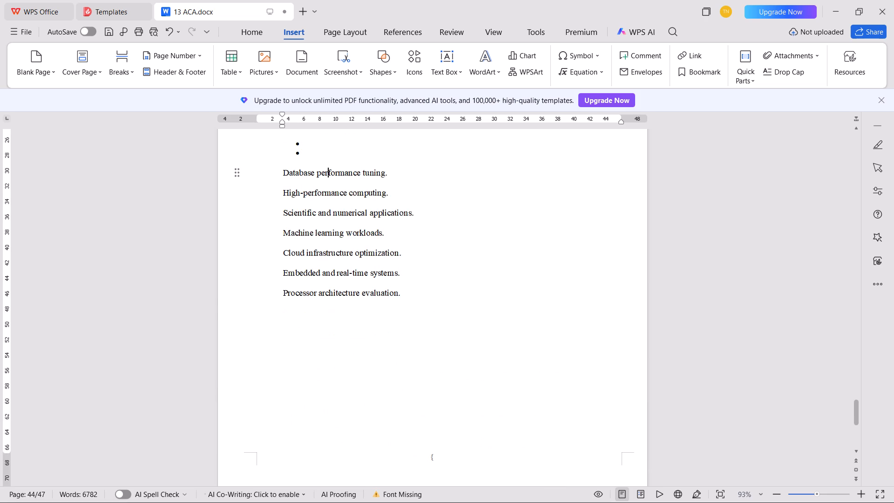
# Delete the remaining empty bullets from the Practical Applications introduction line down to "Database performance tuning.".
pyautogui.scroll(5, 361, 266)
pyautogui.click(320, 306)
pyautogui.press('BackSpace')
pyautogui.press('BackSpace')
pyautogui.press('BackSpace')
pyautogui.press('BackSpace')
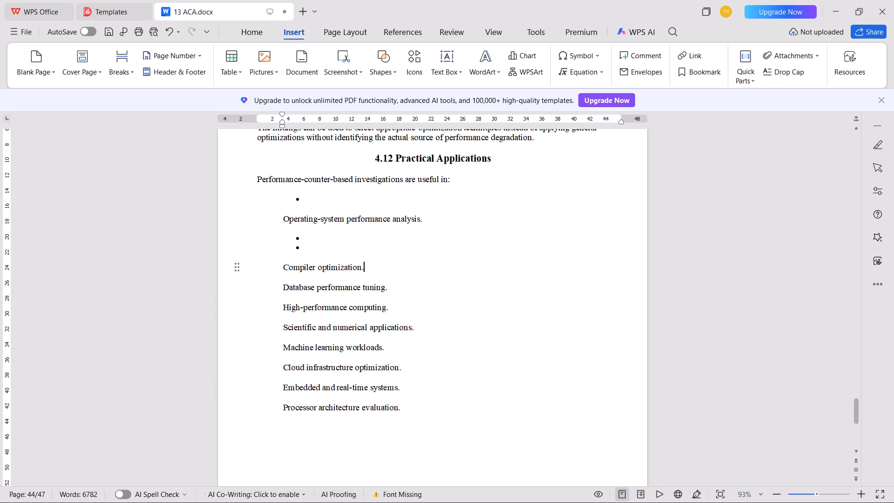
pyautogui.click(322, 253)
pyautogui.press('BackSpace')
pyautogui.press('BackSpace')
pyautogui.press('BackSpace')
pyautogui.press('BackSpace')
pyautogui.click(315, 197)
pyautogui.press('BackSpace')
pyautogui.press('BackSpace')
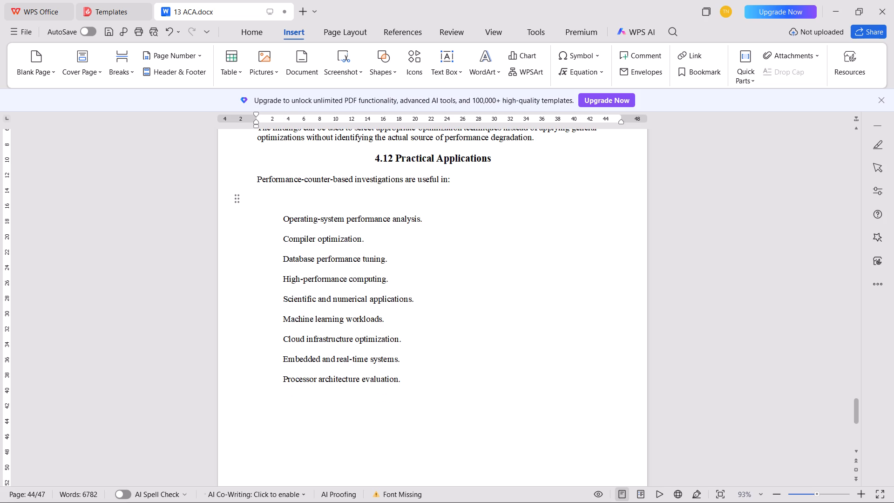
pyautogui.press('BackSpace')
# In the Practical Applications introduction, change "Performance-counter-based" to "Performance-counter based".
pyautogui.click(333, 167)
pyautogui.press('BackSpace')
pyautogui.press('space')
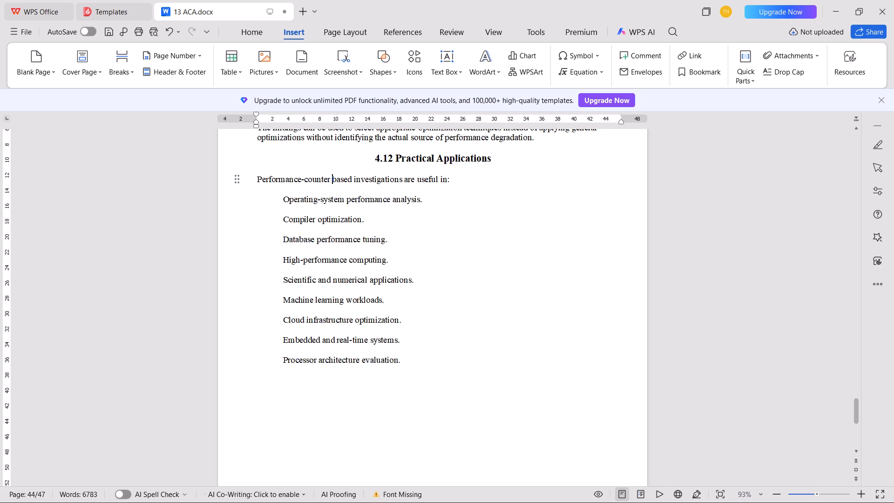
# Left-align the 4.12 heading and make it read "4.12 Practical Applications :".
pyautogui.click(354, 154)
pyautogui.press('BackSpace')
pyautogui.press('BackSpace')
pyautogui.click(430, 166)
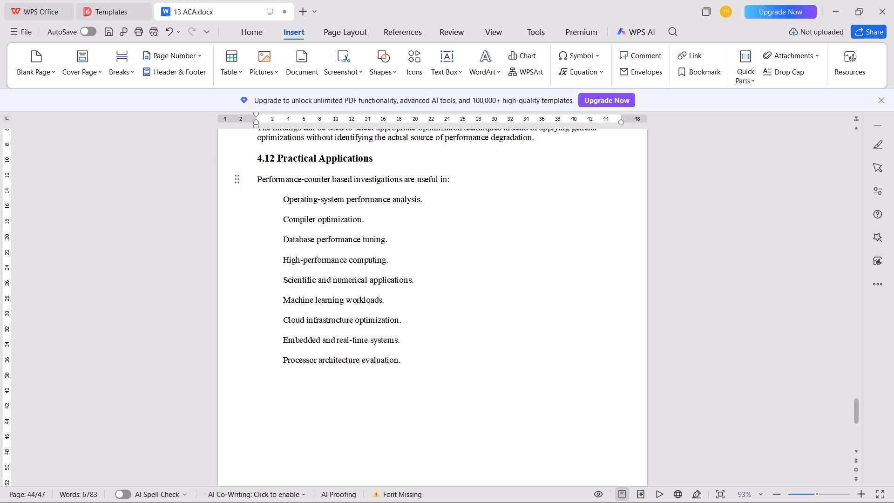
pyautogui.press('Up')
pyautogui.press('space')
pyautogui.write(':')
# Left-align the 4.11 heading and make it read "4.11 Engineering Interpretation :".
pyautogui.scroll(6, 430, 166)
pyautogui.scroll(3, 398, 211)
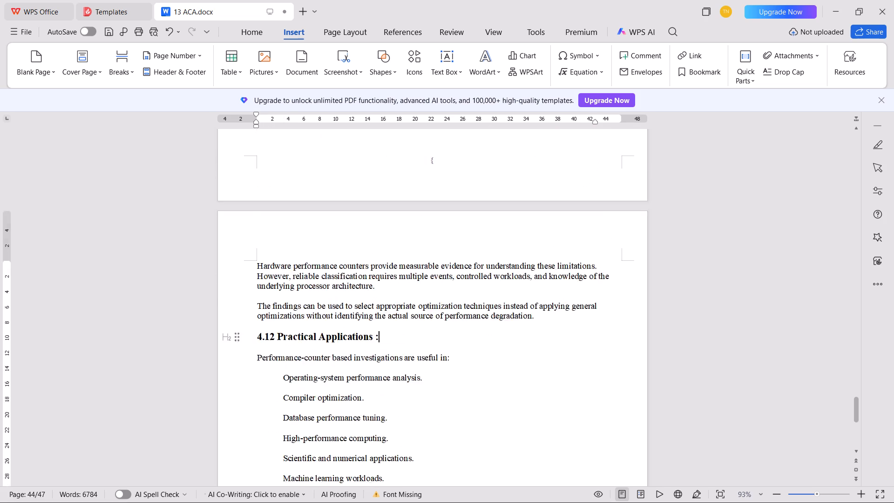
pyautogui.scroll(6, 398, 211)
pyautogui.click(355, 254)
pyautogui.press('BackSpace')
pyautogui.press('BackSpace')
pyautogui.press('Down')
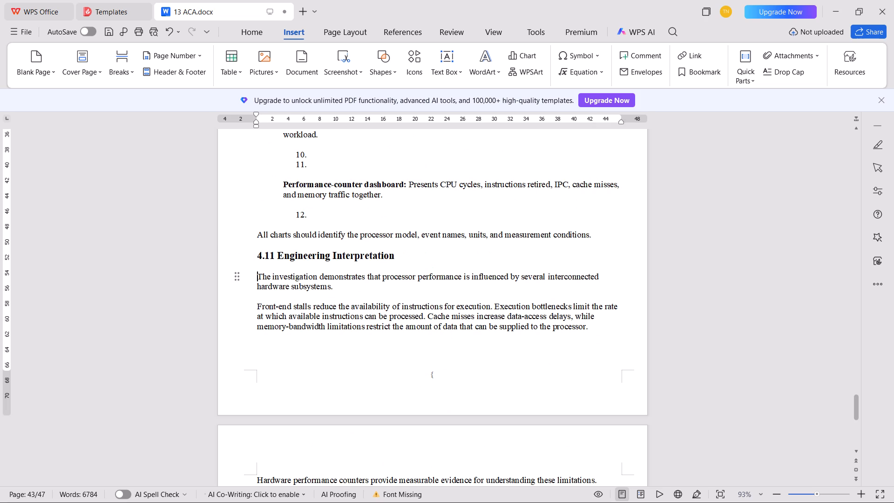
pyautogui.press('Left')
pyautogui.press('space')
pyautogui.write(':')
# Delete the empty numbered items 10 to 12 above and below the Performance-counter dashboard entry.
pyautogui.scroll(3, 355, 254)
pyautogui.click(339, 319)
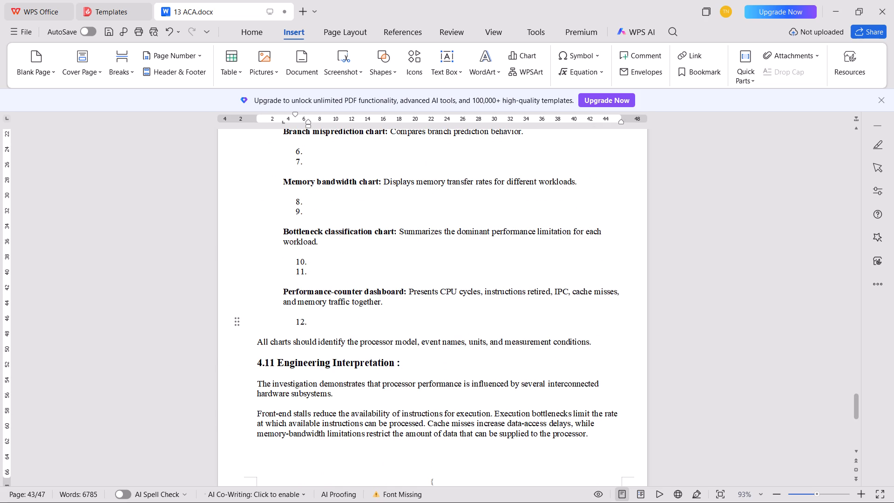
pyautogui.press('BackSpace')
pyautogui.press('BackSpace')
pyautogui.press('BackSpace')
pyautogui.click(334, 276)
pyautogui.press('BackSpace')
pyautogui.press('BackSpace')
pyautogui.press('BackSpace')
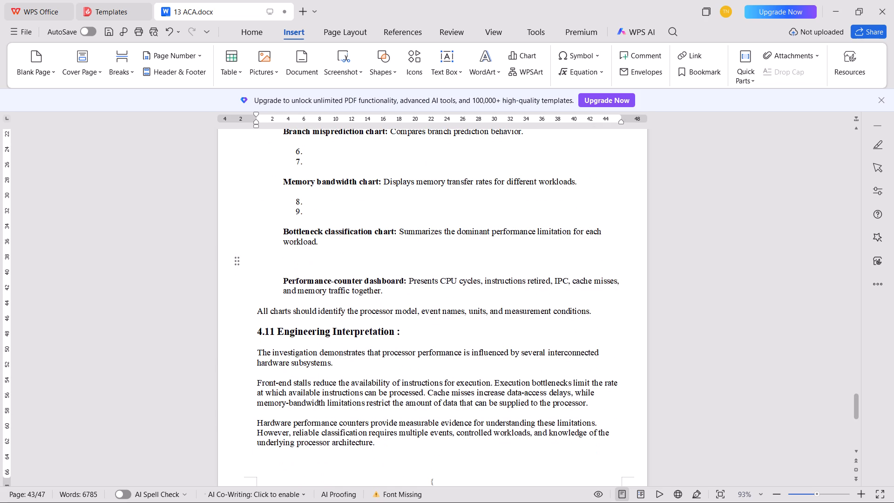
pyautogui.press('BackSpace')
pyautogui.press('BackSpace')
pyautogui.hotkey('ctrl', 'z')
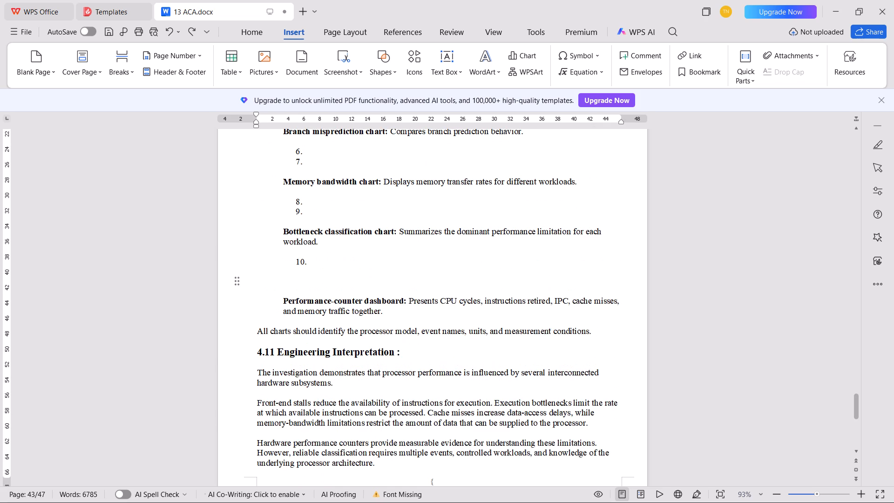
pyautogui.press('BackSpace')
pyautogui.press('BackSpace')
pyautogui.press('BackSpace')
# Delete the empty numbered items 6 to 9 above and below the Memory bandwidth chart entry.
pyautogui.click(334, 215)
pyautogui.press('BackSpace')
pyautogui.press('BackSpace')
pyautogui.press('BackSpace')
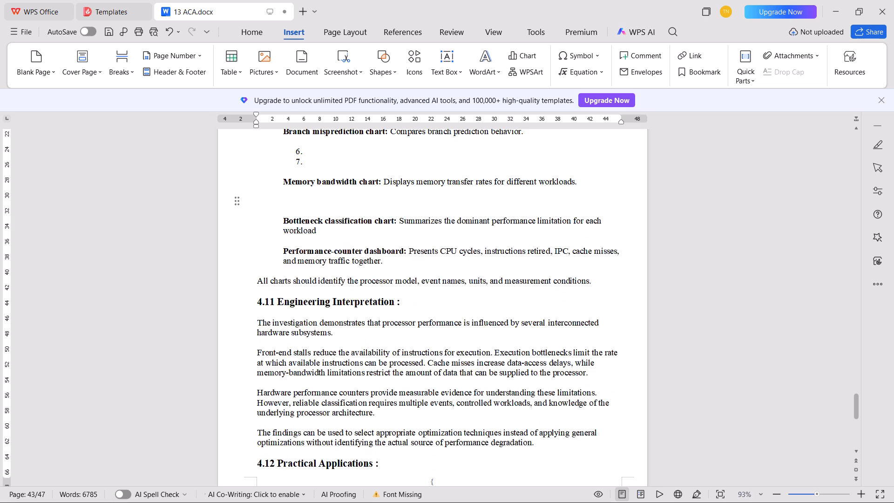
pyautogui.press('BackSpace')
pyautogui.click(321, 164)
pyautogui.press('BackSpace')
pyautogui.press('BackSpace')
pyautogui.press('BackSpace')
pyautogui.press('BackSpace')
# Delete the empty numbered items 1 to 5 around the IPC comparison and Cache miss rate chart entries.
pyautogui.scroll(5, 346, 327)
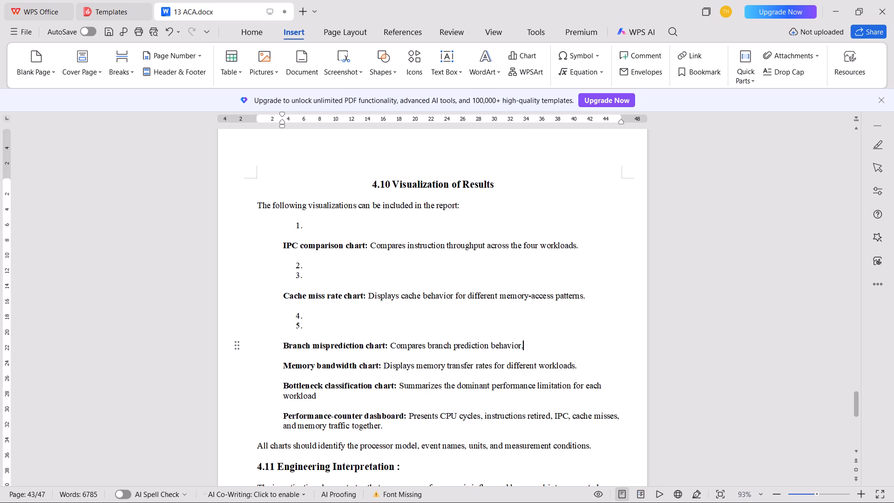
pyautogui.click(334, 323)
pyautogui.press('BackSpace')
pyautogui.press('BackSpace')
pyautogui.press('BackSpace')
pyautogui.press('BackSpace')
pyautogui.click(314, 278)
pyautogui.press('BackSpace')
pyautogui.press('BackSpace')
pyautogui.press('BackSpace')
pyautogui.press('BackSpace')
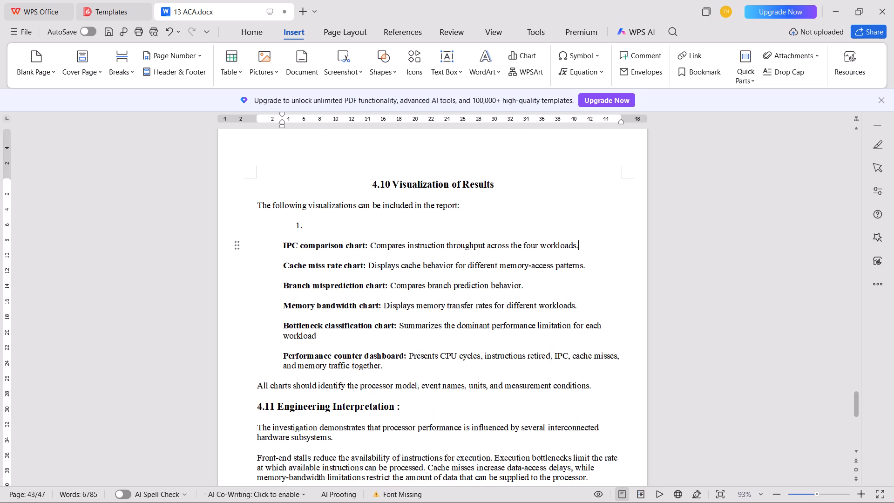
pyautogui.click(322, 237)
pyautogui.press('BackSpace')
pyautogui.press('BackSpace')
pyautogui.press('BackSpace')
# Left-align the 4.10 heading and make it read "4.10 Visualization of Results :".
pyautogui.click(332, 189)
pyautogui.press('BackSpace')
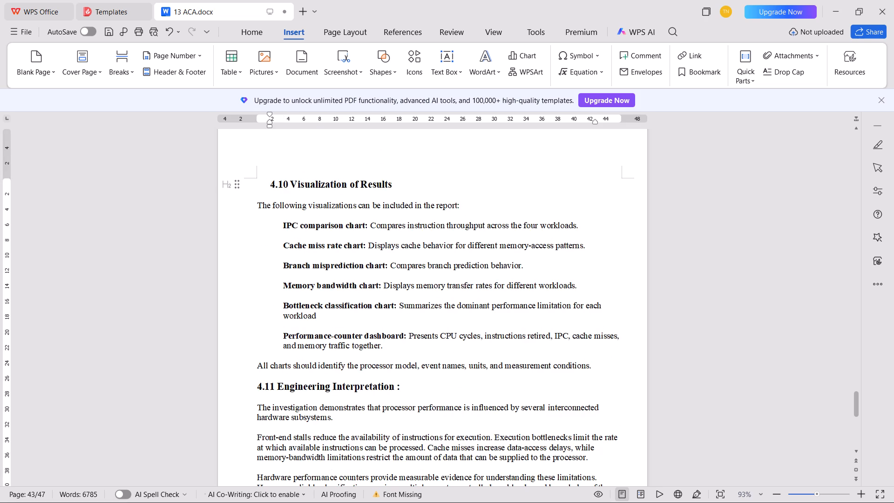
pyautogui.press('BackSpace')
pyautogui.click(404, 186)
pyautogui.press('space')
pyautogui.write(':')
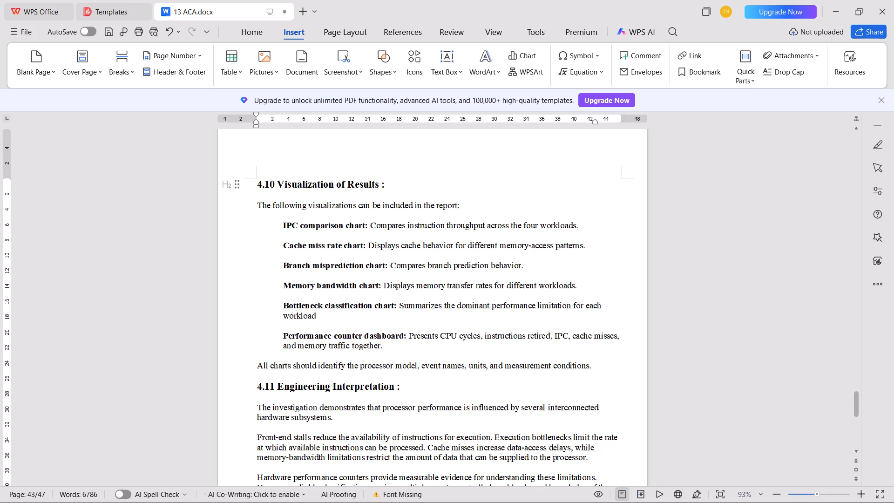
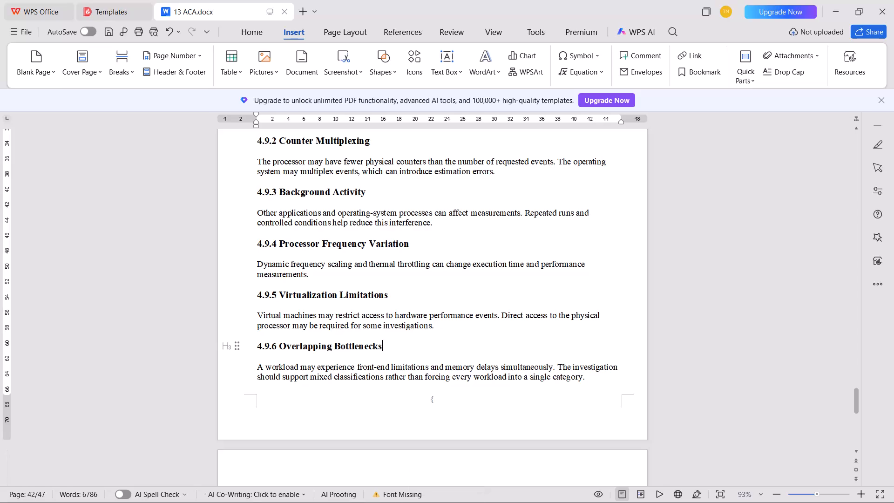
# End the 4.9.6 Overlapping Bottlenecks, 4.9.5 Virtualization Limitations and 4.9.4 Processor Frequency Variation headings with " :".
pyautogui.press('space')
pyautogui.write(':')
pyautogui.scroll(-1, 406, 348)
pyautogui.scroll(2, 406, 349)
pyautogui.click(402, 328)
pyautogui.press('space')
pyautogui.write(':')
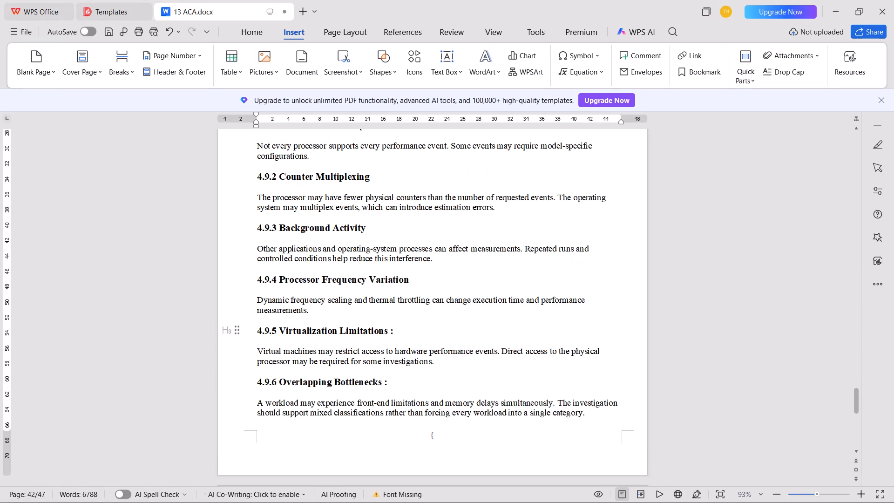
pyautogui.click(429, 280)
pyautogui.press('space')
pyautogui.write(':')
# End the 4.9.3 Background Activity, 4.9.2 Counter Multiplexing and 4.9.1 Counter Availability headings with " :".
pyautogui.click(394, 230)
pyautogui.press('space')
pyautogui.write(':')
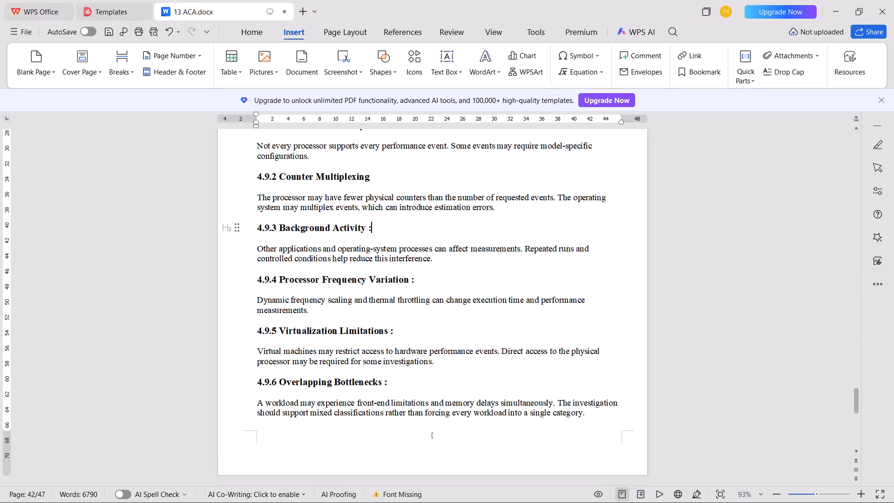
pyautogui.click(395, 172)
pyautogui.press('space')
pyautogui.write(':')
pyautogui.scroll(4, 395, 172)
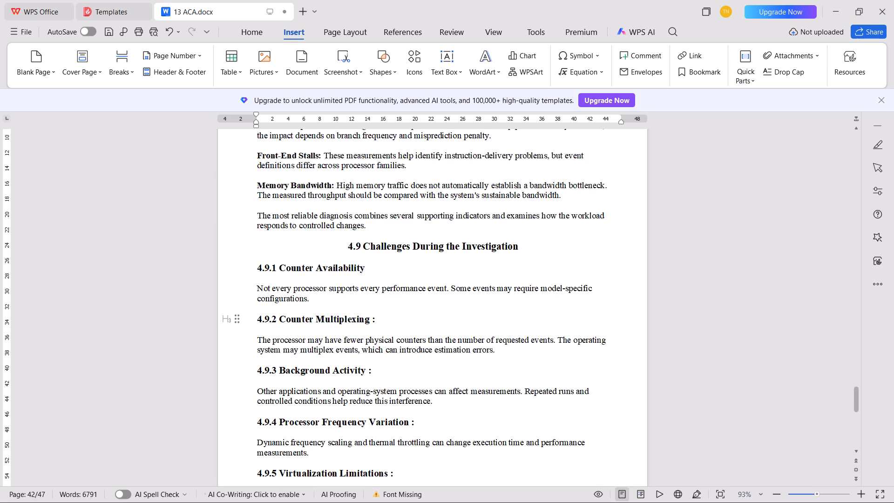
pyautogui.click(386, 266)
pyautogui.press('space')
pyautogui.write(':')
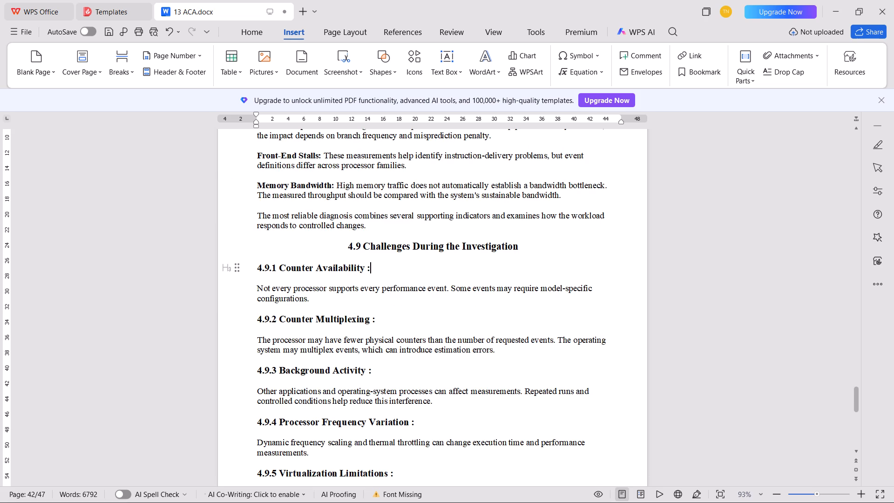
# Left-align the 4.9 heading and make it read "4.9 Challenges During the Investigation :".
pyautogui.click(301, 251)
pyautogui.press('BackSpace')
pyautogui.press('BackSpace')
pyautogui.press('Down')
pyautogui.press('Left')
pyautogui.press('space')
pyautogui.write(':')
# Left-align the 4.8 heading and make it read "4.8 Discussion of Performance Counter Interpretation :".
pyautogui.scroll(7, 301, 251)
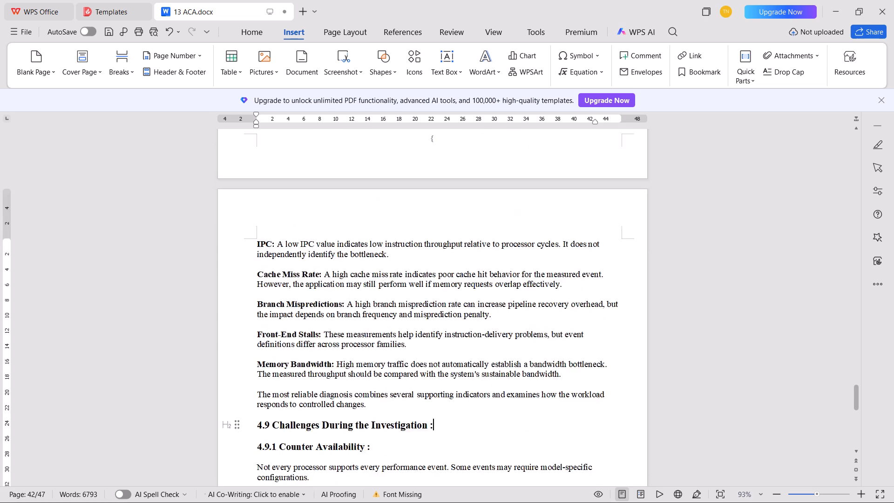
pyautogui.scroll(6, 297, 281)
pyautogui.click(309, 307)
pyautogui.press('BackSpace')
pyautogui.press('BackSpace')
pyautogui.press('Down')
pyautogui.press('Left')
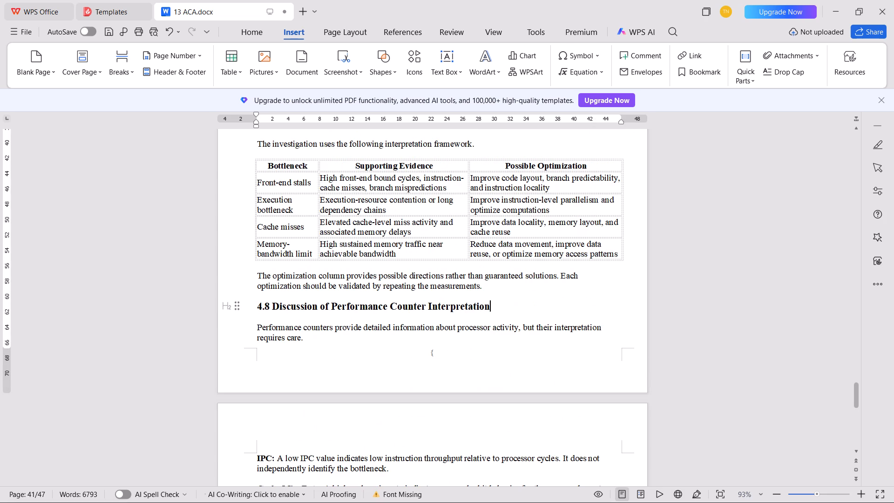
pyautogui.press('space')
pyautogui.write(':')
# Left-align the 4.7 heading and make it read "4.7 Bottleneck Classification Summary :".
pyautogui.scroll(7, 314, 308)
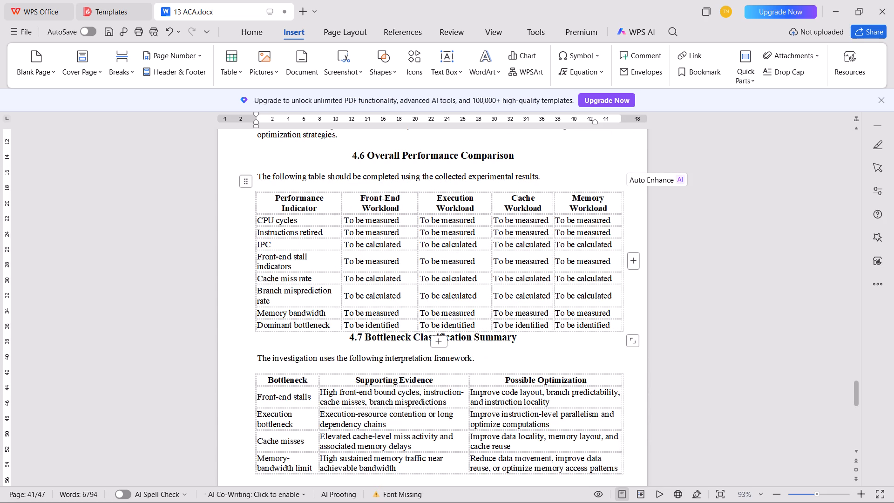
pyautogui.click(319, 340)
pyautogui.press('BackSpace')
pyautogui.press('BackSpace')
pyautogui.press('Down')
pyautogui.press('Left')
pyautogui.press('space')
pyautogui.write(':')
# Left-align the 4.6 heading, make it read "4.6 Overall Performance Comparison :", and save the document.
pyautogui.scroll(4, 319, 340)
pyautogui.click(340, 232)
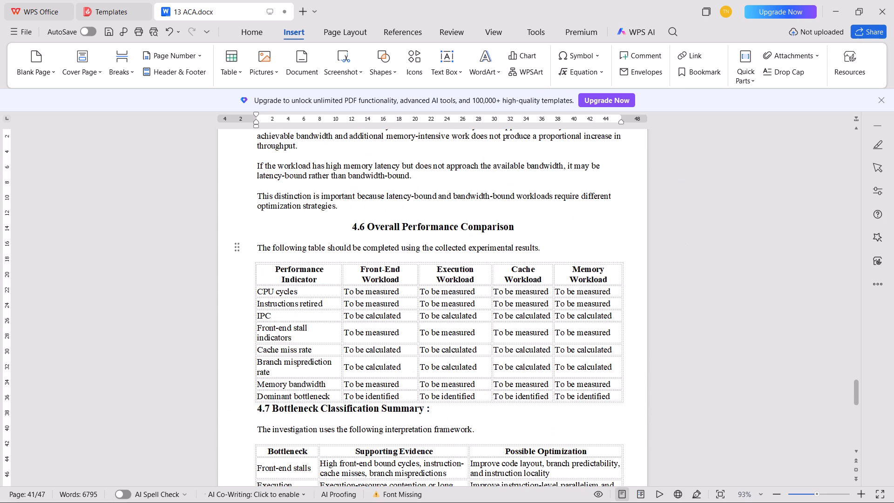
pyautogui.press('Up')
pyautogui.press('BackSpace')
pyautogui.press('BackSpace')
pyautogui.press('Down')
pyautogui.press('Left')
pyautogui.press('space')
pyautogui.write('1')
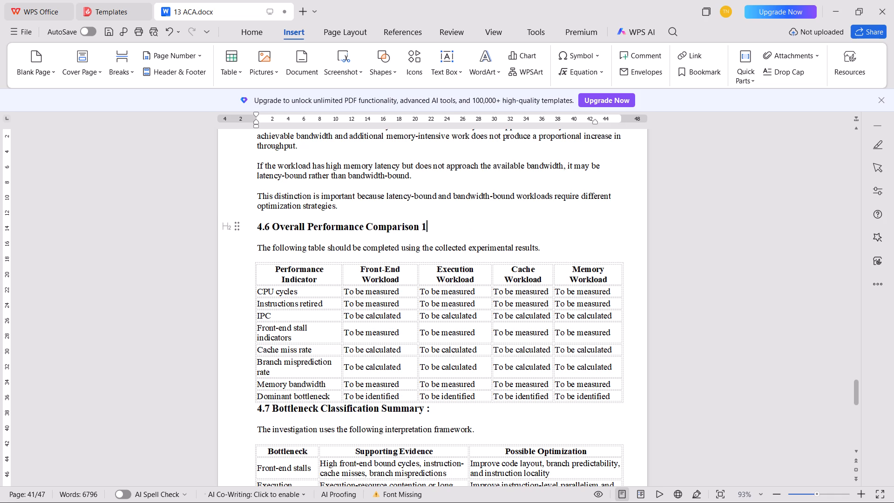
pyautogui.press('BackSpace')
pyautogui.hotkey('shift', ':')
pyautogui.hotkey('ctrl', 's')
# Delete the empty bullets above and below the Memory-stall indicators entry in section 4.5.
pyautogui.scroll(4, 340, 232)
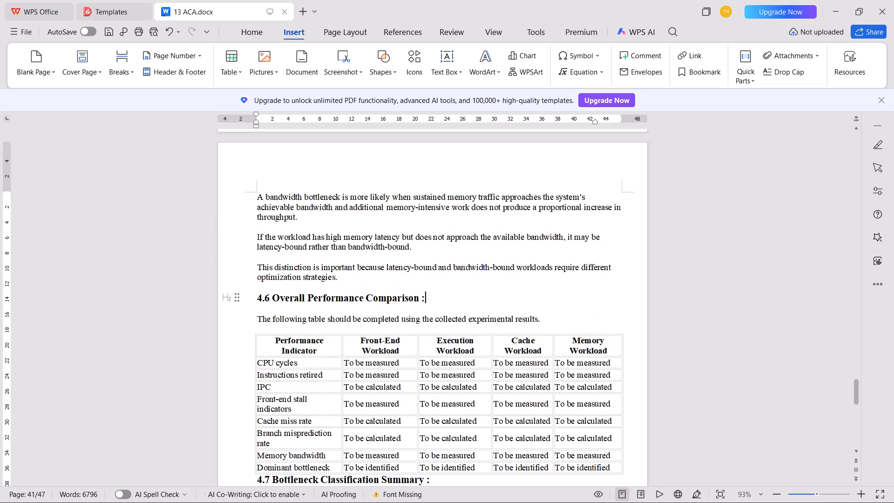
pyautogui.scroll(10, 318, 238)
pyautogui.click(339, 296)
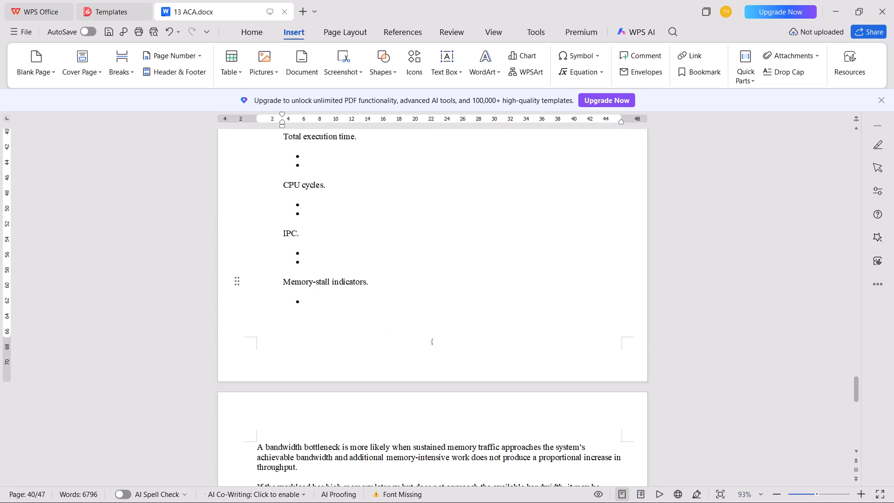
pyautogui.click(341, 303)
pyautogui.press('BackSpace')
pyautogui.press('BackSpace')
pyautogui.press('BackSpace')
pyautogui.click(315, 263)
pyautogui.press('BackSpace')
pyautogui.press('BackSpace')
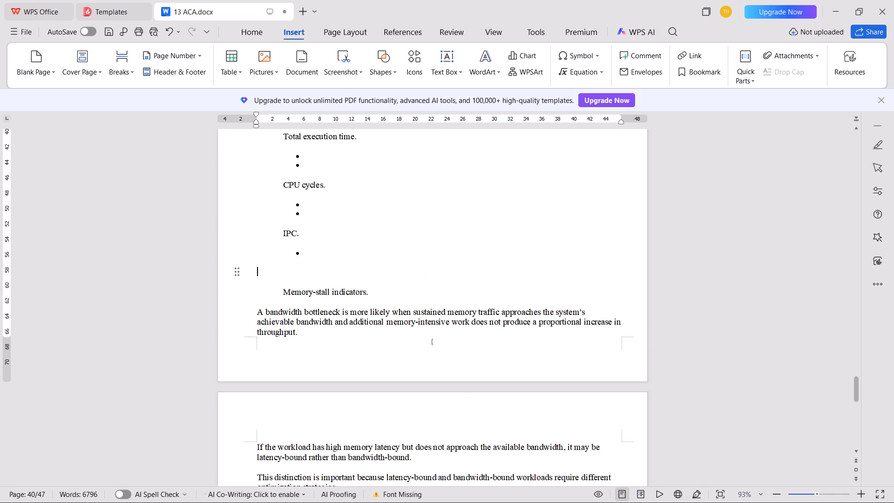
pyautogui.press('BackSpace')
pyautogui.press('BackSpace')
# Delete the empty bullets above and below the CPU cycles entry in section 4.5.
pyautogui.click(323, 219)
pyautogui.press('BackSpace')
pyautogui.press('BackSpace')
pyautogui.press('BackSpace')
pyautogui.press('BackSpace')
pyautogui.click(325, 163)
pyautogui.press('BackSpace')
pyautogui.press('BackSpace')
pyautogui.scroll(6, 354, 294)
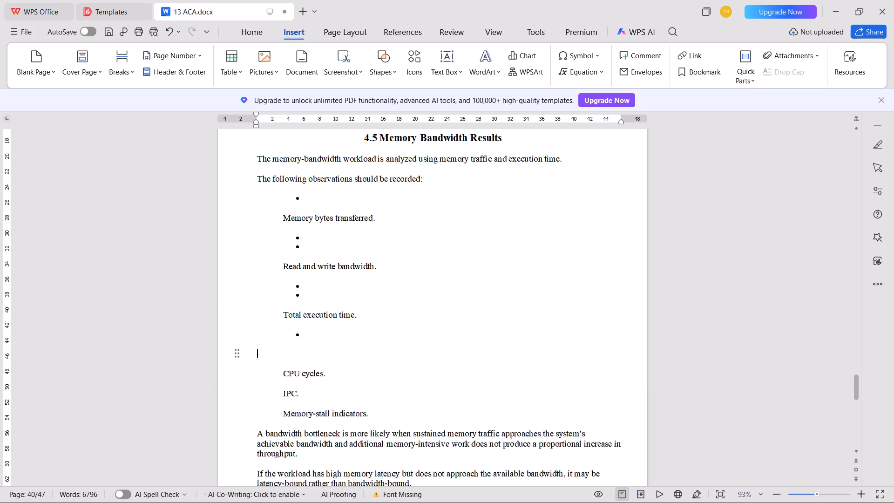
pyautogui.press('BackSpace')
pyautogui.press('BackSpace')
# Delete the empty bullets above the Total execution time, Read and write bandwidth and Memory bytes transferred entries in section 4.5.
pyautogui.click(321, 294)
pyautogui.press('BackSpace')
pyautogui.press('BackSpace')
pyautogui.press('BackSpace')
pyautogui.press('BackSpace')
pyautogui.click(321, 247)
pyautogui.press('BackSpace')
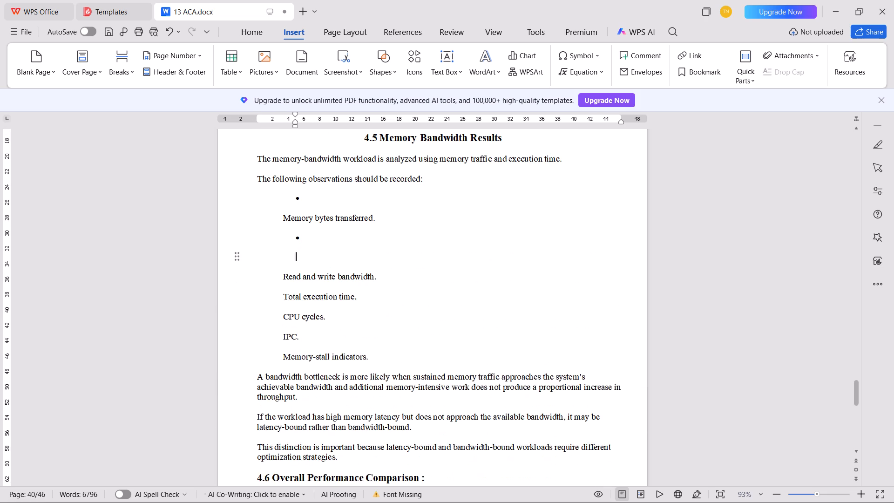
pyautogui.press('BackSpace')
pyautogui.press('BackSpace')
pyautogui.press('BackSpace')
pyautogui.click(320, 194)
pyautogui.press('BackSpace')
pyautogui.press('BackSpace')
pyautogui.scroll(4, 368, 291)
pyautogui.press('BackSpace')
# Left-align the 4.5 heading and make it read "4.5 Memory-Bandwidth Results :".
pyautogui.click(356, 282)
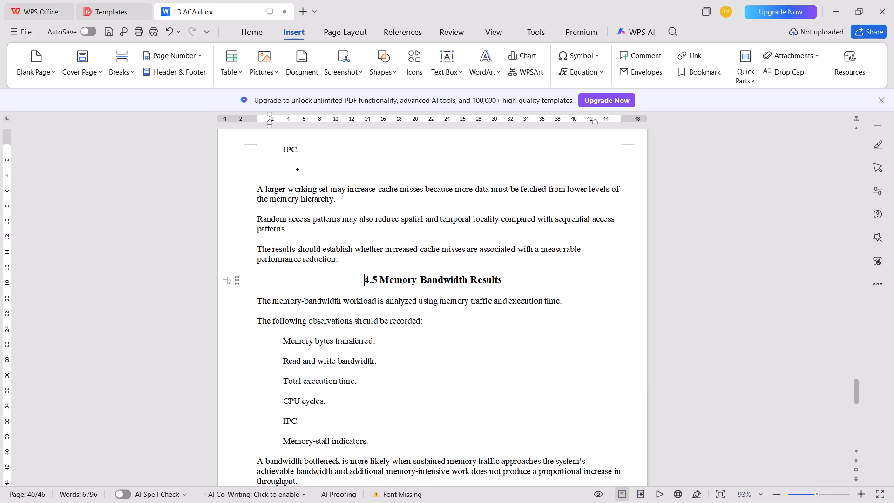
pyautogui.press('BackSpace')
pyautogui.press('BackSpace')
pyautogui.click(404, 281)
pyautogui.press('space')
pyautogui.write(':')
# Delete the empty bullets above and below the IPC entry in the section 4.4 cache-observations list.
pyautogui.scroll(3, 431, 278)
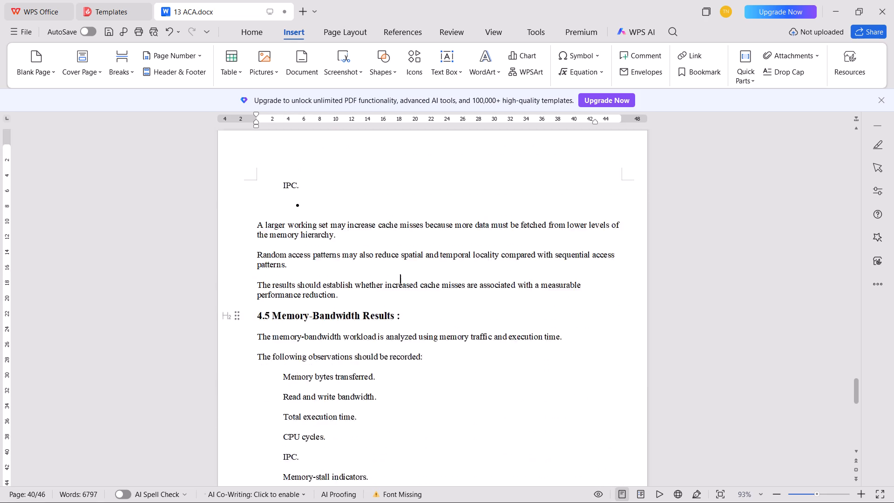
pyautogui.scroll(2, 431, 278)
pyautogui.click(326, 310)
pyautogui.press('BackSpace')
pyautogui.press('BackSpace')
pyautogui.press('BackSpace')
pyautogui.scroll(3, 332, 285)
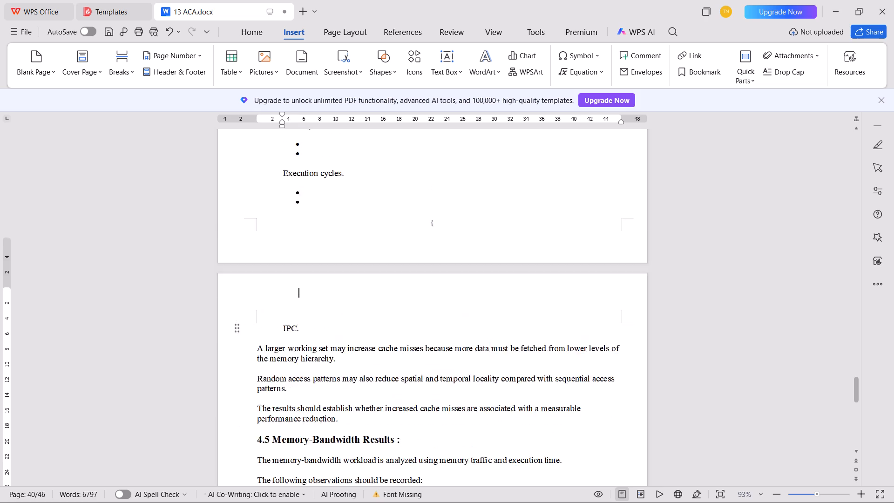
pyautogui.scroll(1, 332, 285)
pyautogui.click(332, 285)
pyautogui.press('BackSpace')
pyautogui.press('BackSpace')
pyautogui.press('BackSpace')
pyautogui.press('BackSpace')
# Delete the empty bullets above and below the Memory-related stall indicators entry in section 4.4.
pyautogui.click(324, 225)
pyautogui.press('BackSpace')
pyautogui.press('BackSpace')
pyautogui.press('BackSpace')
pyautogui.press('BackSpace')
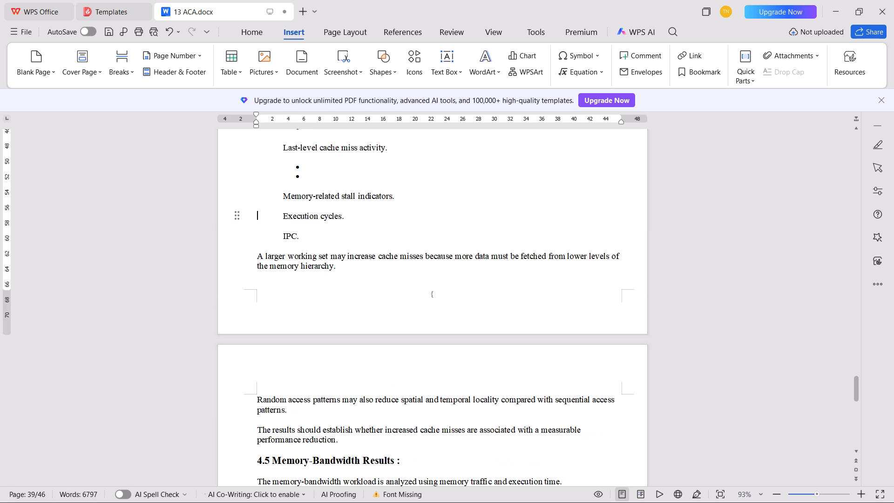
pyautogui.click(325, 180)
pyautogui.press('BackSpace')
pyautogui.press('BackSpace')
pyautogui.press('BackSpace')
pyautogui.scroll(5, 342, 231)
pyautogui.press('BackSpace')
# Delete the empty bullets above the Last-level cache miss activity, L2 cache miss activity and L1 data-cache miss rate entries.
pyautogui.click(310, 271)
pyautogui.press('BackSpace')
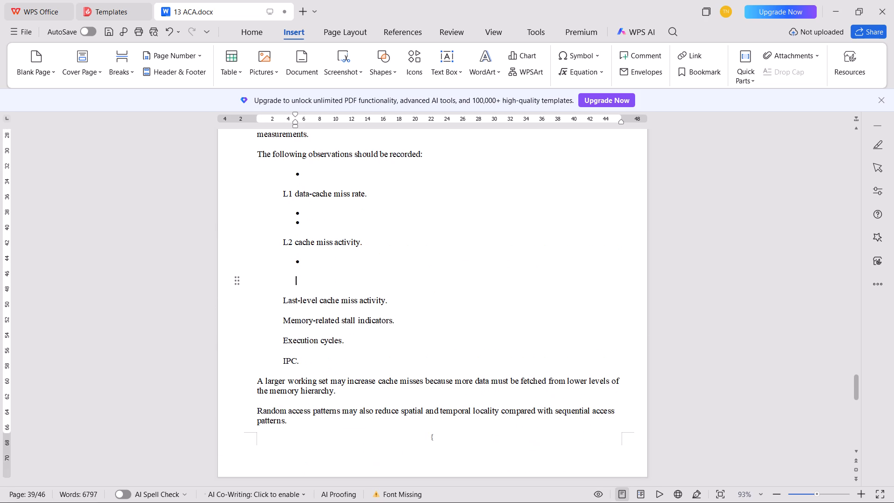
pyautogui.press('BackSpace')
pyautogui.press('BackSpace')
pyautogui.press('BackSpace')
pyautogui.click(322, 220)
pyautogui.press('BackSpace')
pyautogui.press('BackSpace')
pyautogui.press('BackSpace')
pyautogui.press('BackSpace')
pyautogui.click(332, 181)
pyautogui.press('BackSpace')
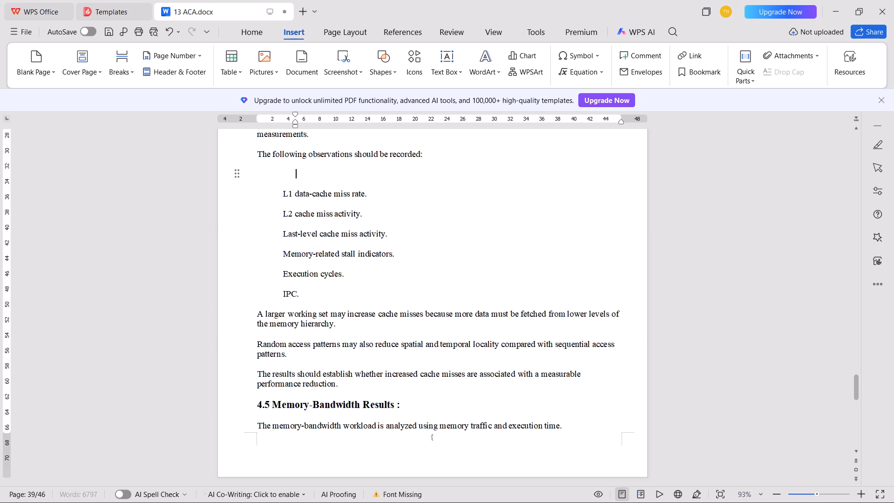
pyautogui.press('BackSpace')
pyautogui.press('BackSpace')
# Left-align the 4.4 heading, make it read "4.4 Cache Miss Results :", and save the document.
pyautogui.scroll(4, 373, 334)
pyautogui.click(357, 175)
pyautogui.press('BackSpace')
pyautogui.press('BackSpace')
pyautogui.scroll(5, 371, 261)
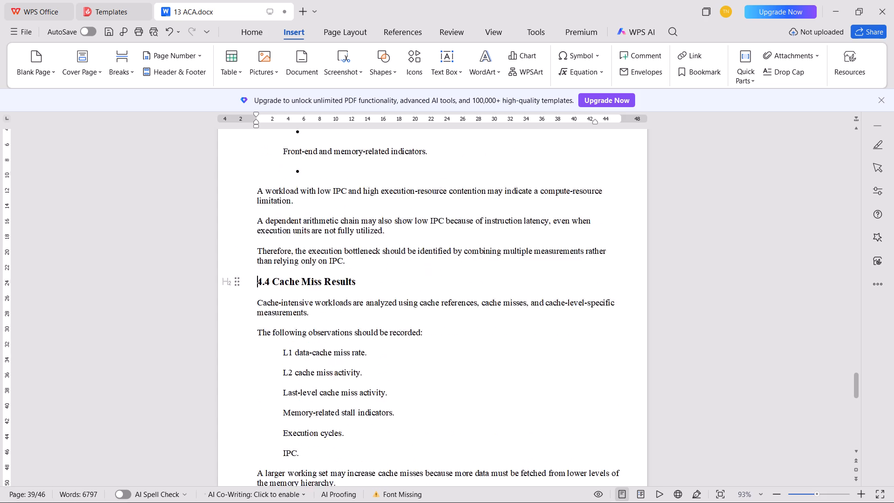
pyautogui.scroll(1, 370, 261)
pyautogui.click(366, 353)
pyautogui.press('space')
pyautogui.write(':')
pyautogui.hotkey('ctrl', 's')
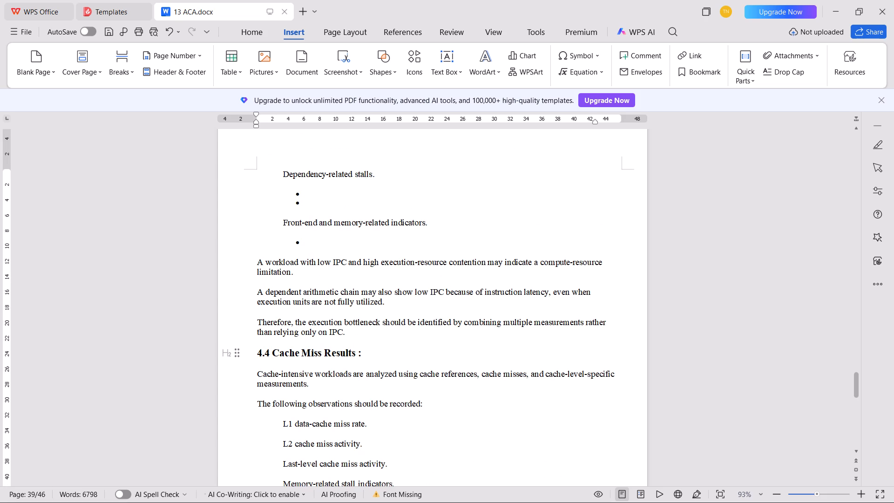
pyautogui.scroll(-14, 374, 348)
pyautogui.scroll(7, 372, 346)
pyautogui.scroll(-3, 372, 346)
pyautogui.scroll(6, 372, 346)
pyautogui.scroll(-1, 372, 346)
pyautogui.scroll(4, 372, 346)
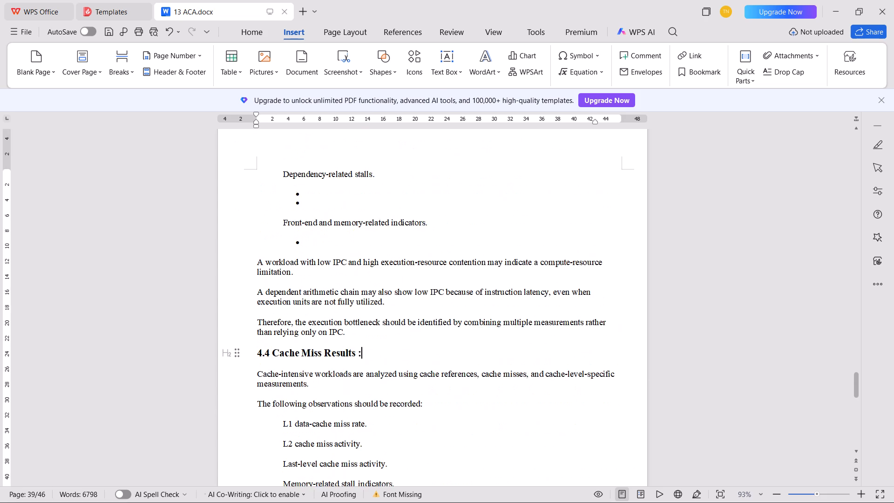
# Delete the empty bullets below and above the Front-end and memory-related indicators entry in the section 4.3 observations list.
pyautogui.scroll(1, 372, 346)
pyautogui.click(337, 279)
pyautogui.press('BackSpace')
pyautogui.press('BackSpace')
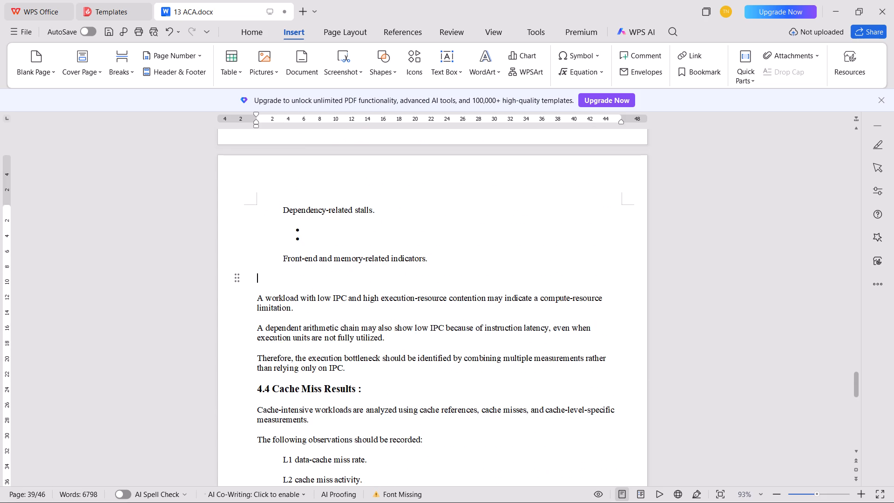
pyautogui.press('BackSpace')
pyautogui.click(324, 237)
pyautogui.press('BackSpace')
pyautogui.press('BackSpace')
pyautogui.press('BackSpace')
pyautogui.press('BackSpace')
# Delete the empty bullets above the Dependency-related stalls and Execution-unit utilization entries in section 4.3.
pyautogui.scroll(4, 320, 314)
pyautogui.scroll(5, 321, 196)
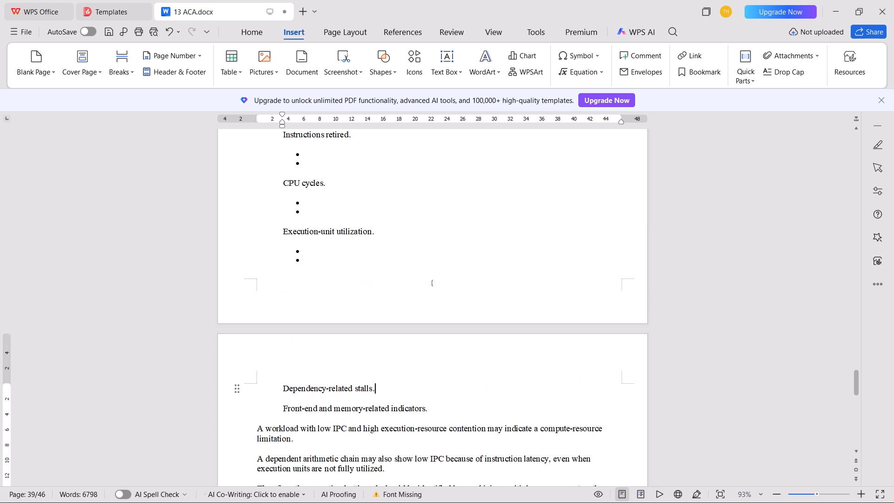
pyautogui.click(316, 278)
pyautogui.press('BackSpace')
pyautogui.press('BackSpace')
pyautogui.press('BackSpace')
pyautogui.press('BackSpace')
pyautogui.click(317, 218)
pyautogui.press('BackSpace')
pyautogui.press('BackSpace')
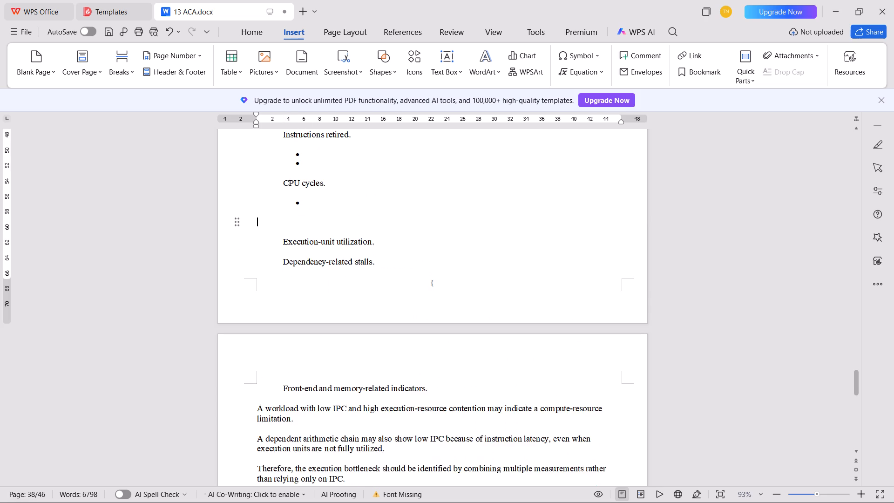
pyautogui.press('BackSpace')
pyautogui.press('BackSpace')
# Delete the empty bullets above the CPU cycles and Instructions retired entries in section 4.3.
pyautogui.click(320, 166)
pyautogui.press('BackSpace')
pyautogui.press('BackSpace')
pyautogui.scroll(6, 366, 305)
pyautogui.press('BackSpace')
pyautogui.press('BackSpace')
pyautogui.click(320, 329)
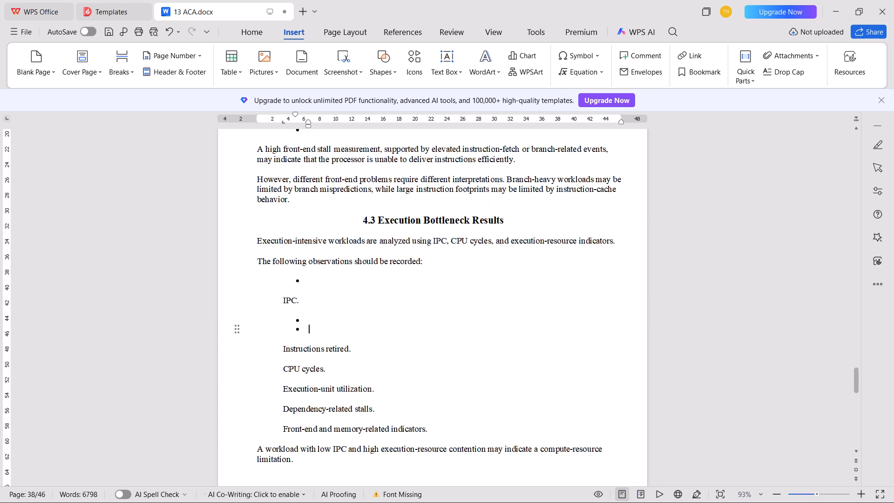
pyautogui.press('BackSpace')
pyautogui.press('BackSpace')
pyautogui.press('BackSpace')
pyautogui.press('BackSpace')
# Delete the empty bullet above the IPC entry in section 4.3, keeping the introductory sentence's wording intact.
pyautogui.click(325, 274)
pyautogui.press('BackSpace')
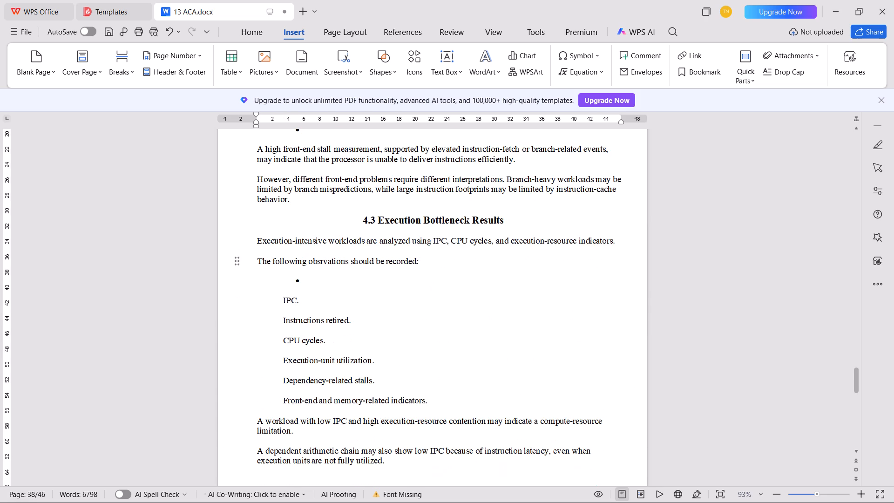
pyautogui.press('e')
pyautogui.click(332, 280)
pyautogui.press('BackSpace')
pyautogui.press('BackSpace')
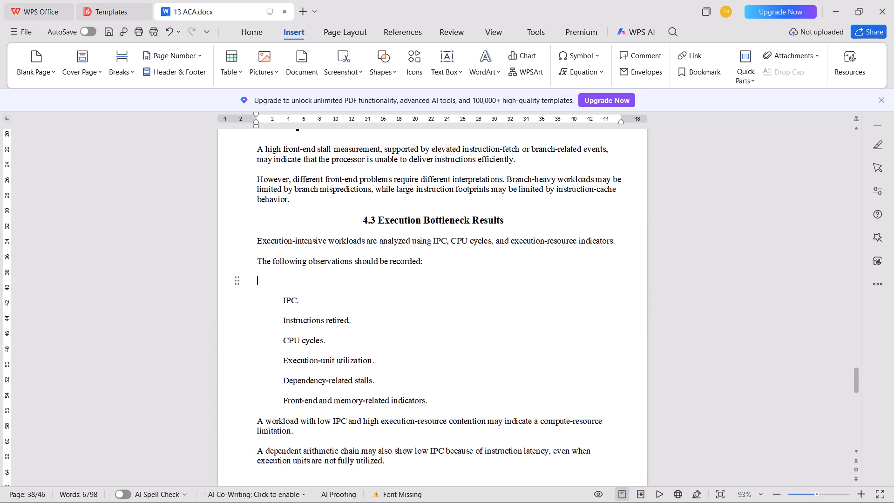
pyautogui.press('BackSpace')
# Left-align the 4.3 heading and make it read "4.3 Execution Bottleneck Results :".
pyautogui.click(338, 226)
pyautogui.click(338, 217)
pyautogui.press('BackSpace')
pyautogui.press('BackSpace')
pyautogui.click(416, 214)
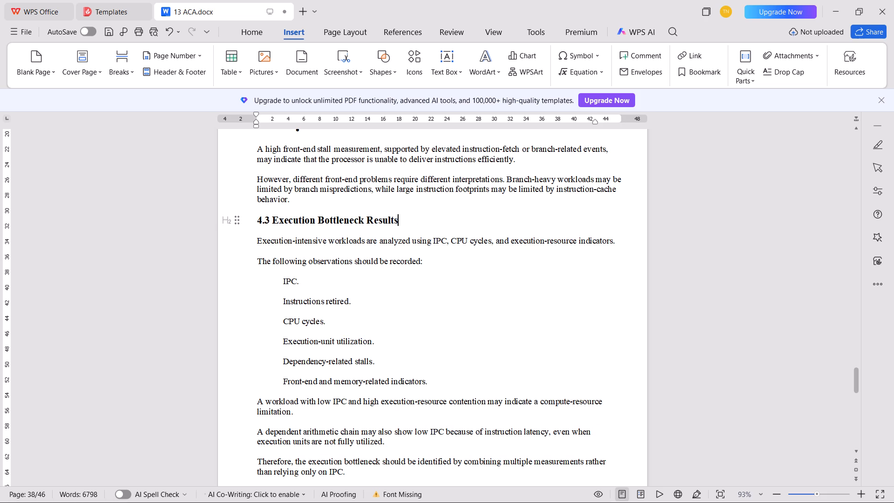
pyautogui.press('space')
pyautogui.write(':')
# Delete the empty bullets below and above the Total execution cycles entry in the section 4.2 observations list.
pyautogui.scroll(5, 437, 245)
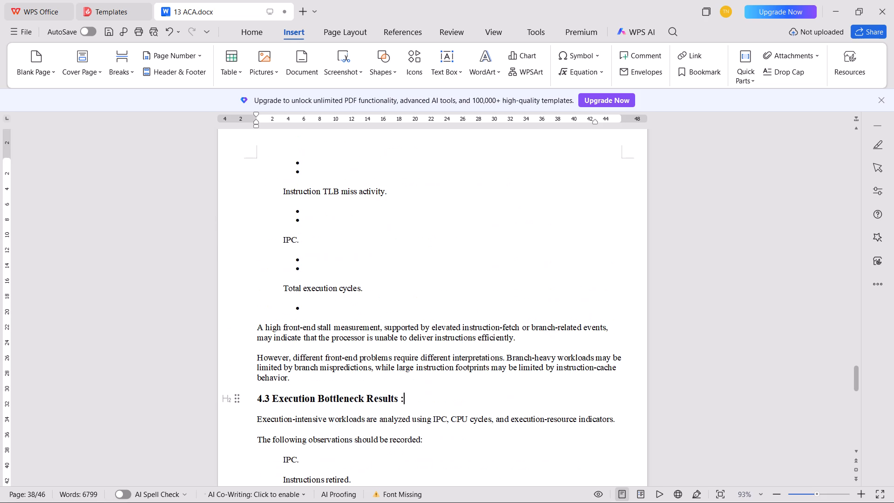
pyautogui.click(345, 313)
pyautogui.press('BackSpace')
pyautogui.press('BackSpace')
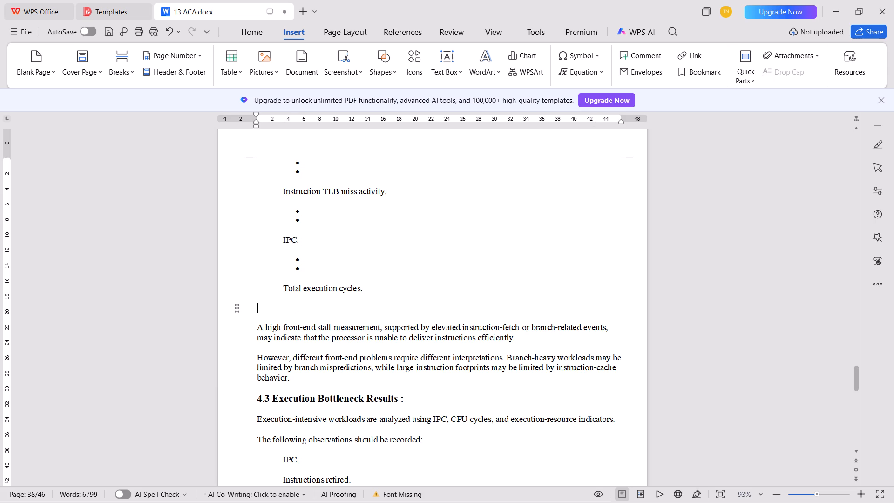
pyautogui.press('BackSpace')
pyautogui.click(326, 267)
pyautogui.press('BackSpace')
pyautogui.press('BackSpace')
pyautogui.press('BackSpace')
pyautogui.press('BackSpace')
# Delete the empty bullets above the IPC and Instruction TLB miss activity entries in section 4.2.
pyautogui.click(326, 218)
pyautogui.press('BackSpace')
pyautogui.press('BackSpace')
pyautogui.press('BackSpace')
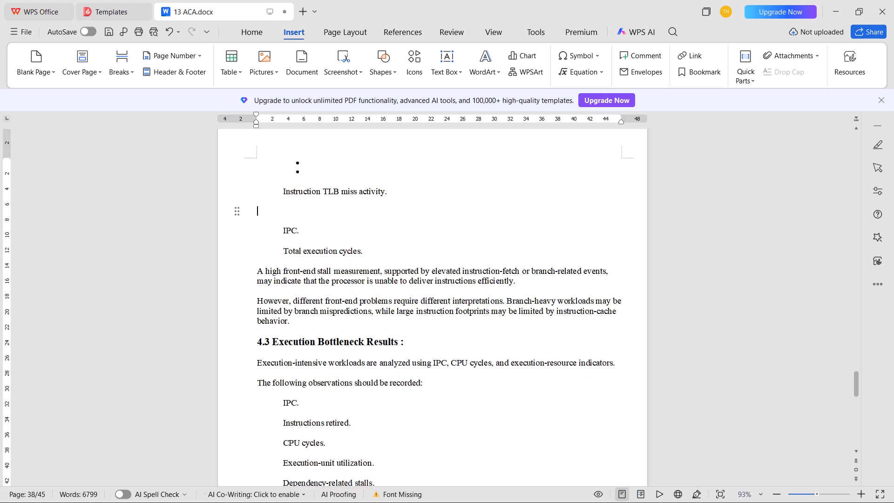
pyautogui.press('BackSpace')
pyautogui.click(325, 171)
pyautogui.press('BackSpace')
pyautogui.press('BackSpace')
pyautogui.scroll(6, 374, 272)
pyautogui.press('BackSpace')
pyautogui.press('BackSpace')
# Delete the empty bullets above the Instruction-cache miss activity and Branch misprediction rate entries in section 4.2.
pyautogui.click(322, 245)
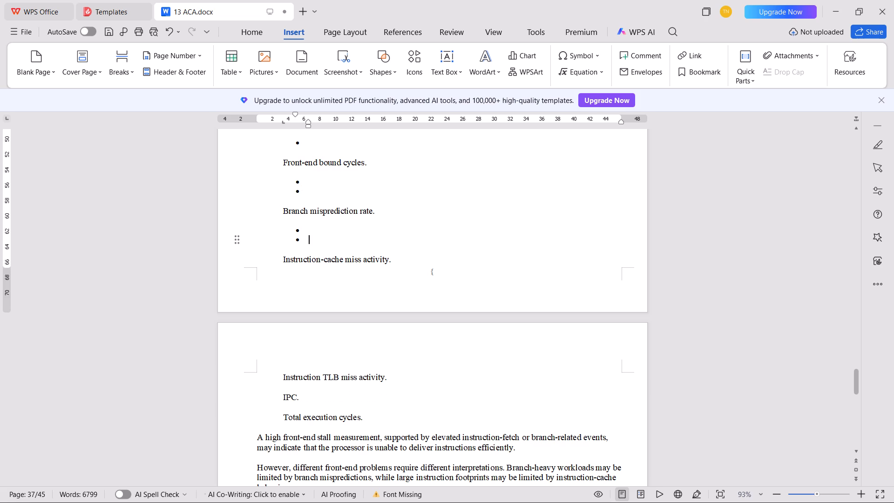
pyautogui.press('BackSpace')
pyautogui.press('BackSpace')
pyautogui.press('BackSpace')
pyautogui.press('BackSpace')
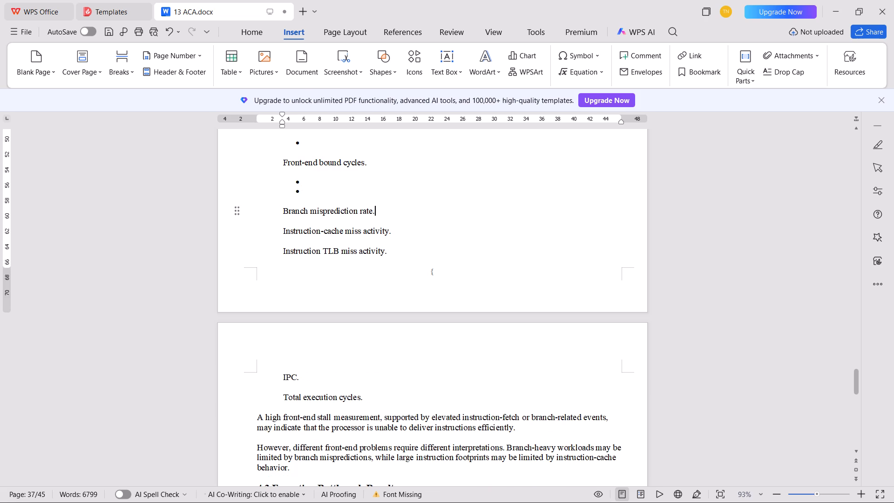
pyautogui.click(315, 197)
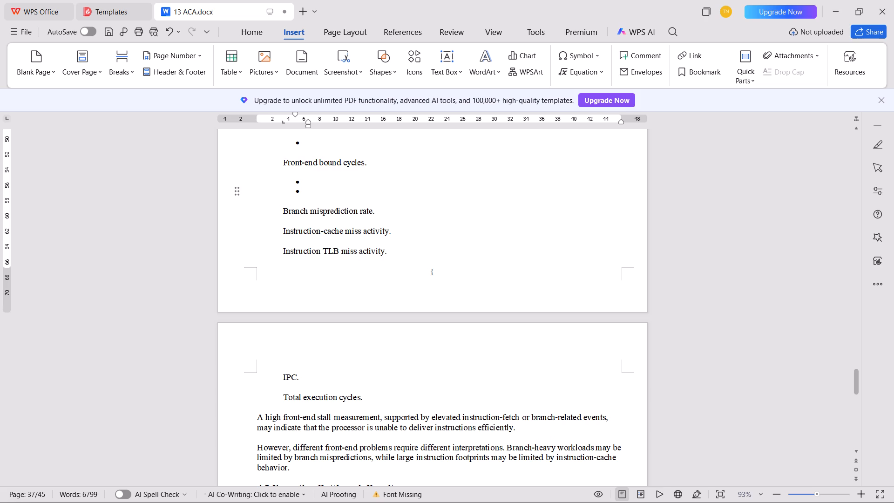
pyautogui.press('BackSpace')
pyautogui.press('BackSpace')
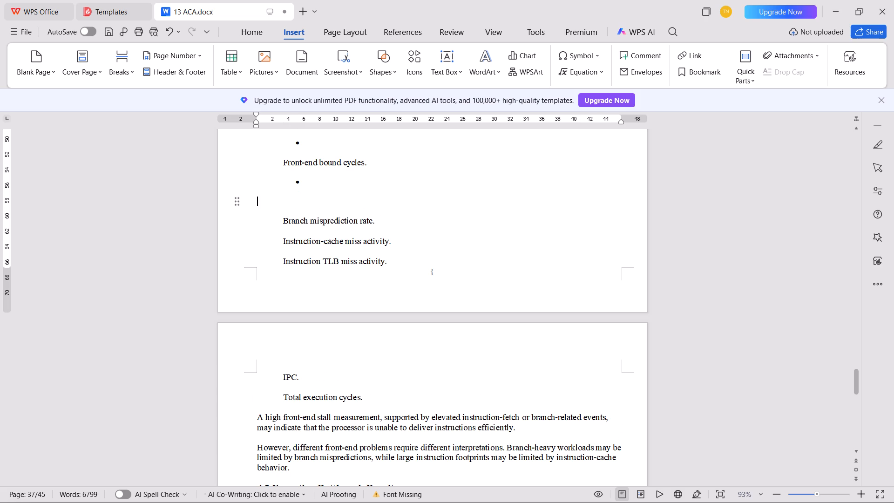
pyautogui.press('BackSpace')
pyautogui.scroll(4, 346, 274)
pyautogui.press('BackSpace')
# Delete the empty bullet above the Front-end bound cycles entry in section 4.2.
pyautogui.click(325, 288)
pyautogui.press('BackSpace')
pyautogui.press('BackSpace')
pyautogui.press('BackSpace')
# Left-align the 4.2 heading and make it read "4.2 Front-End Bottleneck Results :".
pyautogui.click(335, 223)
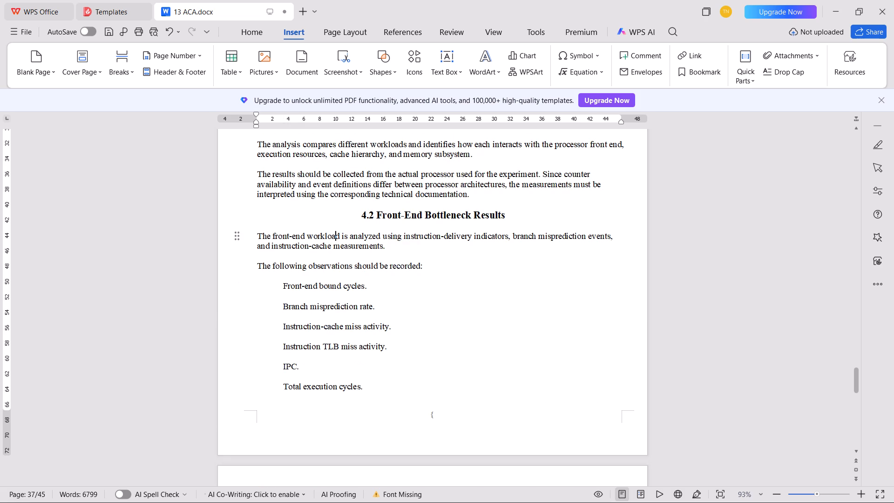
pyautogui.click(338, 214)
pyautogui.press('BackSpace')
pyautogui.press('BackSpace')
pyautogui.click(433, 214)
pyautogui.press('space')
pyautogui.write(':')
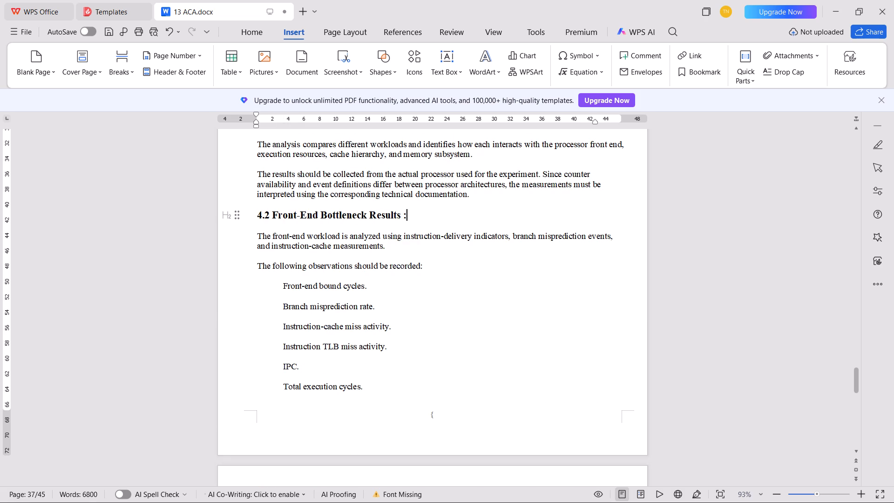
# Delete the empty list line between "Present findings through tables and visualizations." and the Chapter 4 heading.
pyautogui.scroll(3, 433, 214)
pyautogui.scroll(-1, 433, 214)
pyautogui.scroll(2, 433, 214)
pyautogui.click(357, 168)
pyautogui.press('BackSpace')
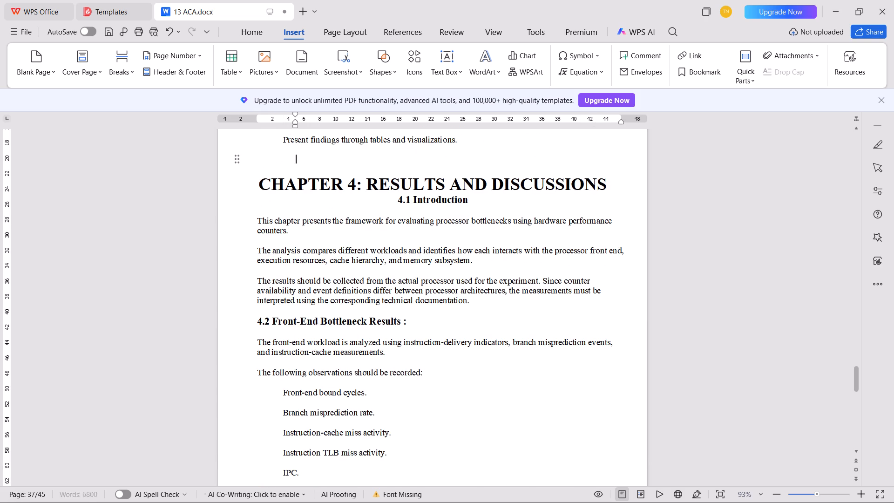
pyautogui.press('BackSpace')
pyautogui.press('BackSpace')
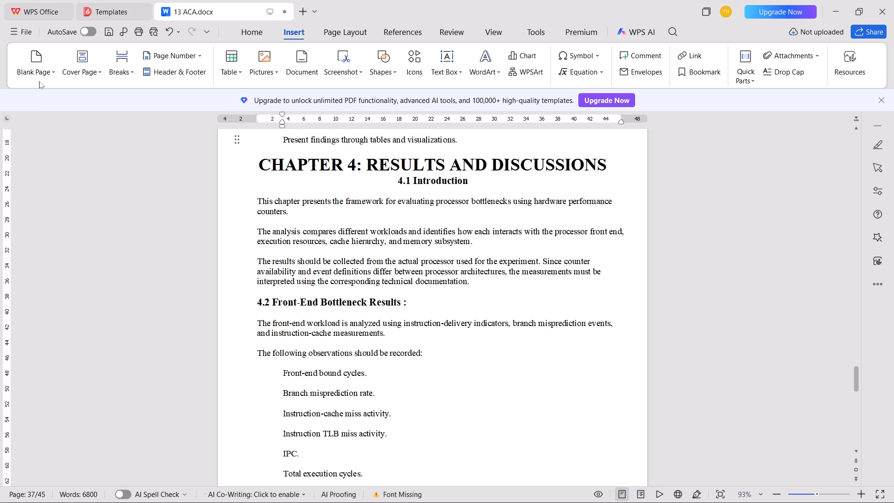
# Start Chapter 4 on its own page by inserting a vertical blank page before its heading and removing the surplus empty page.
pyautogui.click(35, 74)
pyautogui.press('v')
pyautogui.scroll(1, 305, 228)
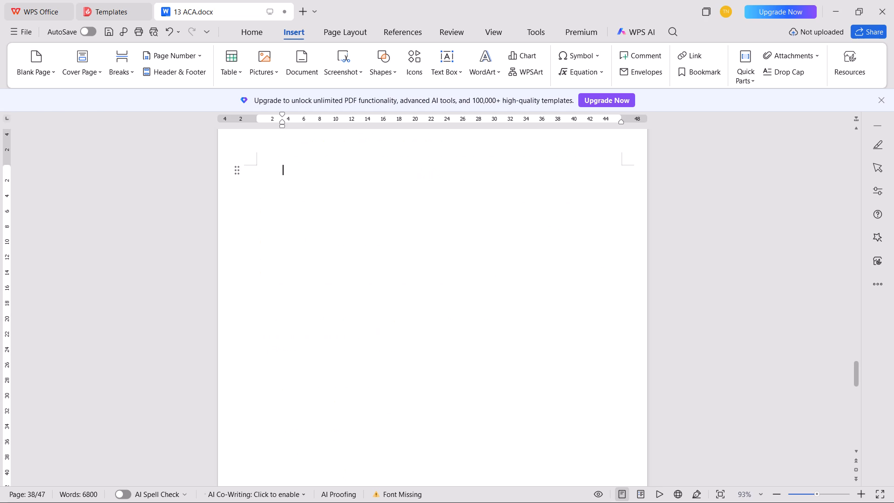
pyautogui.press('Right')
pyautogui.press('Right')
pyautogui.press('BackSpace')
pyautogui.press('BackSpace')
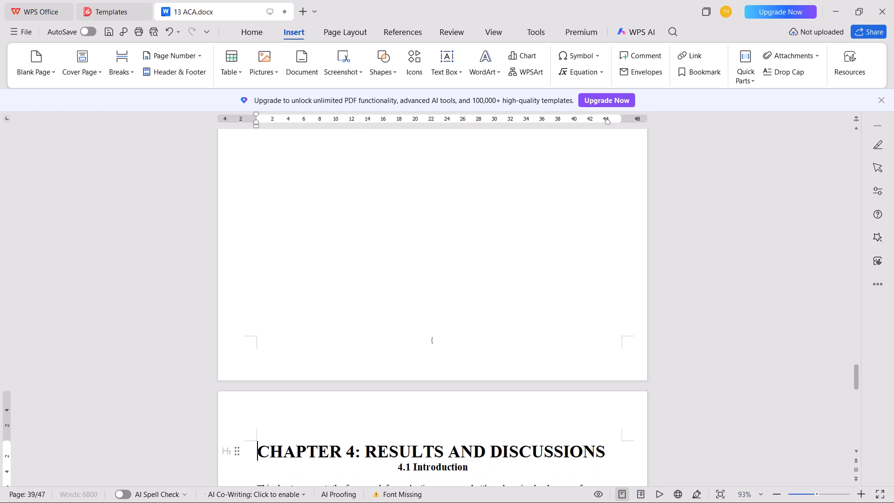
pyautogui.press('BackSpace')
pyautogui.scroll(1, 370, 245)
pyautogui.scroll(-13, 370, 245)
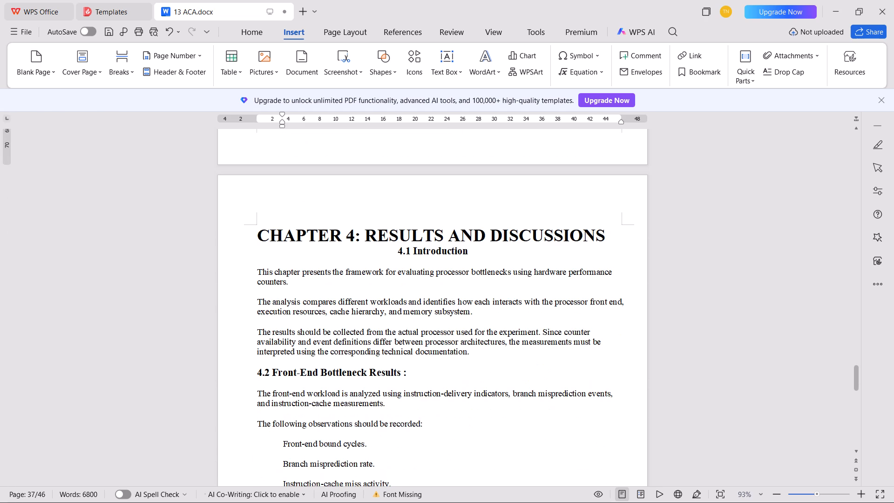
# Split the Chapter 4 heading into two lines, "CHAPTER 4" and "RESULTS AND DISCUSSIONS", without the colon.
pyautogui.click(368, 232)
pyautogui.press('BackSpace')
pyautogui.press('BackSpace')
pyautogui.press('Return')
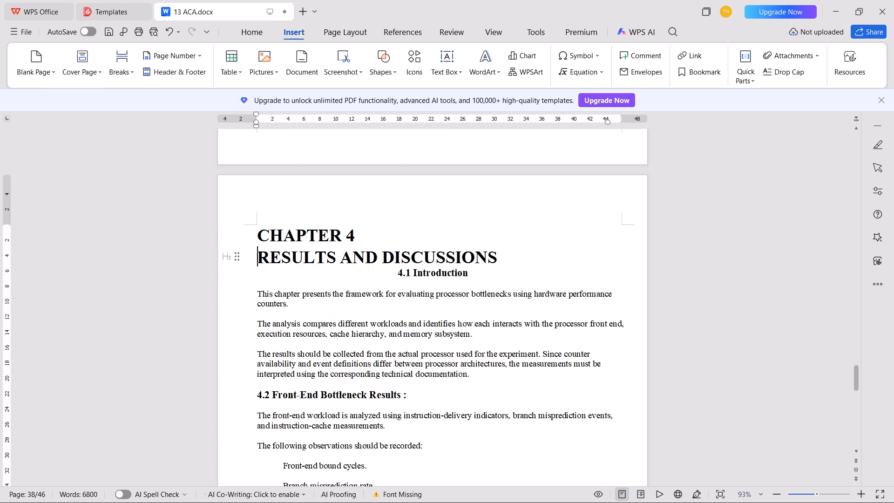
# Left-align the 4.1 heading and make it read "4.1 Introduction :".
pyautogui.click(366, 281)
pyautogui.press('Up')
pyautogui.press('BackSpace')
pyautogui.press('BackSpace')
pyautogui.press('Down')
pyautogui.press('Left')
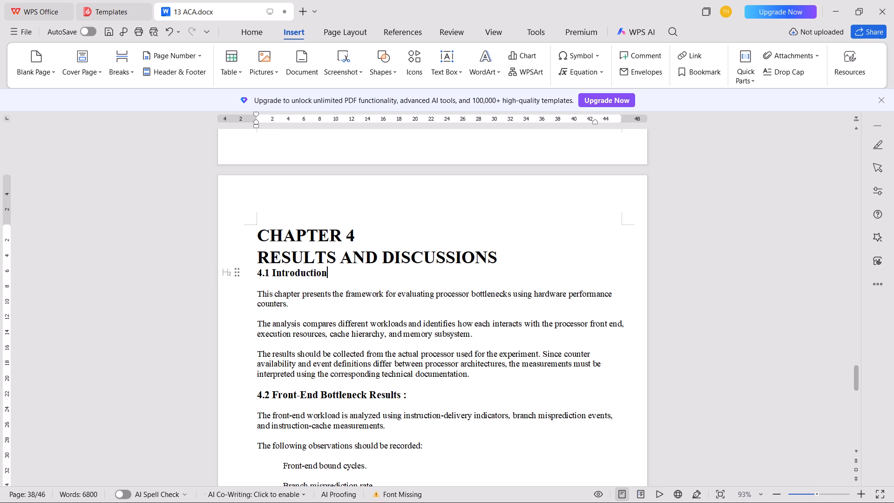
pyautogui.press('space')
pyautogui.write(':')
# Delete the empty numbered items above the "Present findings" and "Identify the dominant or mixed bottleneck" entries in the list before Chapter 4.
pyautogui.scroll(-1, 404, 366)
pyautogui.scroll(20, 404, 366)
pyautogui.scroll(5, 404, 366)
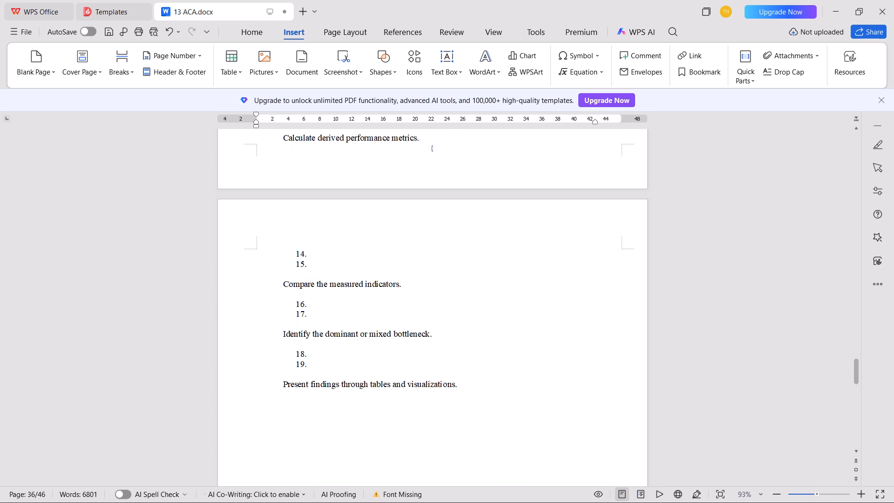
pyautogui.click(349, 372)
pyautogui.press('BackSpace')
pyautogui.press('BackSpace')
pyautogui.press('BackSpace')
pyautogui.press('BackSpace')
pyautogui.click(330, 309)
pyautogui.press('BackSpace')
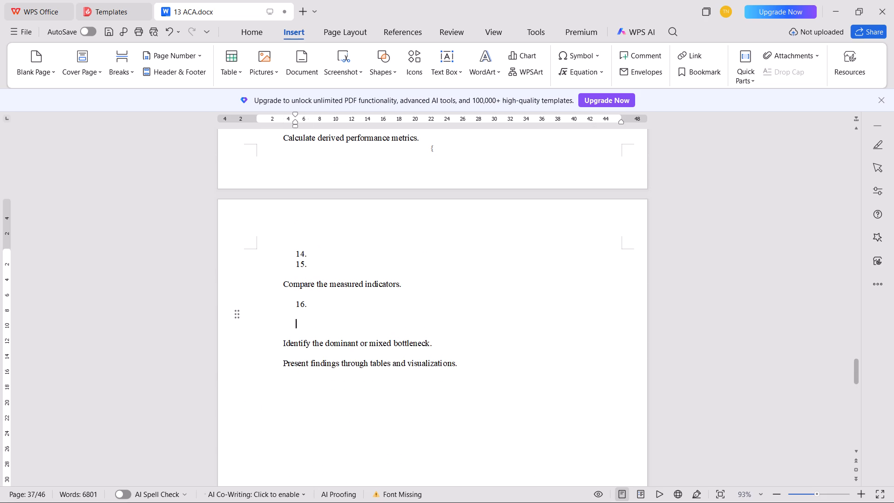
pyautogui.press('BackSpace')
pyautogui.press('BackSpace')
pyautogui.press('BackSpace')
# Delete the empty numbered items above the "Compare the measured indicators" and "Calculate derived performance metrics" entries.
pyautogui.click(322, 264)
pyautogui.press('BackSpace')
pyautogui.press('BackSpace')
pyautogui.press('BackSpace')
pyautogui.scroll(6, 352, 387)
pyautogui.press('BackSpace')
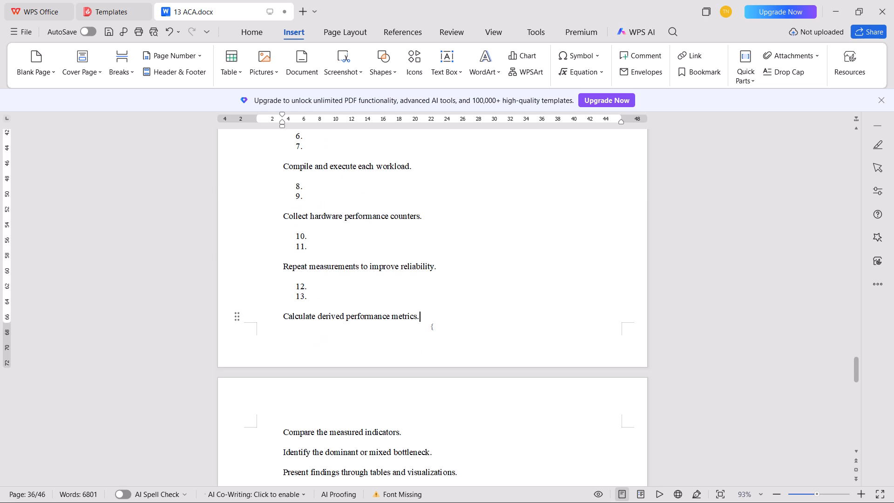
pyautogui.click(330, 306)
pyautogui.press('BackSpace')
pyautogui.press('BackSpace')
pyautogui.press('BackSpace')
pyautogui.press('BackSpace')
# Delete the empty numbered items and leftover blank lines above the "Repeat measurements to improve reliability" and "Collect hardware performance counters" entries.
pyautogui.click(320, 243)
pyautogui.press('BackSpace')
pyautogui.press('BackSpace')
pyautogui.press('BackSpace')
pyautogui.click(322, 197)
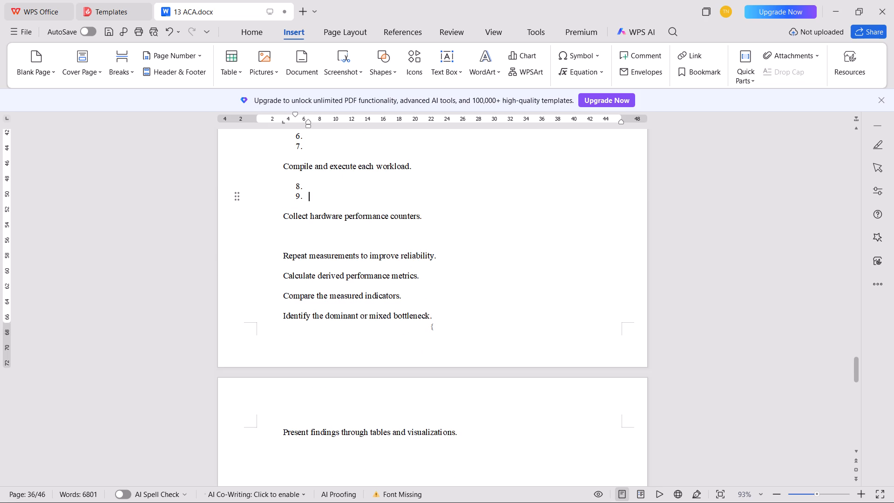
pyautogui.press('BackSpace')
pyautogui.press('BackSpace')
pyautogui.press('BackSpace')
pyautogui.click(325, 224)
pyautogui.press('BackSpace')
pyautogui.click(324, 190)
pyautogui.press('BackSpace')
pyautogui.scroll(1, 322, 199)
pyautogui.scroll(-1, 325, 211)
pyautogui.scroll(2, 325, 217)
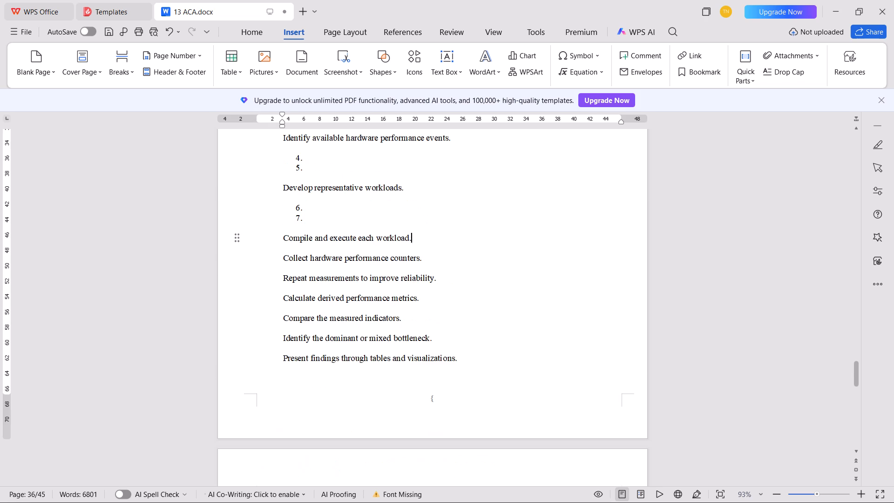
# Delete the empty numbered items above "Compile and execute each workload" and "Develop representative workloads" in the 3.12 list, including the leftover blank line.
pyautogui.click(332, 224)
pyautogui.press('BackSpace')
pyautogui.press('BackSpace')
pyautogui.press('BackSpace')
pyautogui.press('BackSpace')
pyautogui.click(319, 169)
pyautogui.press('BackSpace')
pyautogui.press('BackSpace')
pyautogui.press('BackSpace')
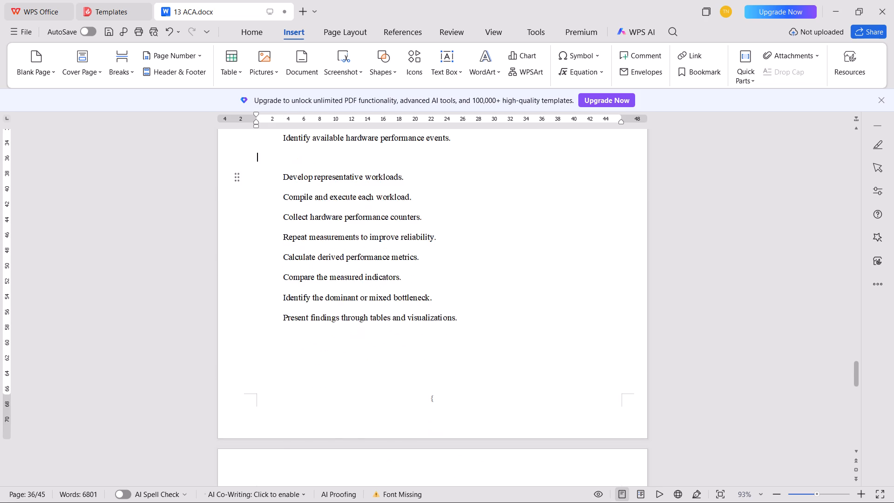
pyautogui.scroll(6, 353, 301)
pyautogui.press('BackSpace')
# Delete the empty numbered items above "Identify available hardware performance events" and "Select the processor and record its architecture".
pyautogui.click(320, 326)
pyautogui.press('BackSpace')
pyautogui.press('BackSpace')
pyautogui.press('BackSpace')
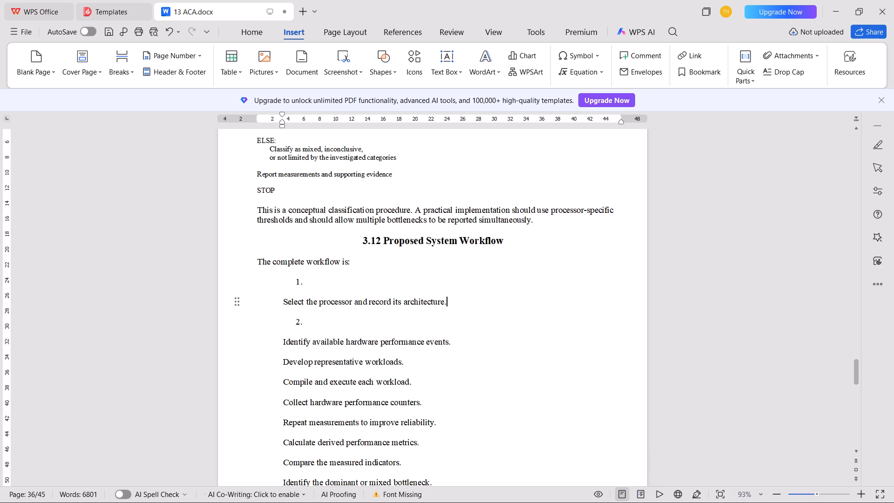
pyautogui.click(327, 314)
pyautogui.click(331, 318)
pyautogui.press('BackSpace')
pyautogui.press('BackSpace')
pyautogui.press('BackSpace')
pyautogui.click(333, 280)
pyautogui.press('BackSpace')
pyautogui.press('BackSpace')
pyautogui.press('BackSpace')
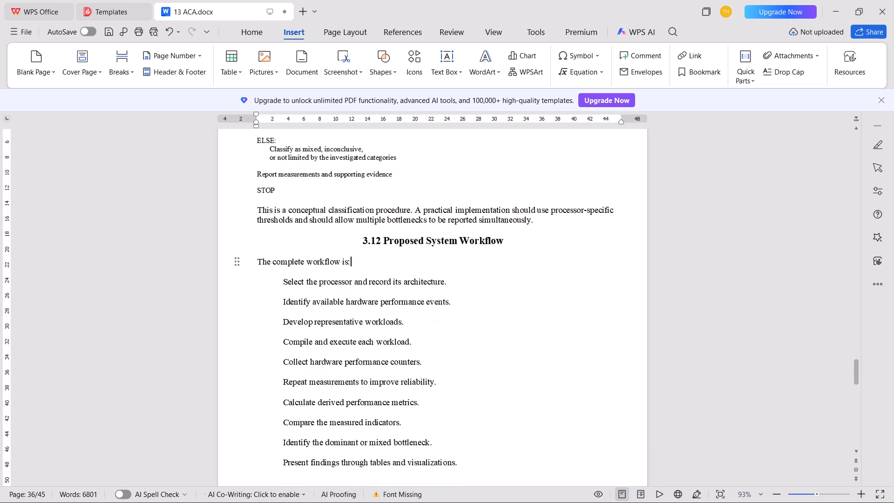
# Left-align the "3.12 Proposed System Workflow" heading.
pyautogui.click(331, 239)
pyautogui.press('BackSpace')
pyautogui.press('BackSpace')
# Delete the START-to-STOP pseudocode in section 3.11, together with the words "This is a conceptual cl" that open the following paragraph.
pyautogui.scroll(6, 385, 361)
pyautogui.moveTo(292, 332); pyautogui.dragTo(197, 248)
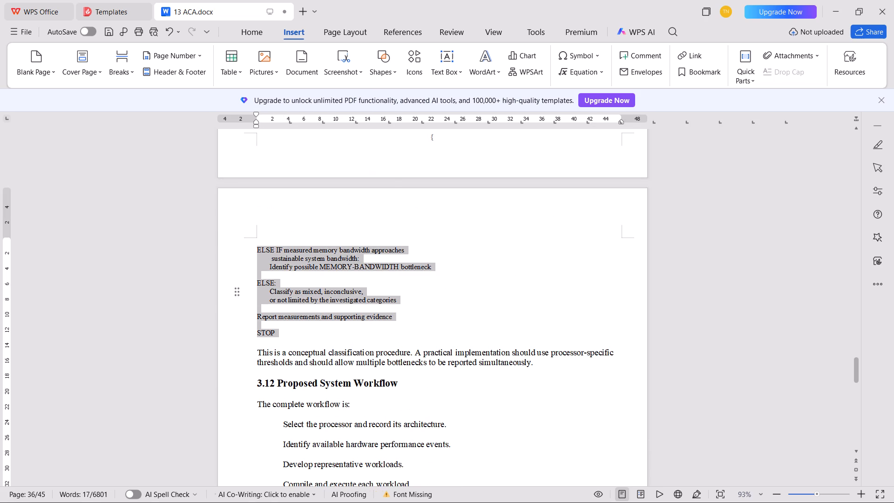
pyautogui.moveTo(197, 248); pyautogui.dragTo(211, 223)
pyautogui.scroll(4, 278, 279)
pyautogui.press('BackSpace')
pyautogui.scroll(1, 330, 317)
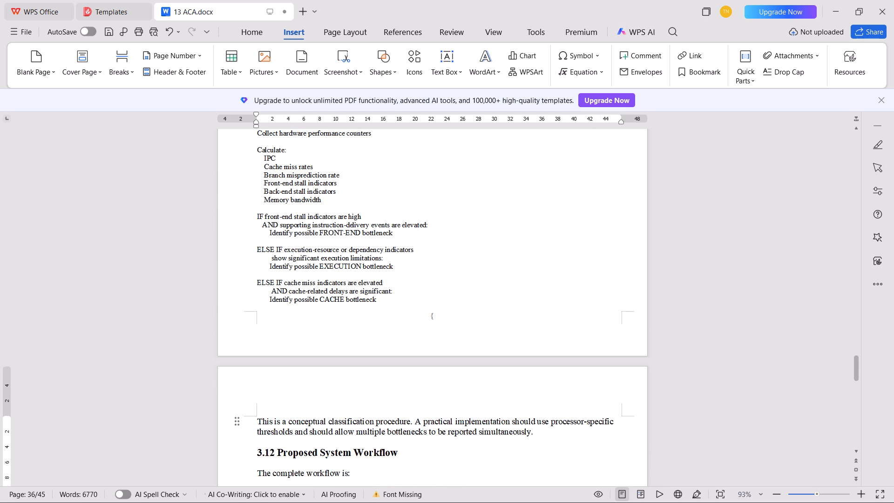
pyautogui.moveTo(389, 302); pyautogui.dragTo(229, 171)
pyautogui.press('BackSpace')
pyautogui.scroll(4, 374, 318)
pyautogui.moveTo(333, 313); pyautogui.dragTo(273, 306)
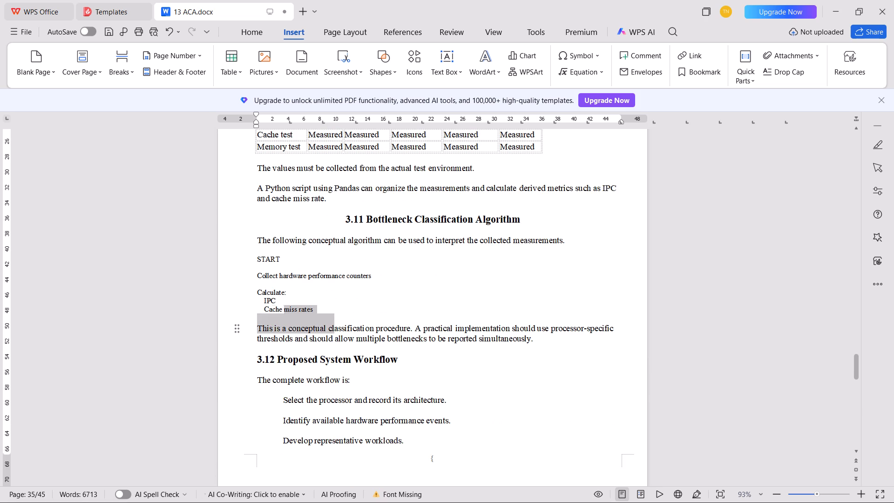
pyautogui.moveTo(273, 306); pyautogui.dragTo(240, 258)
pyautogui.press('BackSpace')
# Remove the centring from the 3.11 Bottleneck Classification Algorithm heading.
pyautogui.click(320, 218)
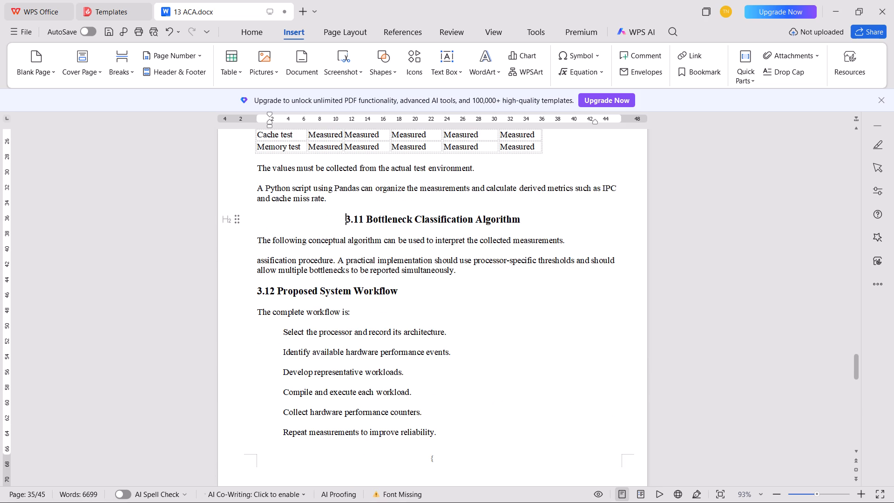
pyautogui.press('BackSpace')
# Restore the truncated first word of the paragraph before heading 3.12 so it begins "Classification procedure.".
pyautogui.click(257, 261)
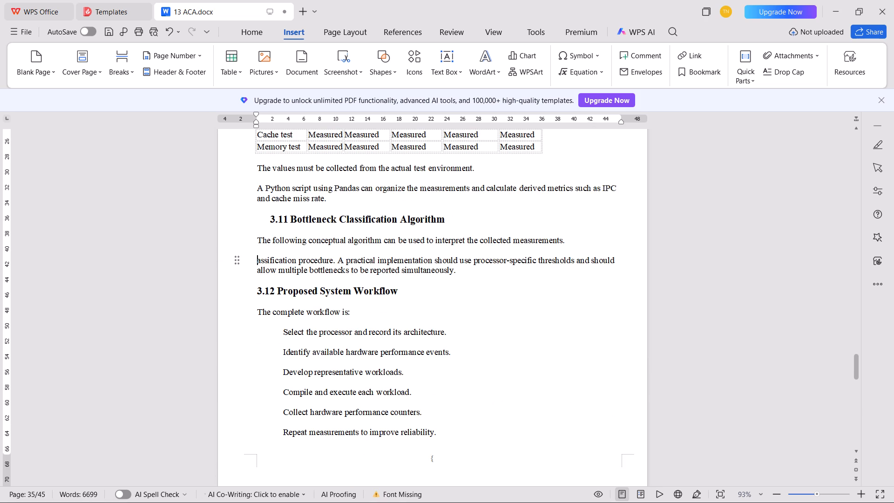
pyautogui.write('Cl')
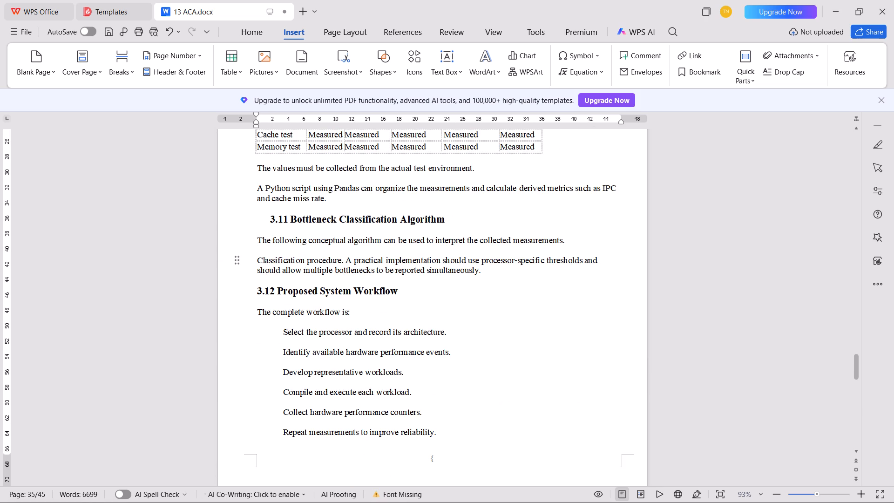
# Remove the 3.11 heading's remaining indent, make it read "3.11 Bottleneck Classification Algorithm :" and save the document.
pyautogui.click(268, 214)
pyautogui.press('BackSpace')
pyautogui.click(443, 220)
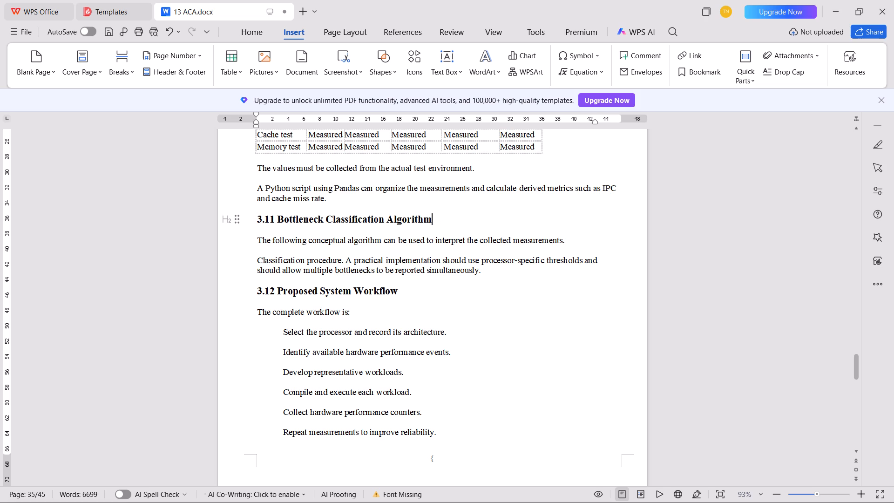
pyautogui.press('space')
pyautogui.write(':')
pyautogui.hotkey('ctrl', 's')
# Left-align the 3.10 heading, make it read "3.10 Data Collection and Analysis :" and save the document.
pyautogui.scroll(7, 438, 221)
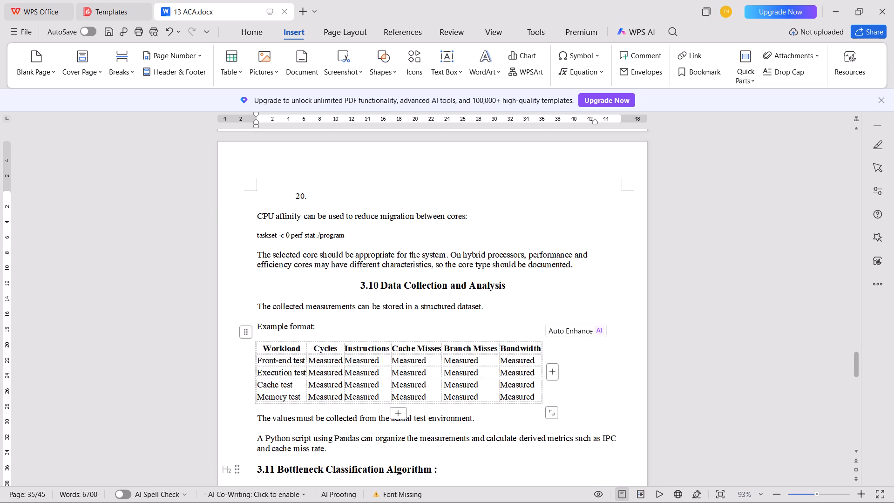
pyautogui.click(359, 285)
pyautogui.press('BackSpace')
pyautogui.press('BackSpace')
pyautogui.click(425, 283)
pyautogui.press('space')
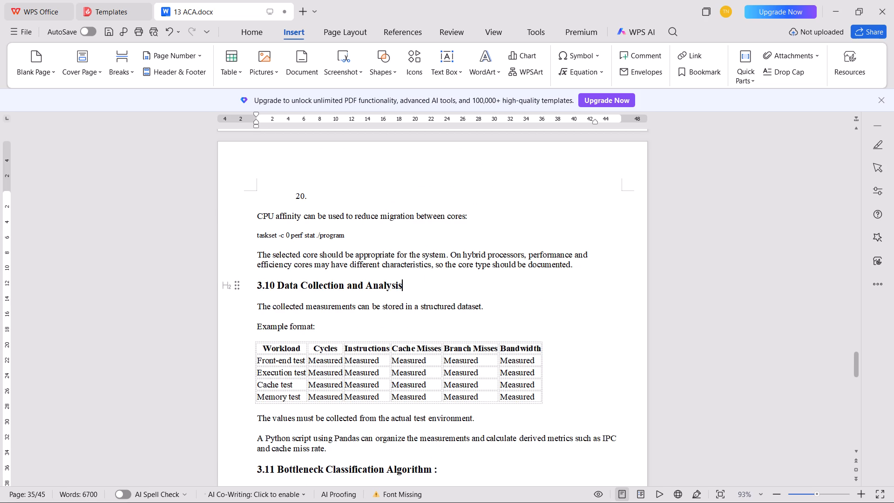
pyautogui.write(':')
pyautogui.hotkey('ctrl', 's')
# Delete the "taskset -c 0 perf stat ./program" command line below the CPU affinity sentence.
pyautogui.scroll(4, 426, 283)
pyautogui.tripleClick(370, 377)
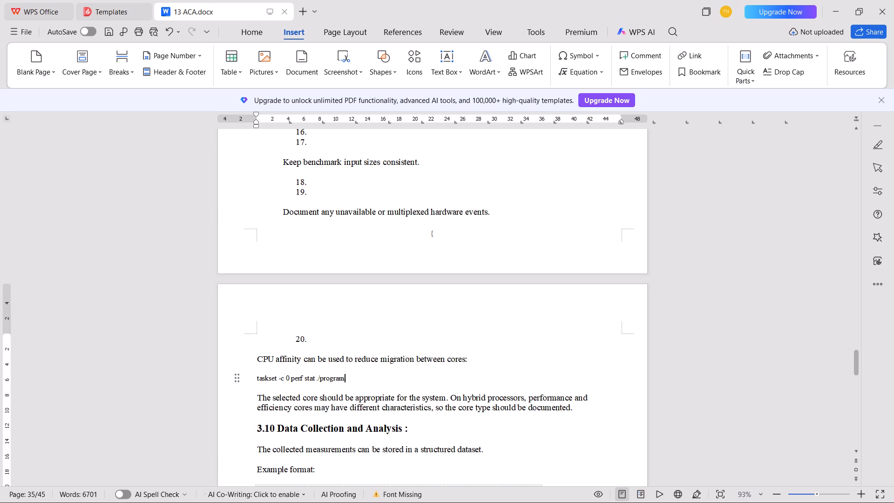
pyautogui.press('BackSpace')
# Delete the empty numbered items directly above the CPU affinity sentence and above "Document any unavailable or multiplexed hardware events".
pyautogui.click(335, 338)
pyautogui.press('BackSpace')
pyautogui.press('BackSpace')
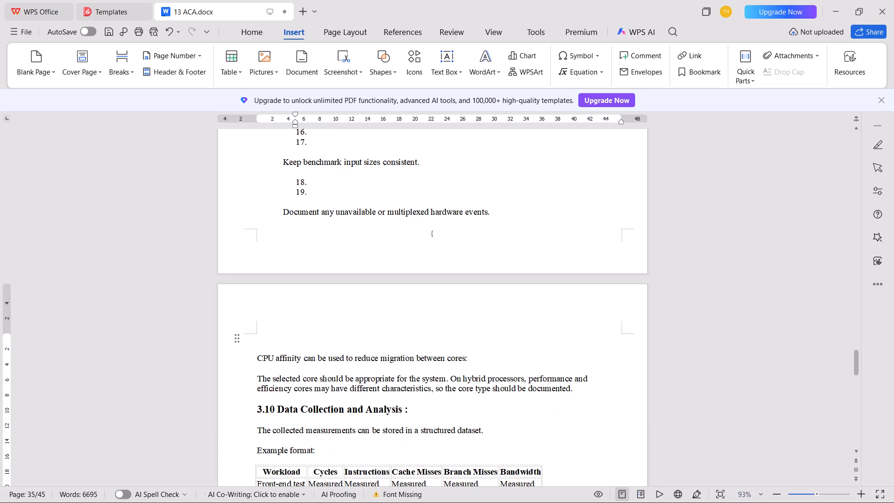
pyautogui.scroll(4, 335, 338)
pyautogui.press('BackSpace')
pyautogui.click(331, 333)
pyautogui.press('BackSpace')
pyautogui.press('BackSpace')
pyautogui.press('BackSpace')
pyautogui.press('BackSpace')
# Delete the empty numbered items above "Keep benchmark input sizes consistent" and "Use appropriate warm-up runs".
pyautogui.click(337, 285)
pyautogui.press('BackSpace')
pyautogui.press('BackSpace')
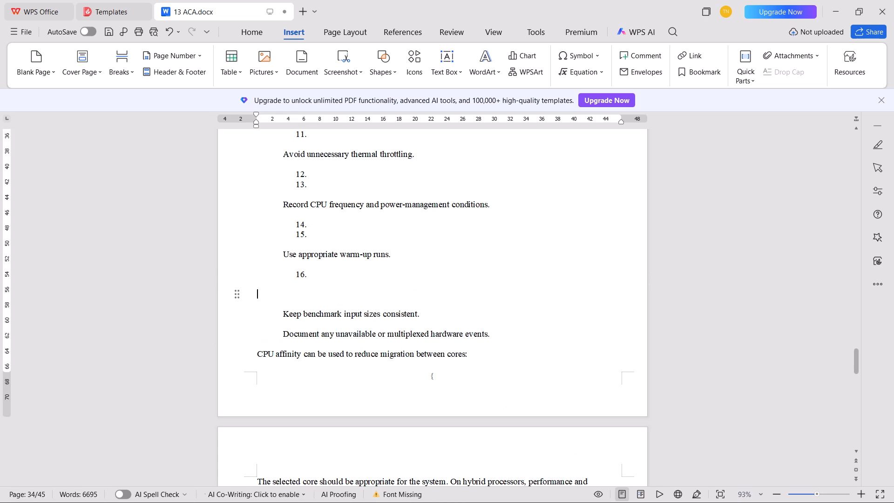
pyautogui.press('BackSpace')
pyautogui.press('BackSpace')
pyautogui.click(333, 239)
pyautogui.press('BackSpace')
pyautogui.press('BackSpace')
pyautogui.press('BackSpace')
pyautogui.press('BackSpace')
# Delete the empty numbered items above "Record CPU frequency and power-management conditions" and "Avoid unnecessary thermal throttling".
pyautogui.click(330, 191)
pyautogui.press('BackSpace')
pyautogui.press('BackSpace')
pyautogui.press('BackSpace')
pyautogui.press('BackSpace')
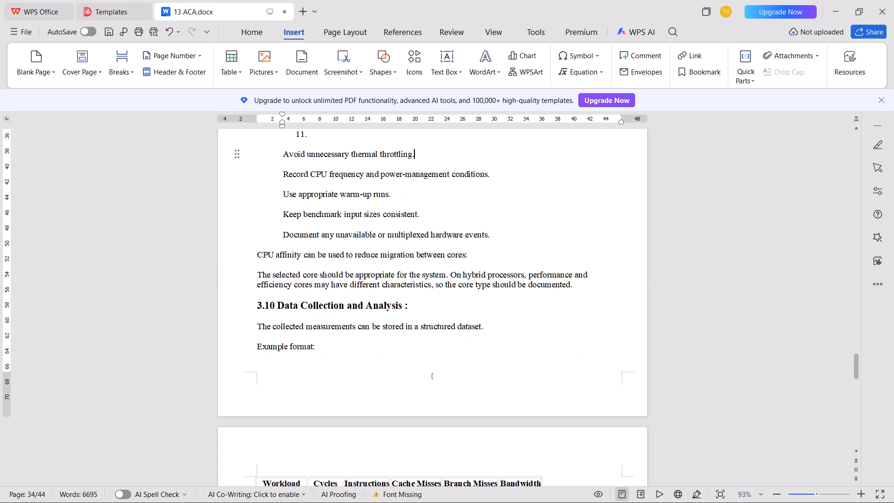
pyautogui.scroll(4, 324, 273)
pyautogui.click(325, 275)
pyautogui.press('BackSpace')
pyautogui.press('BackSpace')
pyautogui.press('BackSpace')
pyautogui.press('BackSpace')
# Delete the empty numbered items and blank lines above "Minimize background processes" and "Run each workload multiple times".
pyautogui.click(321, 235)
pyautogui.press('BackSpace')
pyautogui.press('BackSpace')
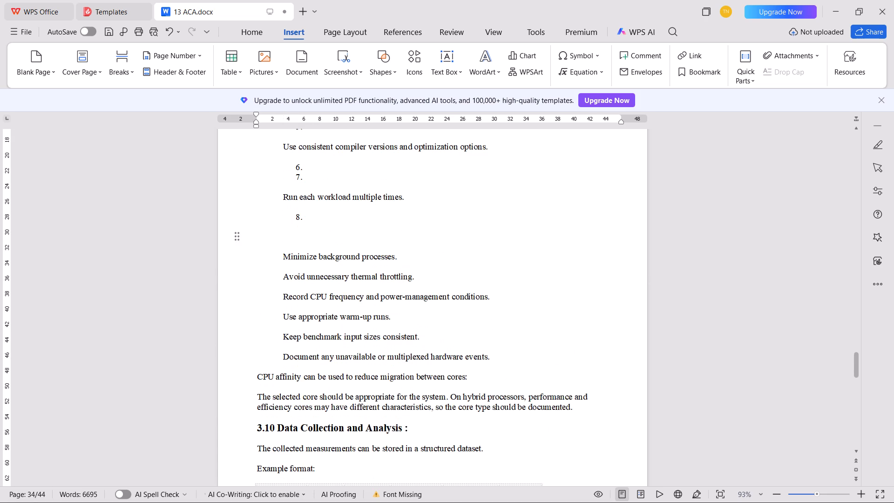
pyautogui.press('BackSpace')
pyautogui.click(314, 177)
pyautogui.press('BackSpace')
pyautogui.press('BackSpace')
pyautogui.press('BackSpace')
pyautogui.press('BackSpace')
pyautogui.click(327, 197)
pyautogui.press('BackSpace')
# Delete the empty numbered items above "Use consistent compiler versions and optimization options".
pyautogui.scroll(9, 345, 240)
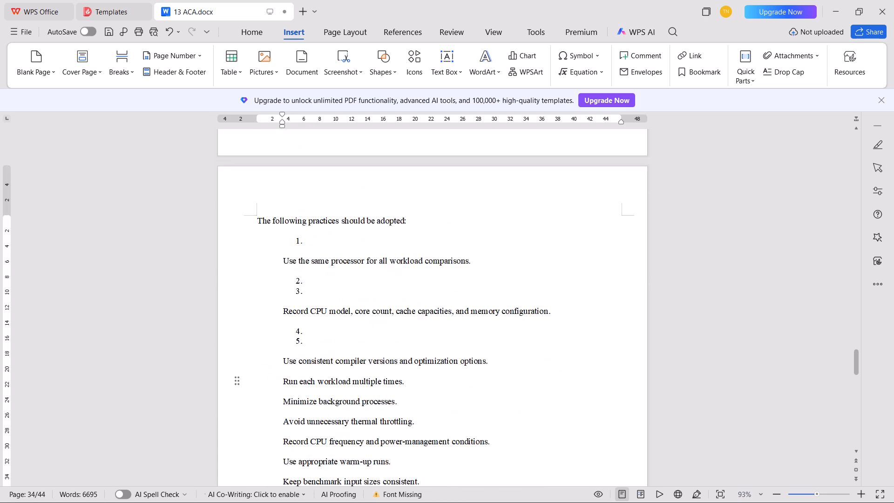
pyautogui.click(325, 371)
pyautogui.press('BackSpace')
pyautogui.press('BackSpace')
pyautogui.press('BackSpace')
pyautogui.click(326, 370)
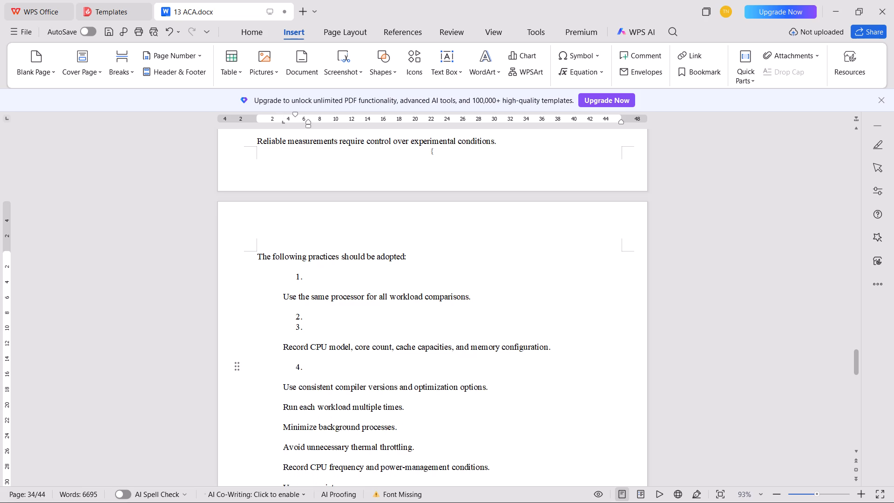
pyautogui.press('BackSpace')
pyautogui.press('BackSpace')
pyautogui.press('BackSpace')
# Delete the empty numbered items above "Record CPU model, core count" and "Use the same processor for all workload comparisons".
pyautogui.click(325, 323)
pyautogui.press('BackSpace')
pyautogui.press('BackSpace')
pyautogui.press('BackSpace')
pyautogui.press('BackSpace')
pyautogui.click(319, 272)
pyautogui.press('BackSpace')
pyautogui.press('BackSpace')
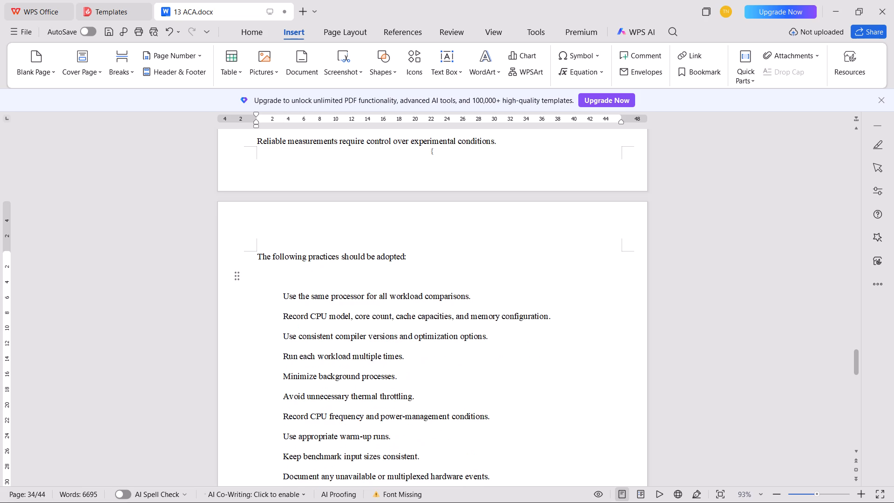
pyautogui.press('BackSpace')
# Left-align the 3.9 heading, make it read "3.9 Experimental Control and Repeatability :" and save the document.
pyautogui.scroll(5, 339, 334)
pyautogui.click(334, 299)
pyautogui.press('BackSpace')
pyautogui.press('BackSpace')
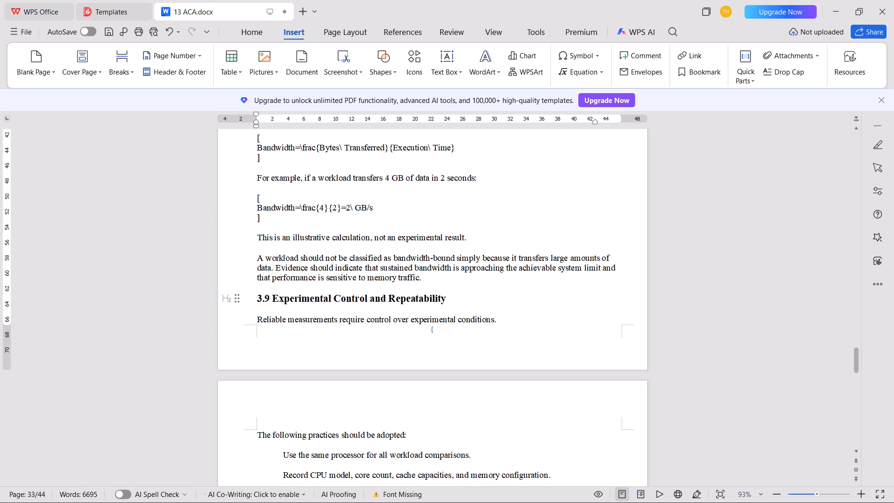
pyautogui.scroll(3, 323, 305)
pyautogui.scroll(-16, 470, 382)
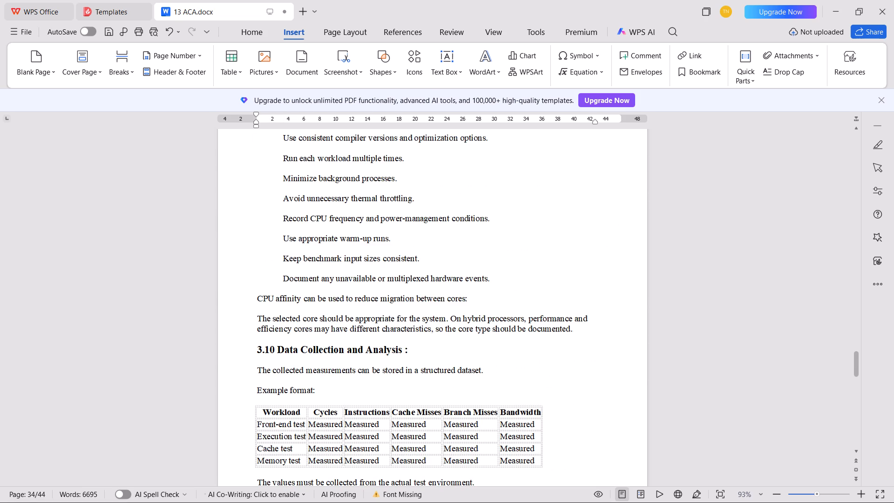
pyautogui.scroll(6, 434, 346)
pyautogui.scroll(-1, 434, 346)
pyautogui.scroll(6, 434, 346)
pyautogui.click(461, 224)
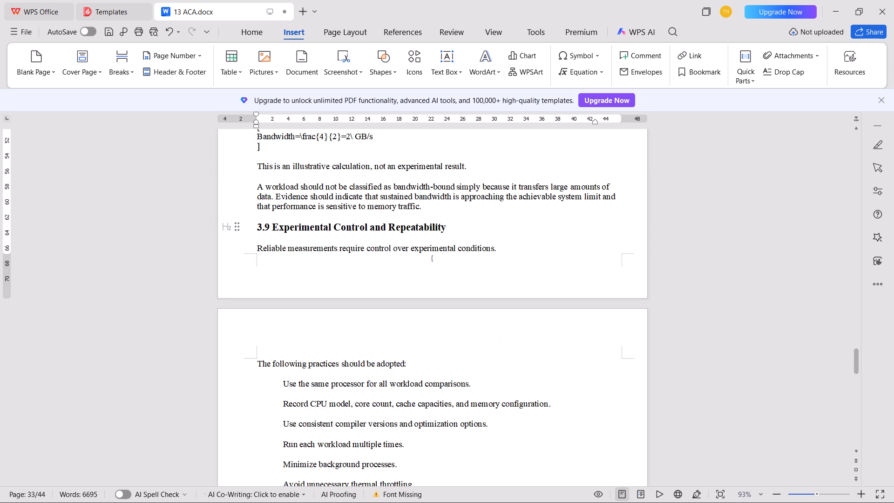
pyautogui.press('space')
pyautogui.write(':')
pyautogui.hotkey('ctrl', 's')
# Delete the raw bandwidth formulas, the 4 GB example sentence and the "The basic calculation is:" line above heading 3.9.
pyautogui.scroll(4, 463, 224)
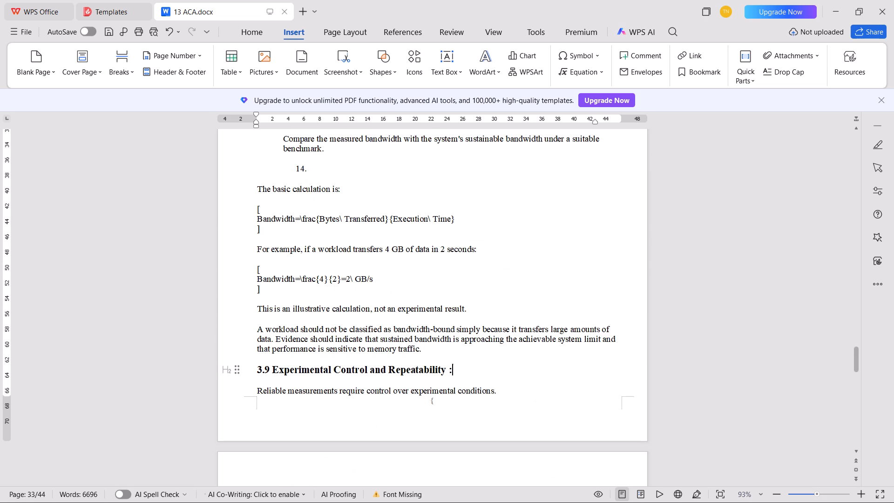
pyautogui.moveTo(268, 293); pyautogui.dragTo(237, 206)
pyautogui.press('BackSpace')
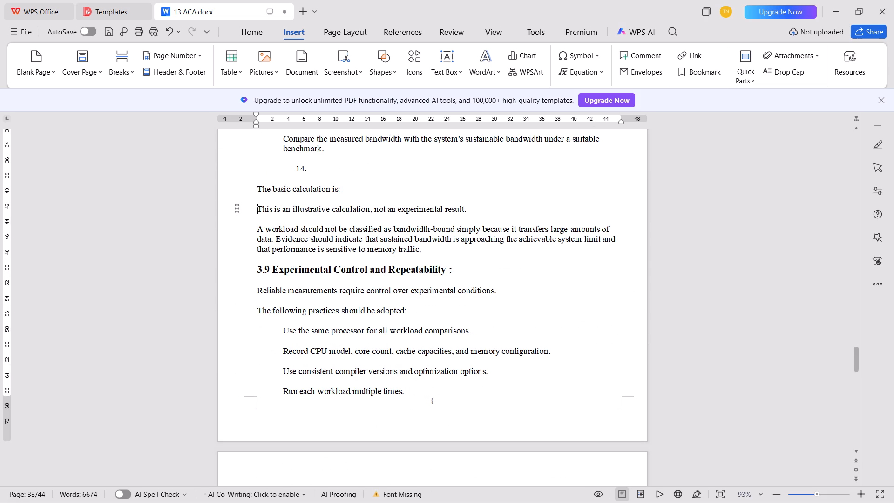
pyautogui.scroll(3, 353, 261)
pyautogui.click(250, 296)
pyautogui.press('BackSpace')
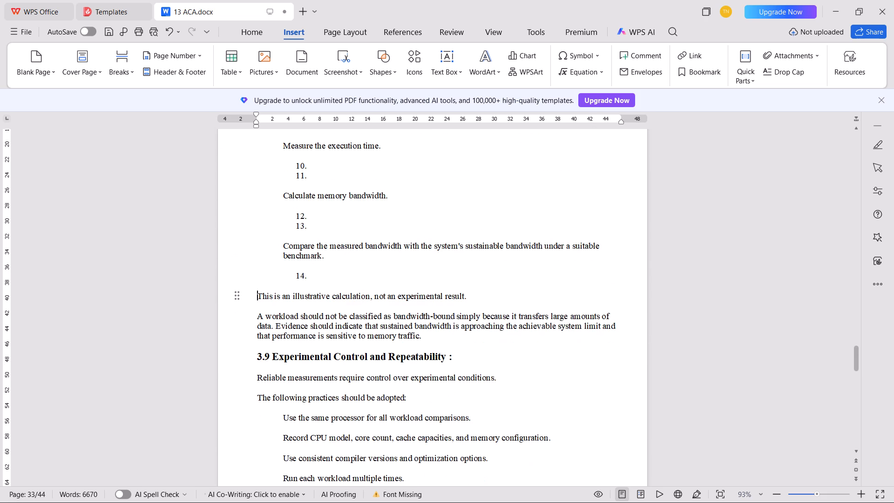
# Delete the empty numbered items below and above the "Compare the measured bandwidth" entry, along with that entry's final period.
pyautogui.click(339, 274)
pyautogui.press('BackSpace')
pyautogui.press('BackSpace')
pyautogui.press('BackSpace')
pyautogui.press('BackSpace')
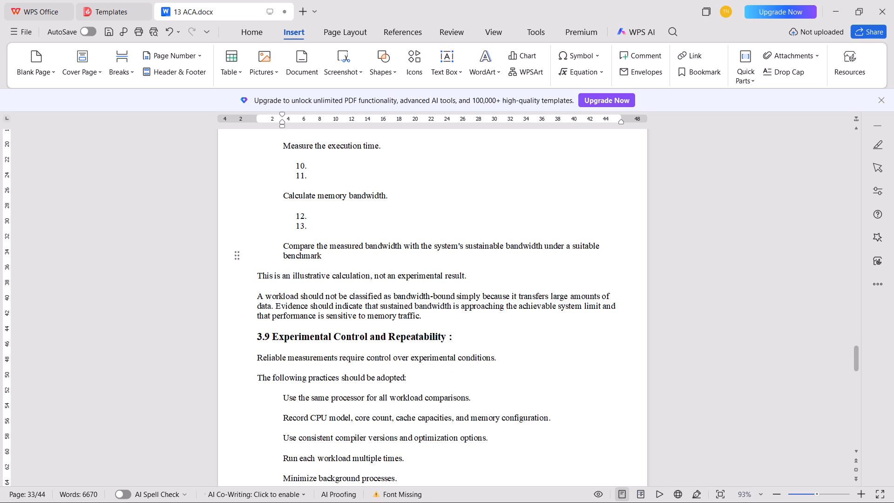
pyautogui.click(337, 228)
pyautogui.press('BackSpace')
pyautogui.press('BackSpace')
pyautogui.press('BackSpace')
pyautogui.press('BackSpace')
# Delete the empty numbered items above the "Calculate memory bandwidth" entry.
pyautogui.click(329, 180)
pyautogui.press('BackSpace')
pyautogui.press('BackSpace')
pyautogui.press('BackSpace')
pyautogui.scroll(5, 340, 333)
pyautogui.press('BackSpace')
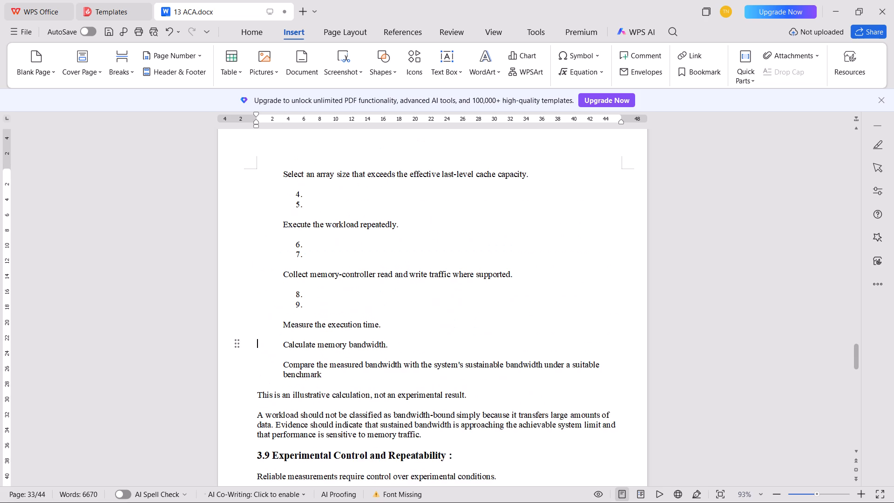
# Delete the empty numbered items above the "Measure the execution time" and "Collect memory-controller read and write traffic" entries.
pyautogui.click(328, 304)
pyautogui.press('BackSpace')
pyautogui.press('BackSpace')
pyautogui.press('BackSpace')
pyautogui.press('BackSpace')
pyautogui.click(326, 255)
pyautogui.press('BackSpace')
pyautogui.press('BackSpace')
pyautogui.press('BackSpace')
pyautogui.press('BackSpace')
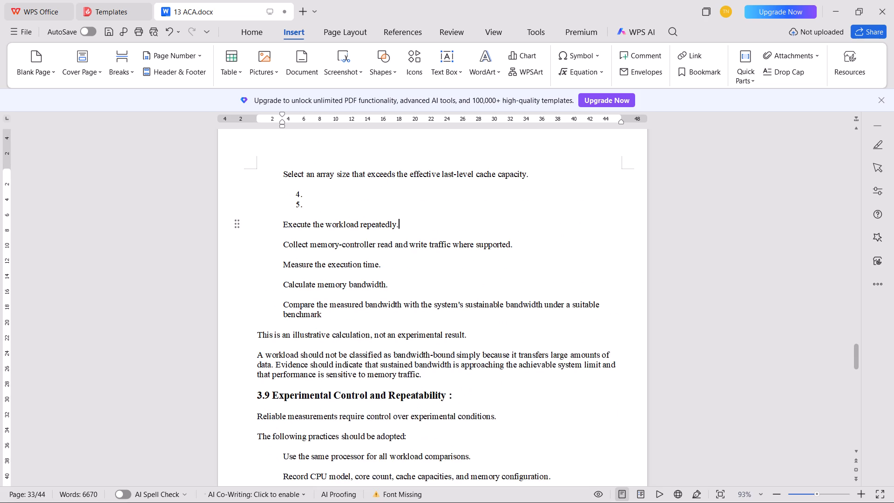
# Delete the empty numbered items above the "Execute the workload repeatedly", "Select an array size" and "Develop a large-array streaming workload" entries.
pyautogui.click(323, 212)
pyautogui.press('BackSpace')
pyautogui.press('BackSpace')
pyautogui.press('BackSpace')
pyautogui.press('BackSpace')
pyautogui.scroll(7, 340, 355)
pyautogui.click(334, 302)
pyautogui.press('BackSpace')
pyautogui.press('BackSpace')
pyautogui.press('BackSpace')
pyautogui.press('BackSpace')
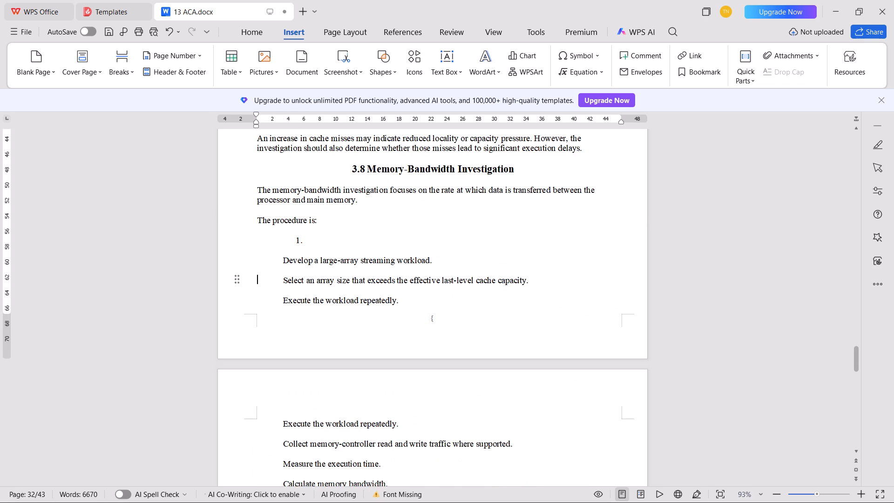
pyautogui.click(326, 244)
pyautogui.press('BackSpace')
pyautogui.press('BackSpace')
pyautogui.press('BackSpace')
# Left-align the 3.8 heading, make it read "3.8 Memory-Bandwidth Investigation :" and save the document.
pyautogui.click(328, 165)
pyautogui.press('BackSpace')
pyautogui.press('BackSpace')
pyautogui.press('BackSpace')
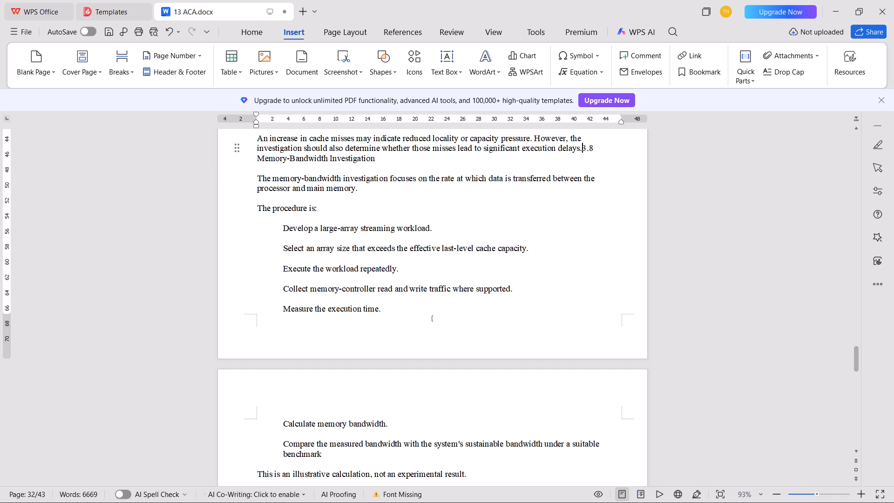
pyautogui.hotkey('ctrl', 'z')
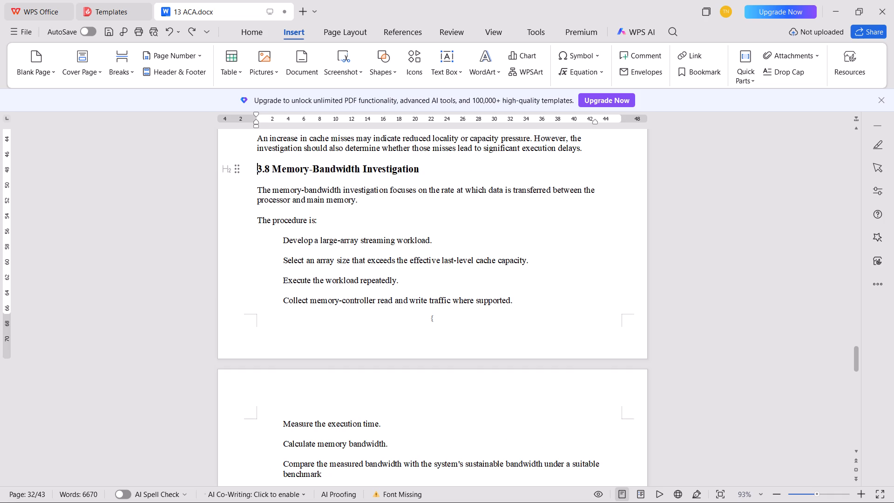
pyautogui.press('Down')
pyautogui.press('Left')
pyautogui.press('space')
pyautogui.write(':')
pyautogui.hotkey('ctrl', 's')
# Delete the empty numbered items below and above the "Compare performance across working-set sizes" entry.
pyautogui.scroll(8, 417, 218)
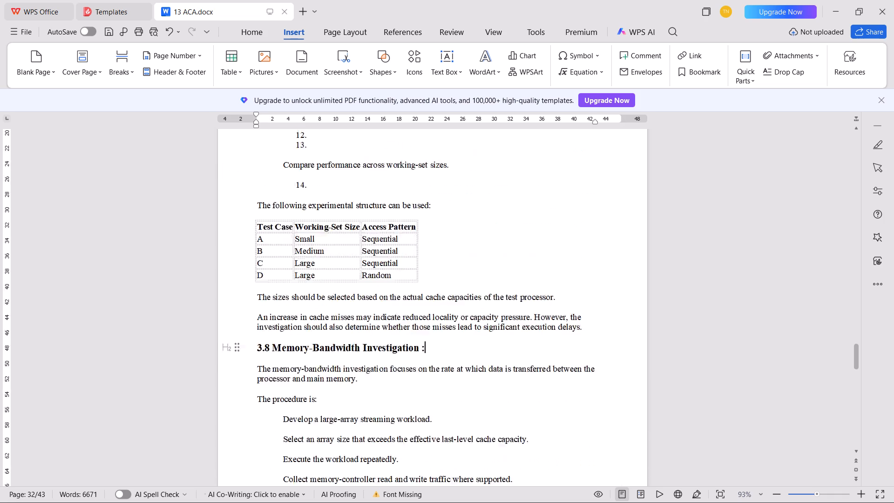
pyautogui.scroll(3, 371, 282)
pyautogui.click(345, 331)
pyautogui.press('BackSpace')
pyautogui.press('BackSpace')
pyautogui.press('BackSpace')
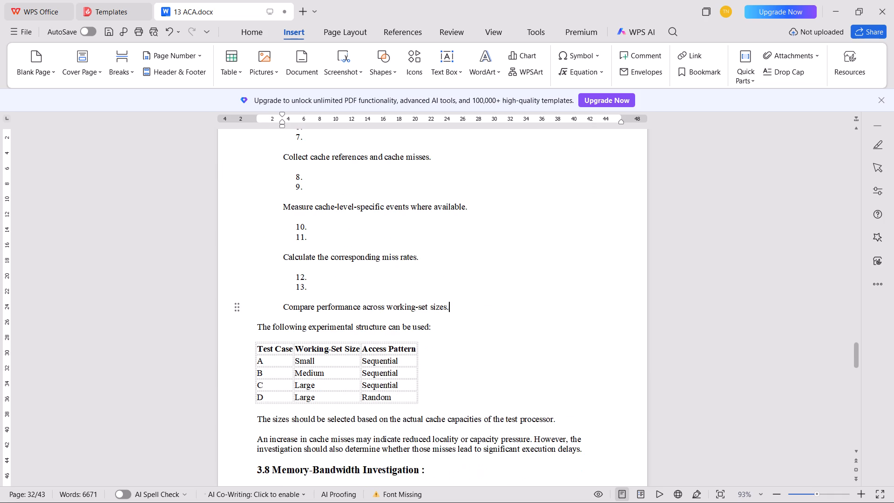
pyautogui.click(339, 286)
pyautogui.press('BackSpace')
pyautogui.press('BackSpace')
pyautogui.press('BackSpace')
pyautogui.press('BackSpace')
# Delete the empty numbered items above the "Calculate the corresponding miss rates" entry.
pyautogui.click(333, 238)
pyautogui.press('BackSpace')
pyautogui.press('BackSpace')
pyautogui.press('BackSpace')
pyautogui.press('BackSpace')
# Delete the empty numbered items above the "Measure cache-level-specific events where available" entry, keeping the preceding entry's wording intact.
pyautogui.click(328, 194)
pyautogui.press('BackSpace')
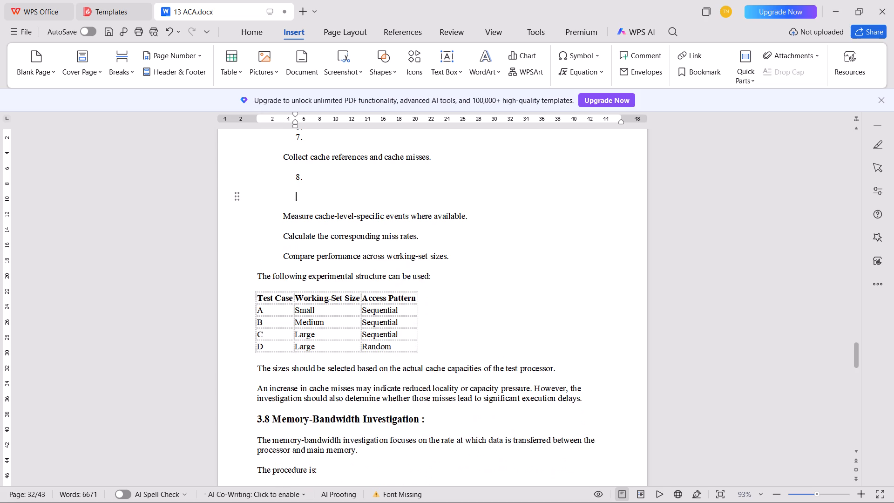
pyautogui.press('BackSpace')
pyautogui.scroll(5, 339, 322)
pyautogui.press('BackSpace')
pyautogui.click(336, 310)
pyautogui.click(316, 348)
pyautogui.press('BackSpace')
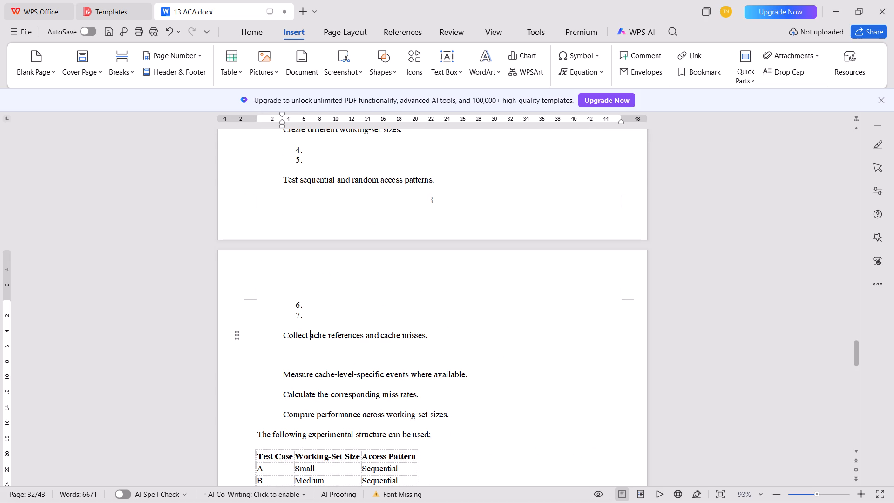
pyautogui.hotkey('ctrl', 'z')
pyautogui.click(321, 362)
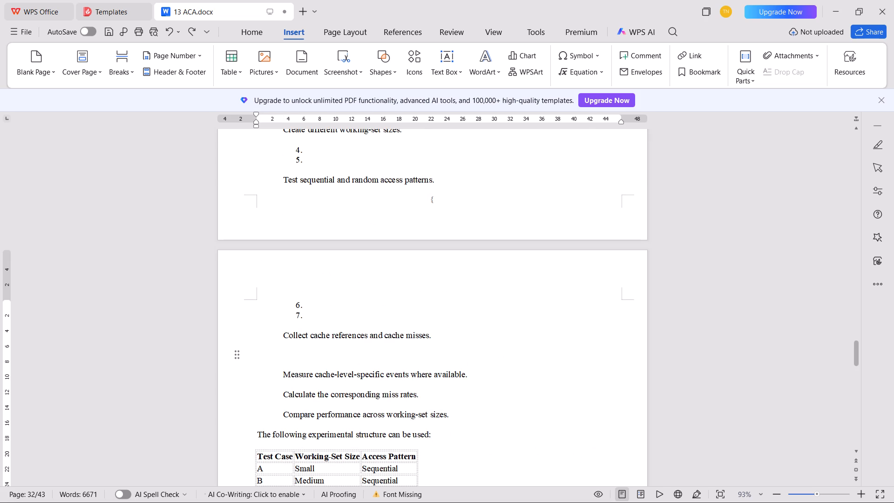
pyautogui.press('BackSpace')
# Delete the empty numbered items above the "Collect cache references and cache misses" and "Test sequential and random access patterns" entries.
pyautogui.click(322, 313)
pyautogui.press('BackSpace')
pyautogui.press('BackSpace')
pyautogui.press('BackSpace')
pyautogui.press('BackSpace')
pyautogui.scroll(4, 318, 328)
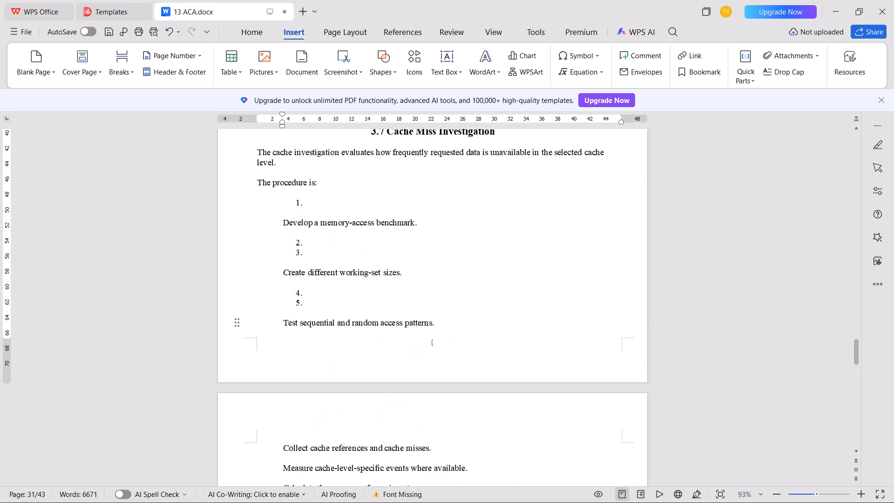
pyautogui.click(318, 308)
pyautogui.press('BackSpace')
pyautogui.press('BackSpace')
pyautogui.press('BackSpace')
# Delete the empty numbered items above "Create different working-set sizes" and "Develop a memory-access benchmark", plus the blank line above "Test sequential and random access patterns".
pyautogui.click(315, 257)
pyautogui.press('BackSpace')
pyautogui.press('BackSpace')
pyautogui.press('BackSpace')
pyautogui.press('BackSpace')
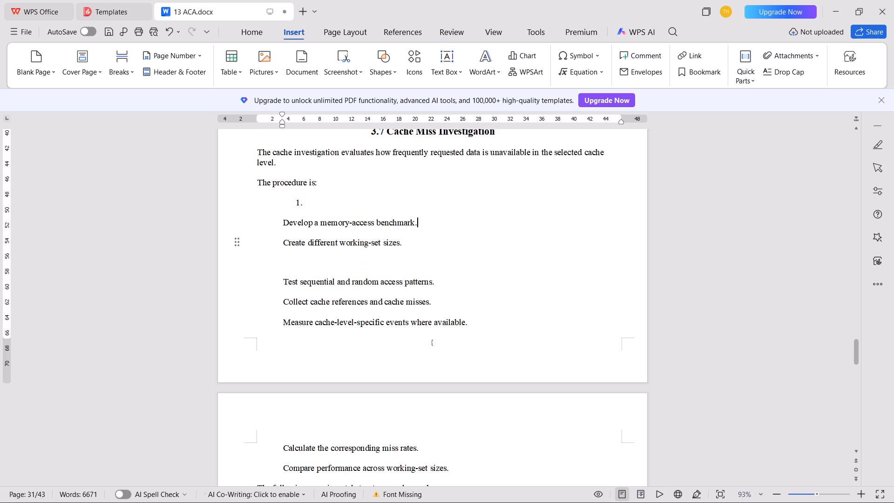
pyautogui.click(323, 212)
pyautogui.press('BackSpace')
pyautogui.press('BackSpace')
pyautogui.press('BackSpace')
pyautogui.click(332, 243)
pyautogui.press('BackSpace')
# Left-align the 3.7 heading and make it read "3.7 Cache Miss Investigation :".
pyautogui.scroll(1, 339, 267)
pyautogui.scroll(-1, 339, 268)
pyautogui.scroll(4, 339, 268)
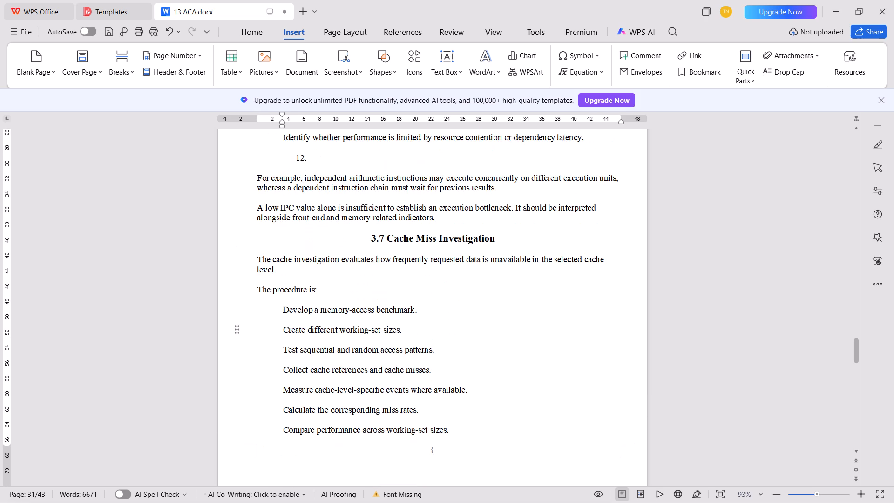
pyautogui.click(339, 242)
pyautogui.press('BackSpace')
pyautogui.press('BackSpace')
pyautogui.click(397, 239)
pyautogui.press('space')
pyautogui.write(':')
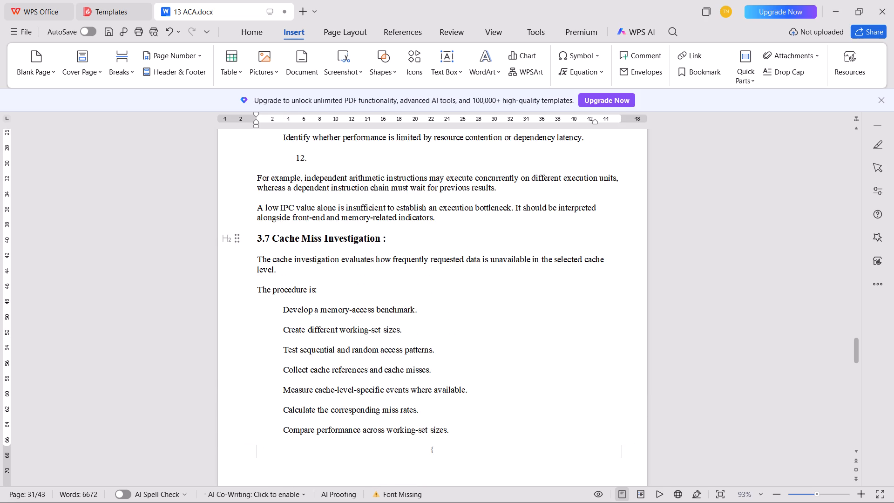
# Delete the empty numbered items below and above the "Identify whether performance is limited by resource contention or dependency latency" entry.
pyautogui.scroll(7, 418, 214)
pyautogui.click(337, 373)
pyautogui.press('BackSpace')
pyautogui.press('BackSpace')
pyautogui.press('BackSpace')
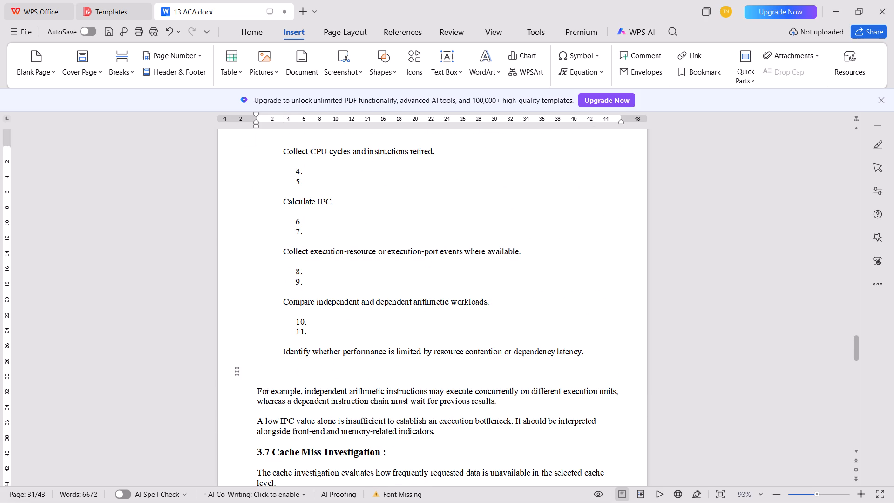
pyautogui.click(335, 328)
pyautogui.press('BackSpace')
pyautogui.press('BackSpace')
pyautogui.press('BackSpace')
pyautogui.press('BackSpace')
# Delete the empty numbered items above the "Compare independent and dependent arithmetic workloads" and "Collect execution-resource or execution-port events" entries.
pyautogui.click(338, 273)
pyautogui.press('BackSpace')
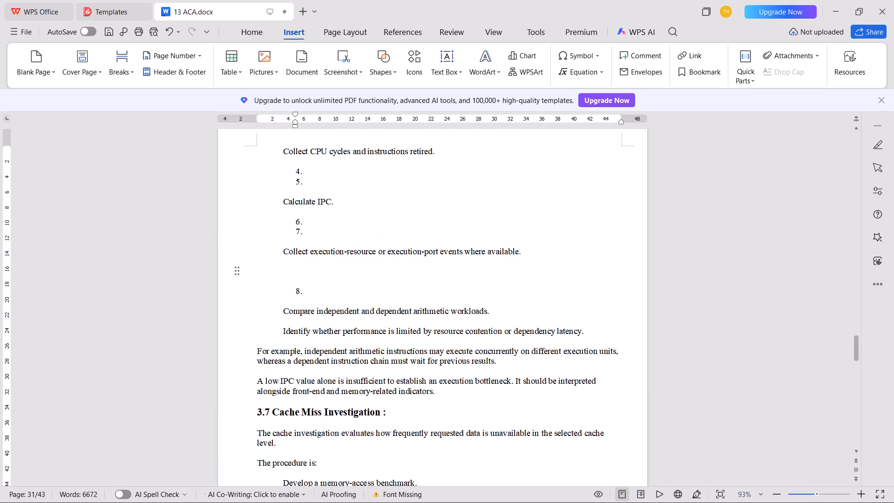
pyautogui.click(339, 279)
pyautogui.click(339, 282)
pyautogui.click(338, 288)
pyautogui.press('BackSpace')
pyautogui.press('BackSpace')
pyautogui.press('BackSpace')
pyautogui.press('BackSpace')
pyautogui.click(325, 240)
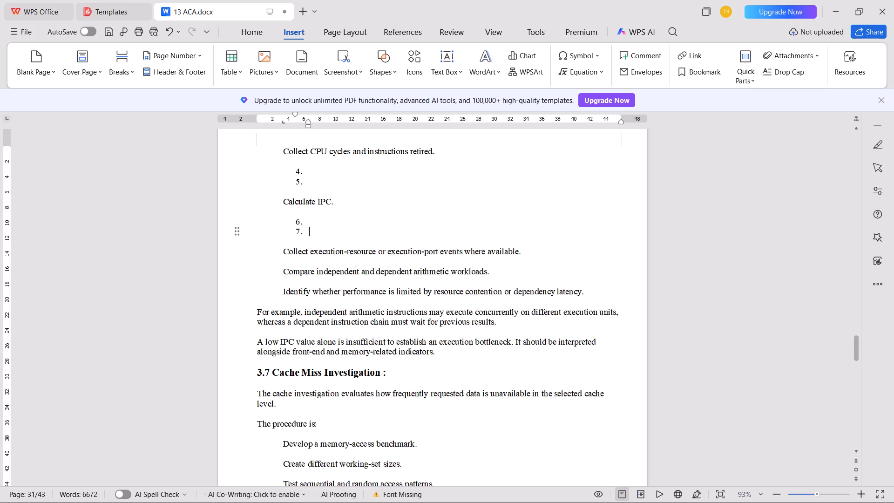
pyautogui.press('BackSpace')
pyautogui.press('BackSpace')
pyautogui.press('BackSpace')
pyautogui.press('BackSpace')
# Delete the empty numbered items above the "Calculate IPC" entry.
pyautogui.click(318, 190)
pyautogui.press('BackSpace')
pyautogui.press('BackSpace')
pyautogui.scroll(1, 365, 355)
pyautogui.scroll(-1, 365, 356)
pyautogui.scroll(2, 365, 356)
pyautogui.press('BackSpace')
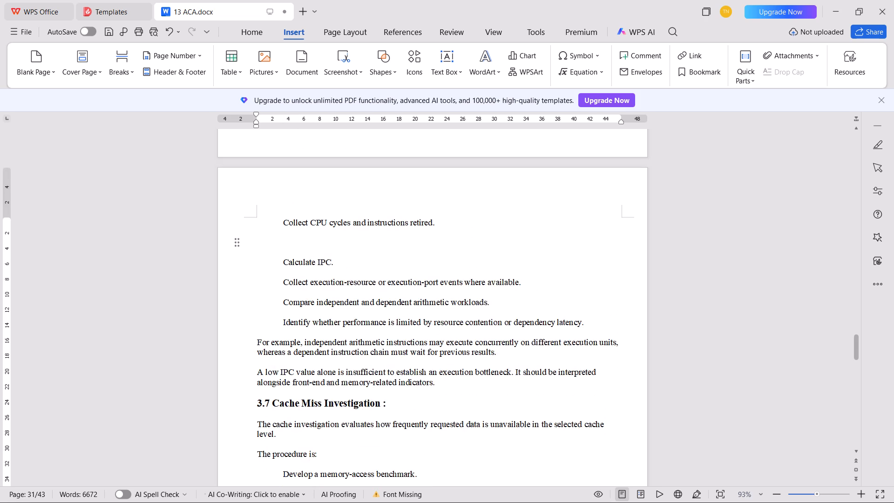
pyautogui.press('BackSpace')
# Delete the empty numbered items above the "Collect CPU cycles and instructions retired" and "Execute arithmetic-intensive workloads" entries.
pyautogui.scroll(4, 323, 311)
pyautogui.click(326, 267)
pyautogui.press('BackSpace')
pyautogui.press('BackSpace')
pyautogui.press('BackSpace')
pyautogui.press('BackSpace')
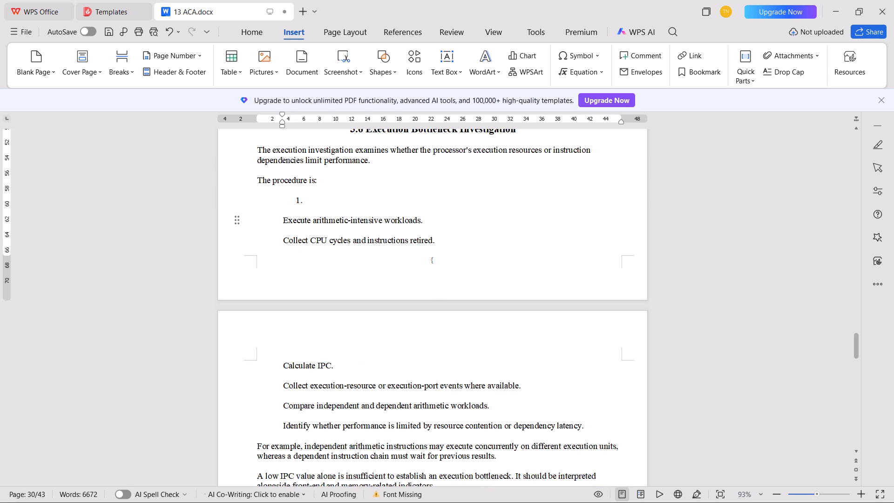
pyautogui.click(318, 207)
pyautogui.press('BackSpace')
pyautogui.press('BackSpace')
pyautogui.press('BackSpace')
# Left-align the 3.6 heading and make it read "3.6 Execution Bottleneck Investigation :".
pyautogui.scroll(4, 382, 295)
pyautogui.click(340, 241)
pyautogui.press('BackSpace')
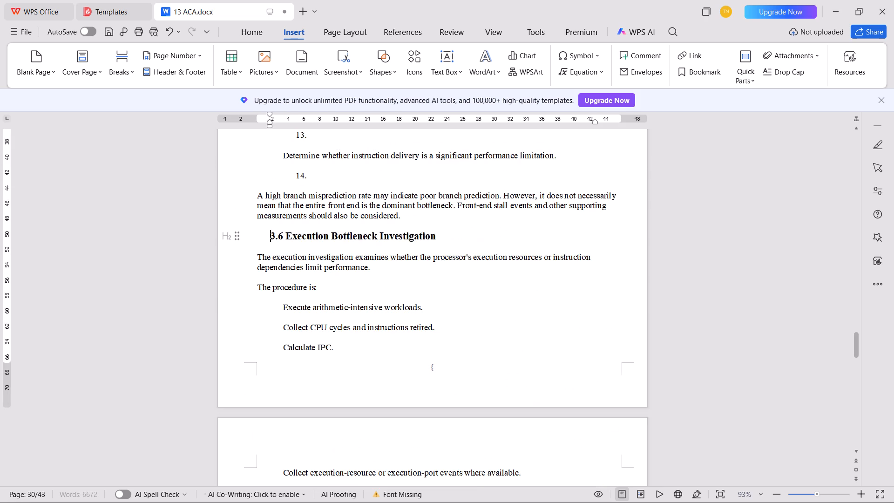
pyautogui.press('BackSpace')
pyautogui.click(442, 233)
pyautogui.press('space')
pyautogui.write(':')
# Delete the empty numbered items below and above the "Determine whether instruction delivery" entry, along with that entry's final period.
pyautogui.scroll(-7, 391, 249)
pyautogui.scroll(13, 369, 327)
pyautogui.click(358, 360)
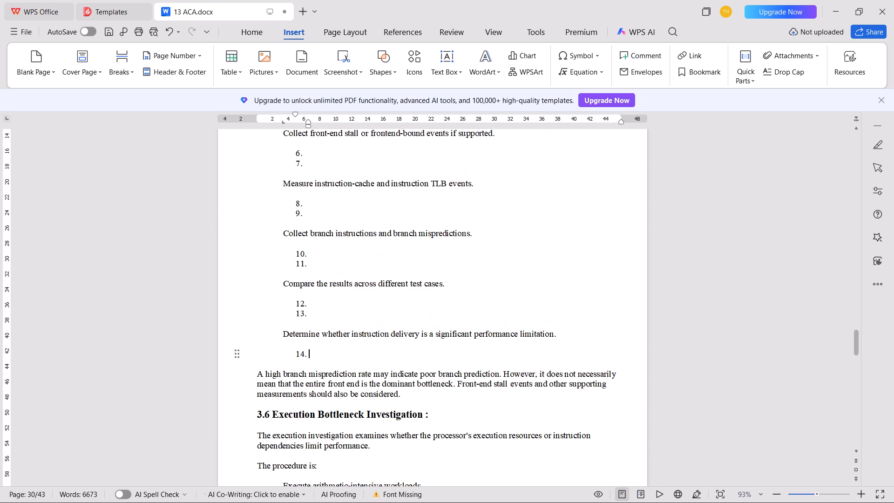
pyautogui.press('BackSpace')
pyautogui.press('BackSpace')
pyautogui.press('BackSpace')
pyautogui.press('BackSpace')
pyautogui.click(347, 326)
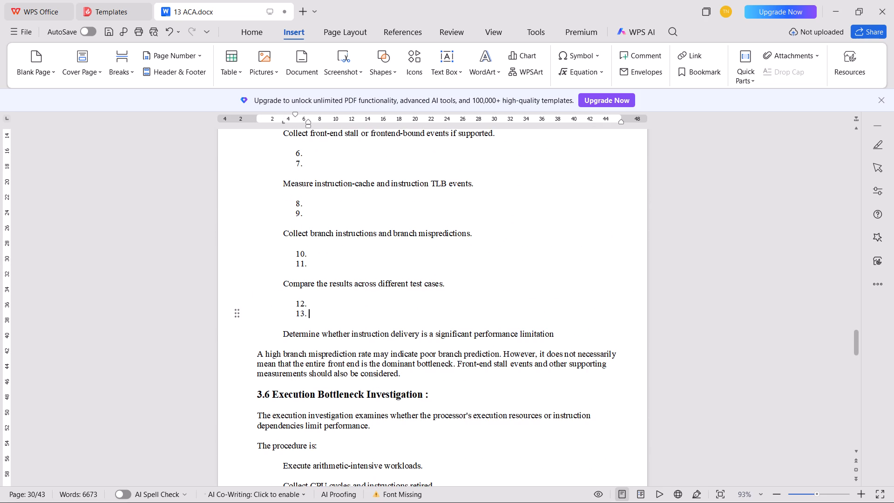
pyautogui.press('BackSpace')
pyautogui.press('BackSpace')
pyautogui.press('BackSpace')
pyautogui.press('BackSpace')
# Delete the empty numbered items above the "Determine whether instruction delivery" and "Compare the results across different test cases" entries in section 3.5.
pyautogui.click(347, 253)
pyautogui.press('BackSpace')
pyautogui.press('BackSpace')
pyautogui.press('BackSpace')
pyautogui.click(345, 266)
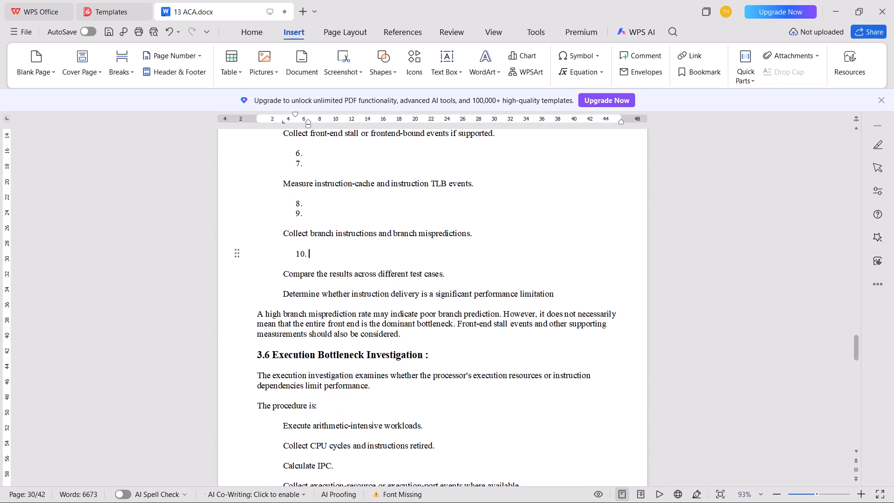
pyautogui.press('BackSpace')
pyautogui.press('BackSpace')
pyautogui.press('BackSpace')
# Delete the empty numbered items above the "Collect branch instructions" and "Measure instruction-cache" entries.
pyautogui.click(339, 217)
pyautogui.press('BackSpace')
pyautogui.press('BackSpace')
pyautogui.press('BackSpace')
pyautogui.press('BackSpace')
pyautogui.click(334, 168)
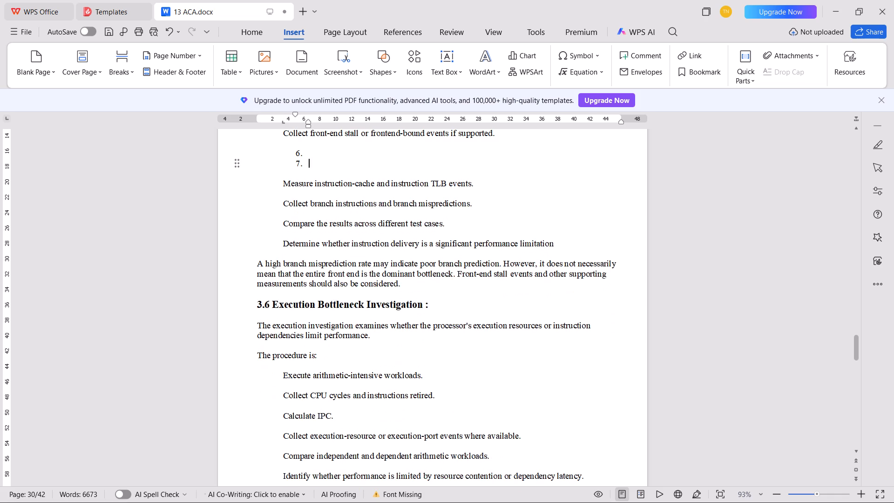
pyautogui.press('BackSpace')
pyautogui.press('BackSpace')
pyautogui.scroll(6, 386, 357)
pyautogui.press('BackSpace')
pyautogui.press('BackSpace')
# Delete the empty numbered items above the "Collect front-end stall" and "Collect CPU cycles and instructions retired" entries in section 3.5.
pyautogui.click(330, 332)
pyautogui.press('BackSpace')
pyautogui.press('BackSpace')
pyautogui.press('BackSpace')
pyautogui.press('BackSpace')
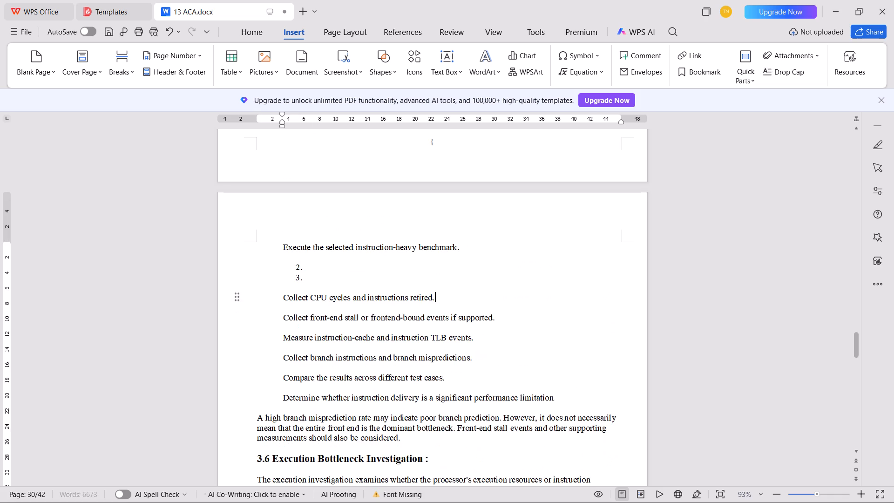
pyautogui.click(330, 280)
pyautogui.press('BackSpace')
pyautogui.press('BackSpace')
pyautogui.press('BackSpace')
pyautogui.press('BackSpace')
# Delete the empty numbered item above the "Execute the selected instruction-heavy benchmark" entry.
pyautogui.scroll(4, 366, 357)
pyautogui.click(338, 272)
pyautogui.press('BackSpace')
pyautogui.press('BackSpace')
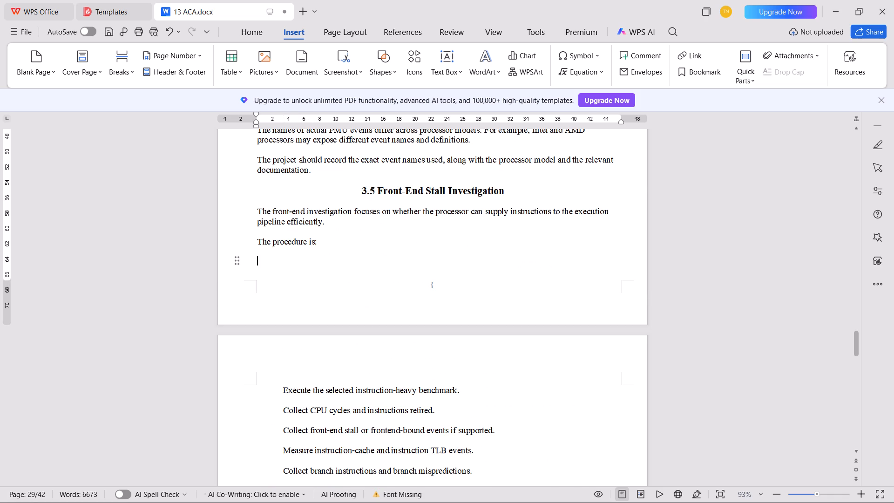
pyautogui.press('BackSpace')
# Left-align the 3.5 heading, make it read "3.5 Front-End Stall Investigation :", and save the document.
pyautogui.click(322, 190)
pyautogui.press('BackSpace')
pyautogui.press('BackSpace')
pyautogui.click(432, 197)
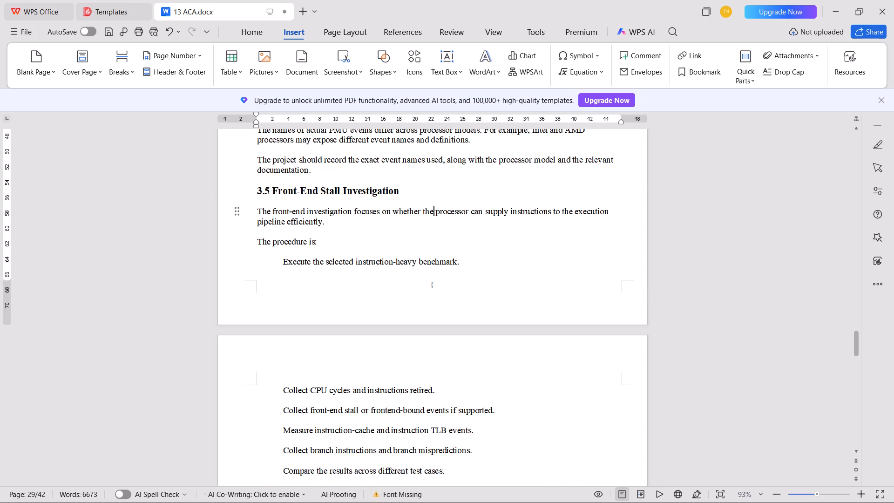
pyautogui.press('Up')
pyautogui.press('space')
pyautogui.write(':')
pyautogui.hotkey('ctrl', 's')
# Left-align the 3.4 heading, make it read "3.4 Counter Selection Strategy :", and save the document.
pyautogui.scroll(2, 424, 277)
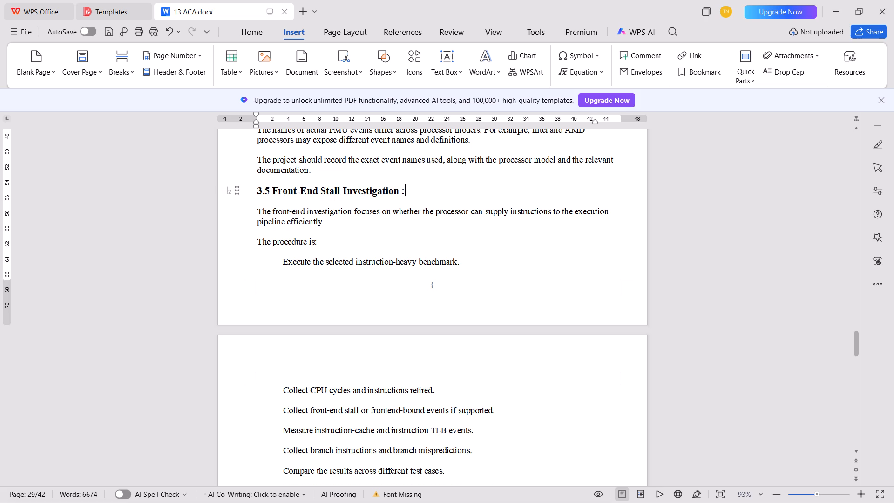
pyautogui.scroll(1, 422, 279)
pyautogui.scroll(-1, 422, 280)
pyautogui.scroll(3, 421, 280)
pyautogui.scroll(3, 358, 263)
pyautogui.click(349, 254)
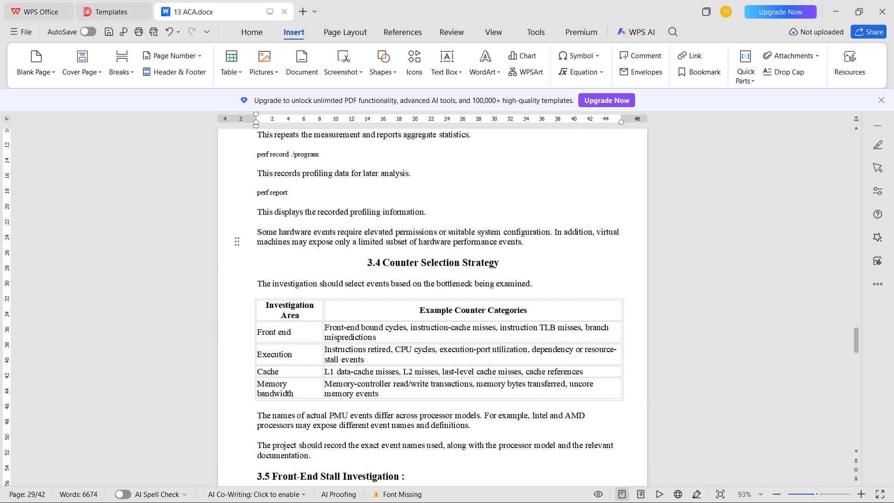
pyautogui.click(350, 261)
pyautogui.press('BackSpace')
pyautogui.press('BackSpace')
pyautogui.press('Down')
pyautogui.press('Left')
pyautogui.press('BackSpace')
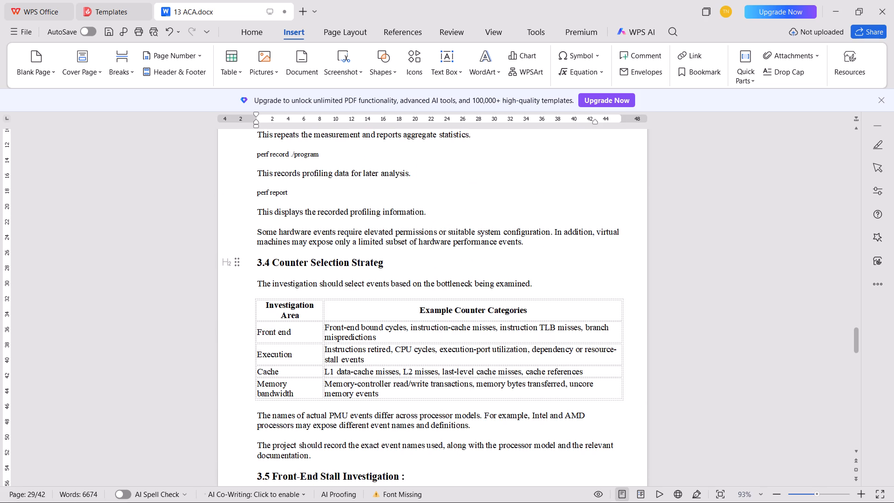
pyautogui.write('y :')
pyautogui.hotkey('ctrl', 's')
# Delete the command block in section 3.3 from "Useful commands include:" through "This displays the recorded profiling information.".
pyautogui.scroll(3, 332, 275)
pyautogui.tripleClick(294, 263)
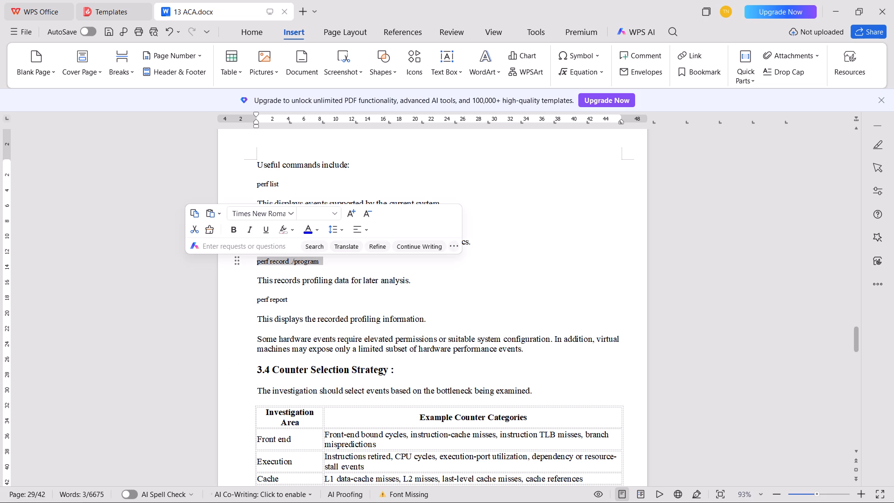
pyautogui.press('BackSpace')
pyautogui.doubleClick(264, 283)
pyautogui.press('BackSpace')
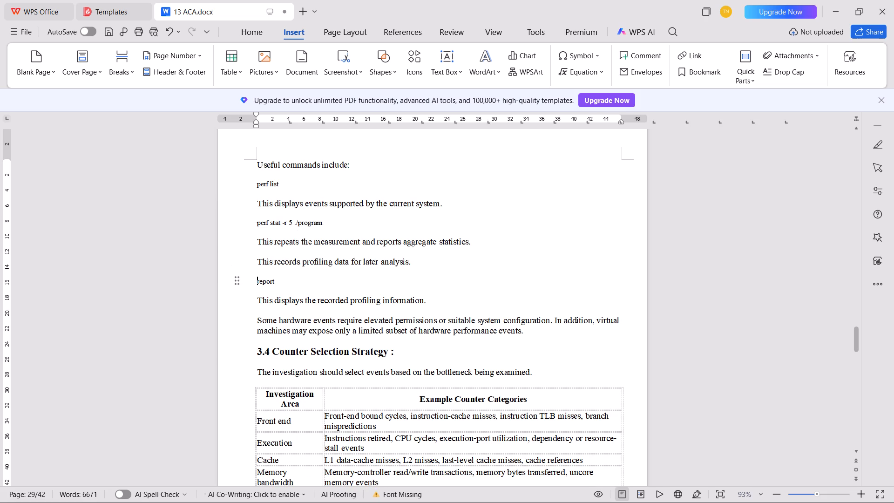
pyautogui.moveTo(444, 299); pyautogui.dragTo(256, 168)
pyautogui.press('BackSpace')
pyautogui.scroll(6, 398, 292)
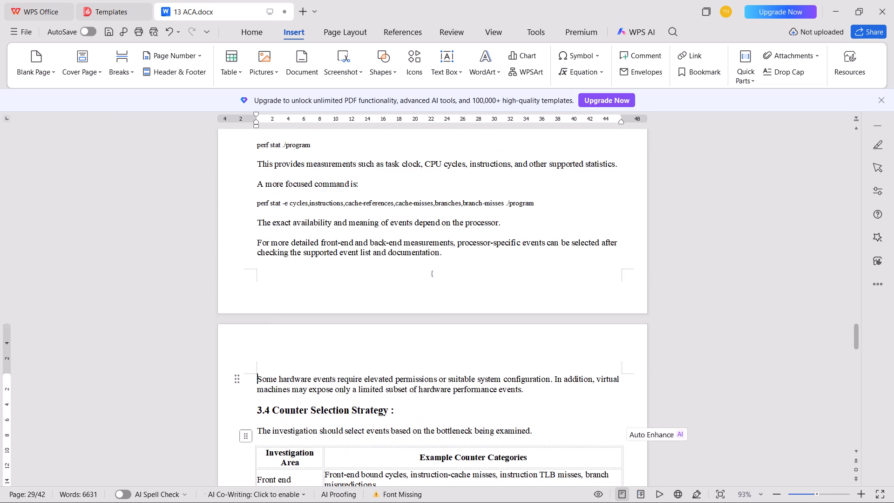
# Delete the two remaining perf stat command lines in section 3.3 and their lead-ins "A basic command is:" and "A more focused command is:".
pyautogui.scroll(4, 388, 291)
pyautogui.tripleClick(291, 307)
pyautogui.press('BackSpace')
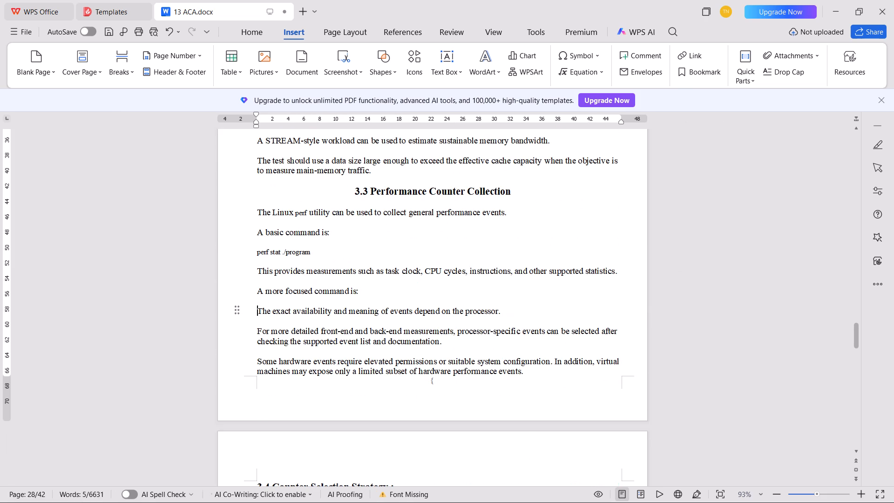
pyautogui.tripleClick(281, 248)
pyautogui.press('BackSpace')
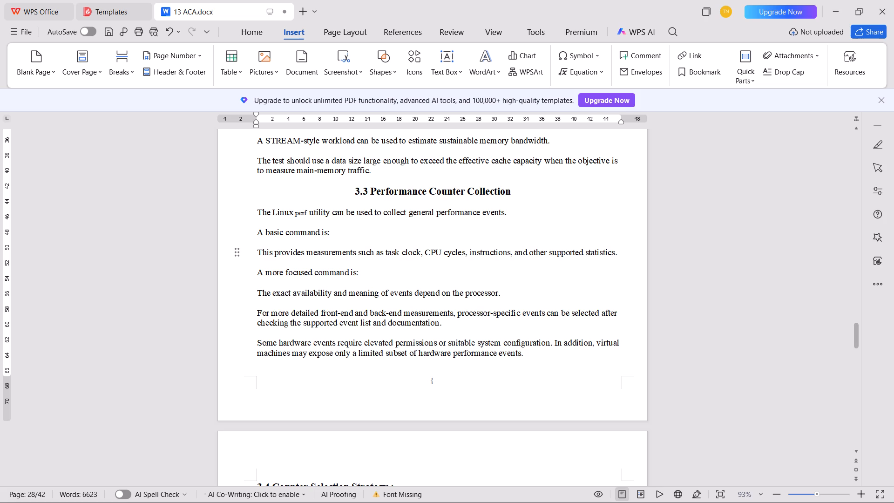
pyautogui.tripleClick(306, 234)
pyautogui.press('BackSpace')
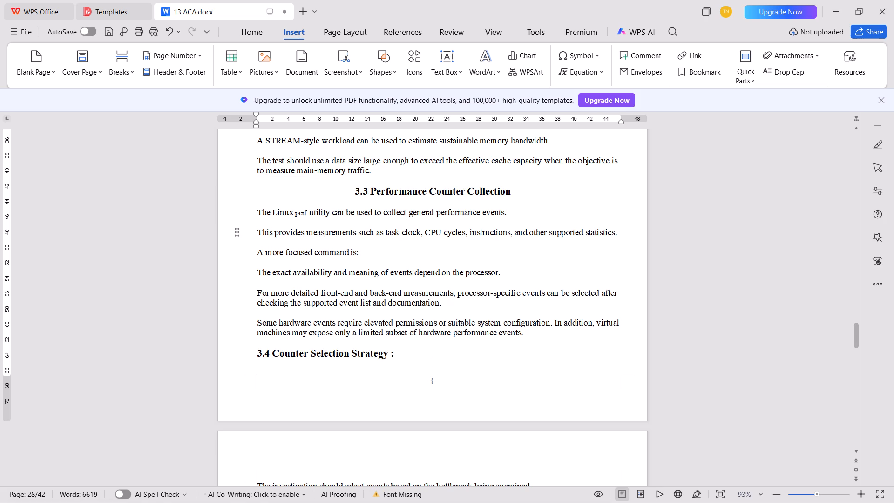
pyautogui.tripleClick(277, 253)
pyautogui.press('BackSpace')
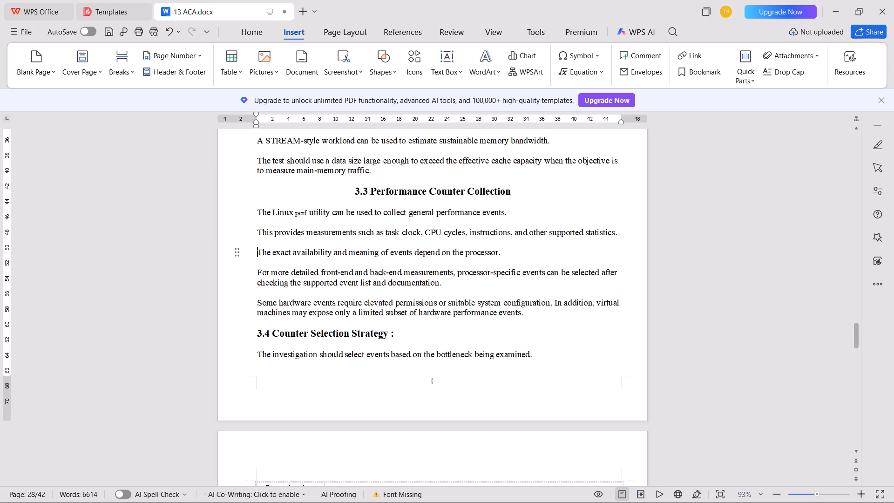
# Left-align the 3.3 heading, make it read "3.3 Performance Counter Collection :", and save the document.
pyautogui.click(323, 192)
pyautogui.press('BackSpace')
pyautogui.press('BackSpace')
pyautogui.press('Down')
pyautogui.press('Left')
pyautogui.press('space')
pyautogui.write(':')
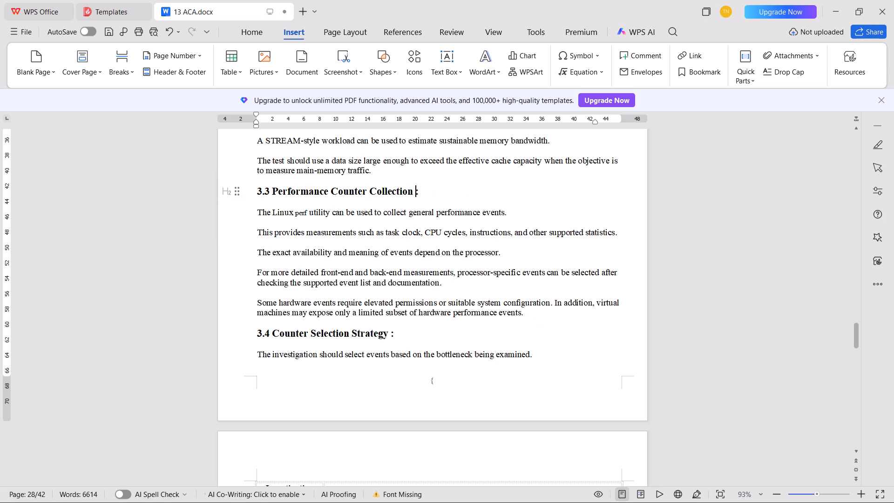
pyautogui.press('space')
pyautogui.scroll(6, 323, 192)
pyautogui.hotkey('ctrl', 's')
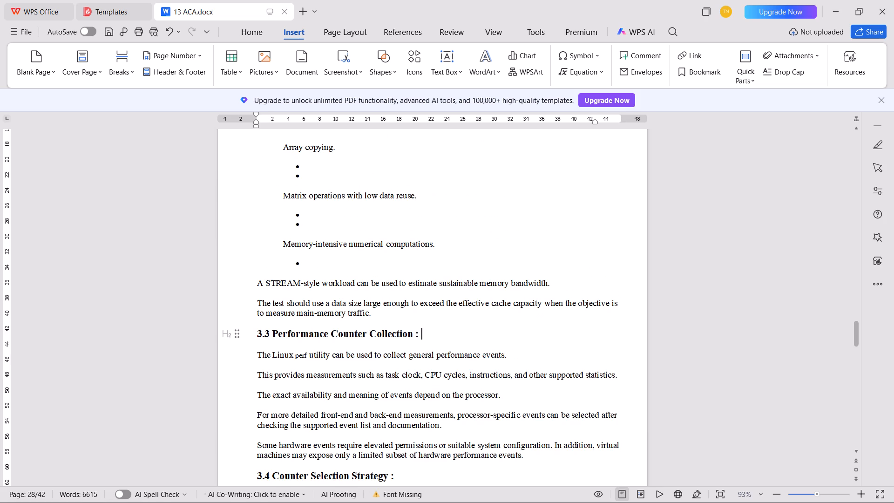
# Delete the empty bullets below and above the "Memory-intensive numerical computations" entry.
pyautogui.click(332, 259)
pyautogui.press('BackSpace')
pyautogui.press('BackSpace')
pyautogui.press('BackSpace')
pyautogui.click(315, 227)
pyautogui.press('BackSpace')
pyautogui.press('BackSpace')
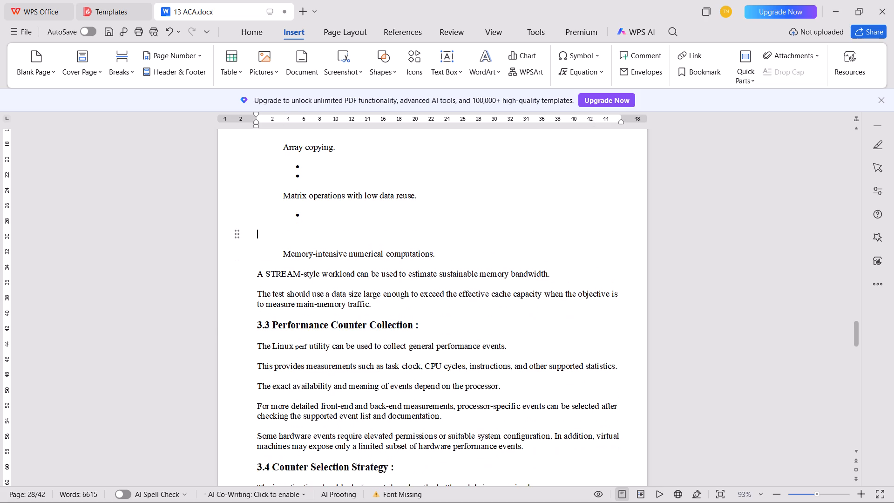
pyautogui.press('BackSpace')
pyautogui.press('BackSpace')
# Delete the empty bullets above the "Matrix operations with low data reuse" entry.
pyautogui.click(312, 181)
pyautogui.press('BackSpace')
pyautogui.press('BackSpace')
pyautogui.press('BackSpace')
pyautogui.scroll(5, 345, 310)
pyautogui.press('BackSpace')
# Delete the empty bullets above the "Array copying" entry, undoing any excess deletion.
pyautogui.click(314, 278)
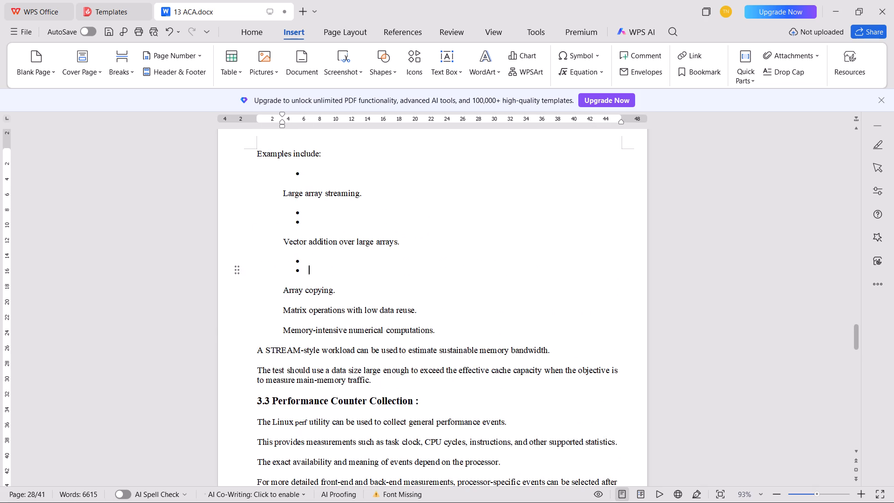
pyautogui.press('BackSpace')
pyautogui.press('BackSpace')
pyautogui.press('BackSpace')
pyautogui.hotkey('ctrl', 'z')
pyautogui.hotkey('ctrl', 'z')
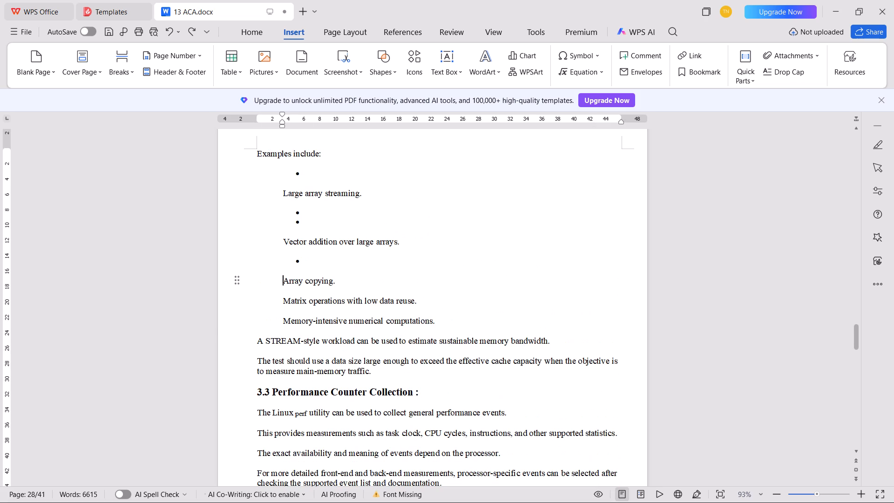
pyautogui.click(320, 258)
pyautogui.press('BackSpace')
pyautogui.press('BackSpace')
pyautogui.press('BackSpace')
# Delete the empty bullets above the "Vector addition over large arrays" entry.
pyautogui.click(310, 216)
pyautogui.press('BackSpace')
pyautogui.press('BackSpace')
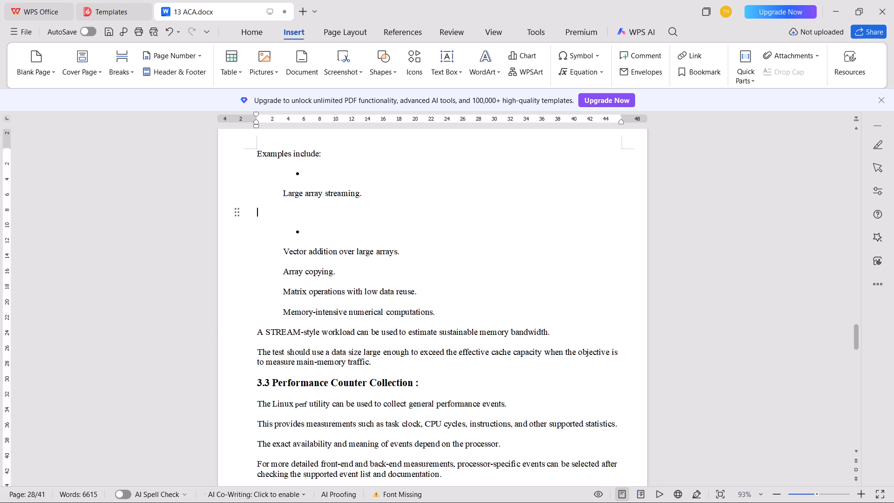
pyautogui.press('BackSpace')
pyautogui.click(314, 222)
pyautogui.press('BackSpace')
pyautogui.press('BackSpace')
pyautogui.press('BackSpace')
# Delete the empty bullet above the "Large array streaming" entry.
pyautogui.click(324, 176)
pyautogui.press('BackSpace')
pyautogui.press('BackSpace')
pyautogui.scroll(3, 359, 315)
pyautogui.scroll(-1, 357, 318)
pyautogui.scroll(3, 356, 319)
pyautogui.press('BackSpace')
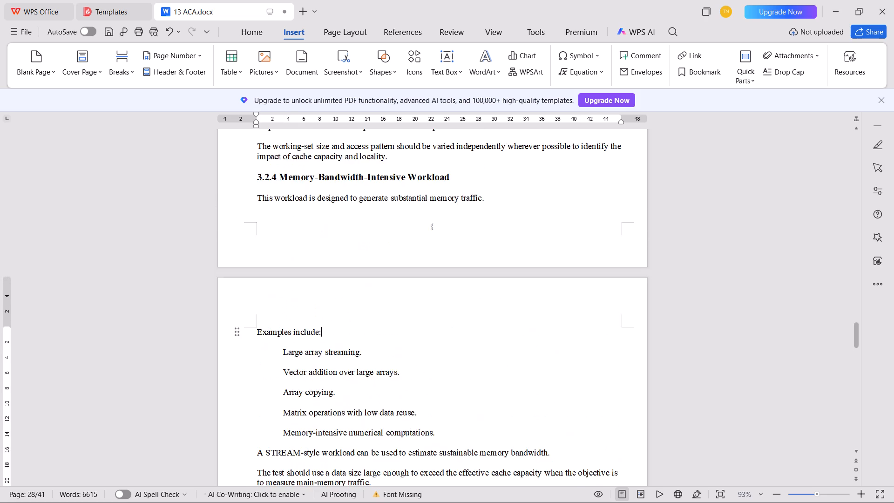
# Delete the empty bullets below and above the "Data that exceeds the last-level cache" entry in section 3.2.3.
pyautogui.scroll(4, 317, 278)
pyautogui.click(321, 225)
pyautogui.press('BackSpace')
pyautogui.scroll(5, 330, 277)
pyautogui.press('BackSpace')
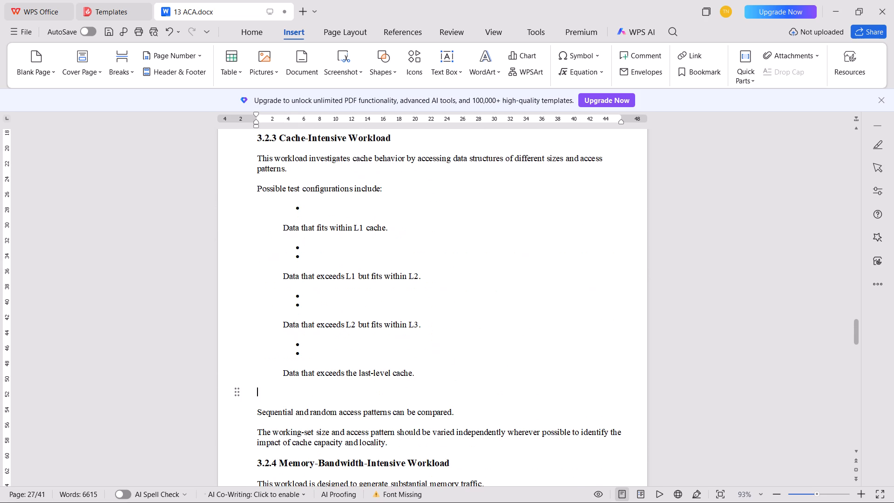
pyautogui.press('BackSpace')
pyautogui.click(328, 345)
pyautogui.click(325, 353)
pyautogui.press('BackSpace')
pyautogui.press('BackSpace')
pyautogui.press('BackSpace')
pyautogui.press('BackSpace')
# Delete the empty bullets above the "Data that exceeds L2 but fits within L3" and "Data that exceeds L1 but fits within L2" entries.
pyautogui.click(324, 310)
pyautogui.press('BackSpace')
pyautogui.press('BackSpace')
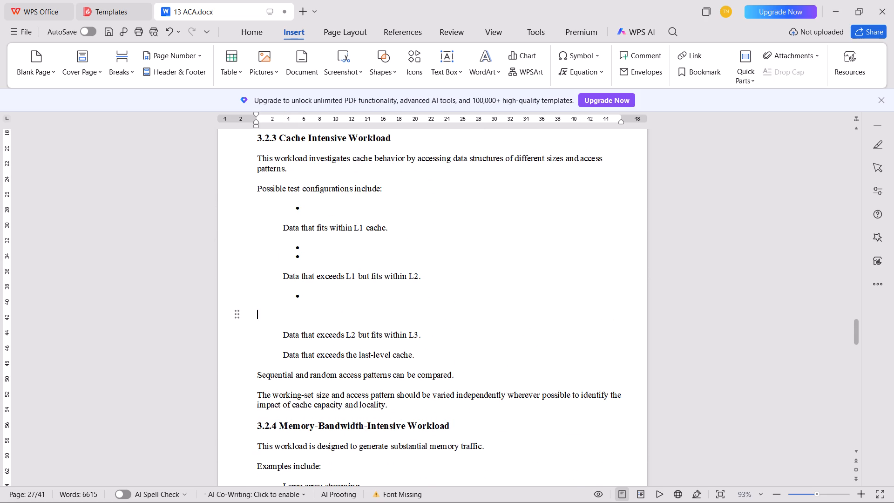
pyautogui.press('BackSpace')
pyautogui.press('BackSpace')
pyautogui.click(323, 261)
pyautogui.press('BackSpace')
pyautogui.press('BackSpace')
pyautogui.press('BackSpace')
pyautogui.scroll(5, 328, 362)
pyautogui.press('BackSpace')
# Delete the empty bullet above the "Data that fits within L1 cache" entry.
pyautogui.click(323, 355)
pyautogui.press('BackSpace')
pyautogui.press('BackSpace')
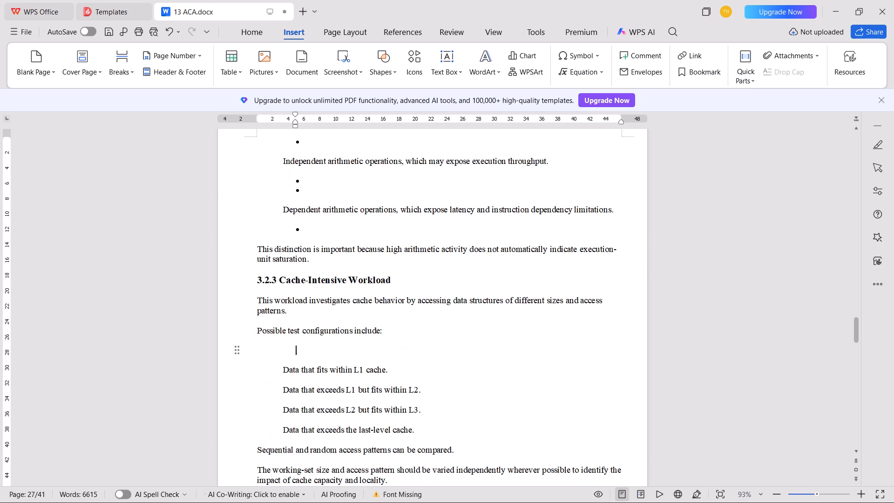
pyautogui.press('BackSpace')
# Add a space and colon to the 3.2.3 heading so it reads "3.2.3 Cache-Intensive Workload :".
pyautogui.click(418, 281)
pyautogui.press('space')
pyautogui.write(':')
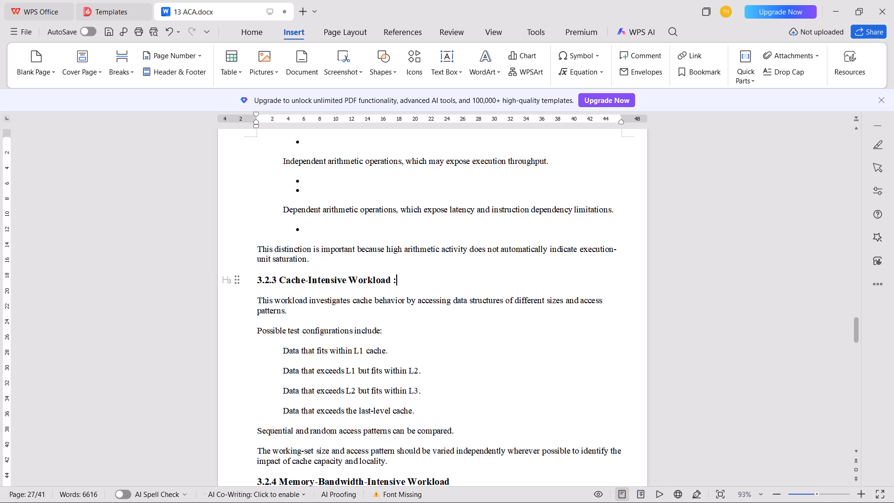
# Add a space and colon to the 3.2.4 heading so it reads "3.2.4 Memory-Bandwidth-Intensive Workload :" and save the document.
pyautogui.hotkey('ctrl', 's')
pyautogui.scroll(-5, 465, 327)
pyautogui.click(475, 301)
pyautogui.press('space')
pyautogui.write(':')
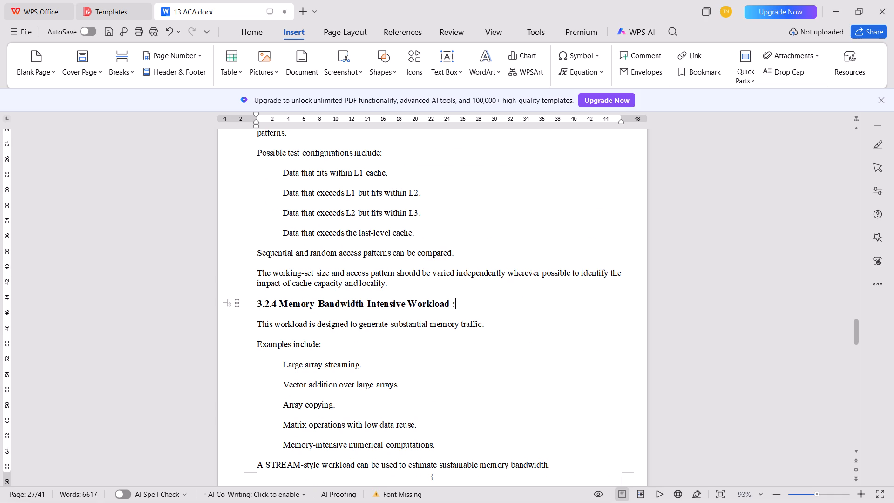
pyautogui.hotkey('ctrl', 's')
# Delete the empty bullets below and above the "Dependent arithmetic operations" entry in section 3.2.2.
pyautogui.scroll(-7, 475, 300)
pyautogui.scroll(-7, 521, 307)
pyautogui.scroll(-1, 462, 320)
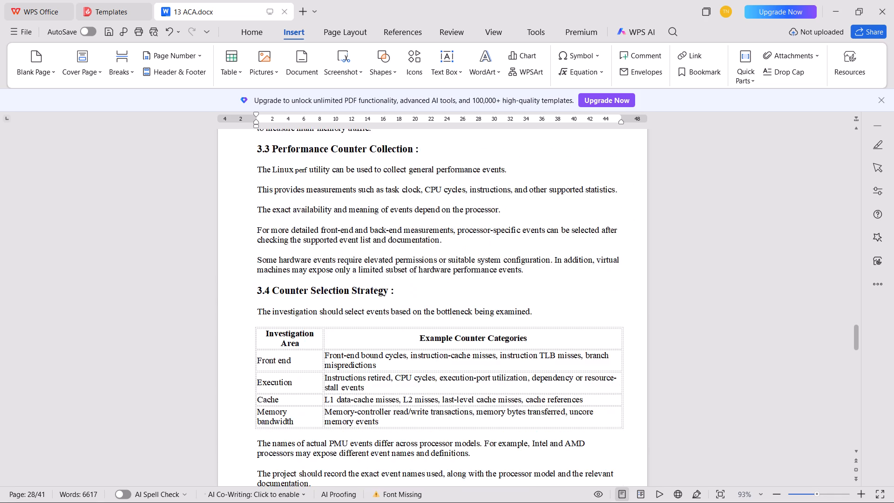
pyautogui.scroll(19, 469, 306)
pyautogui.scroll(15, 407, 311)
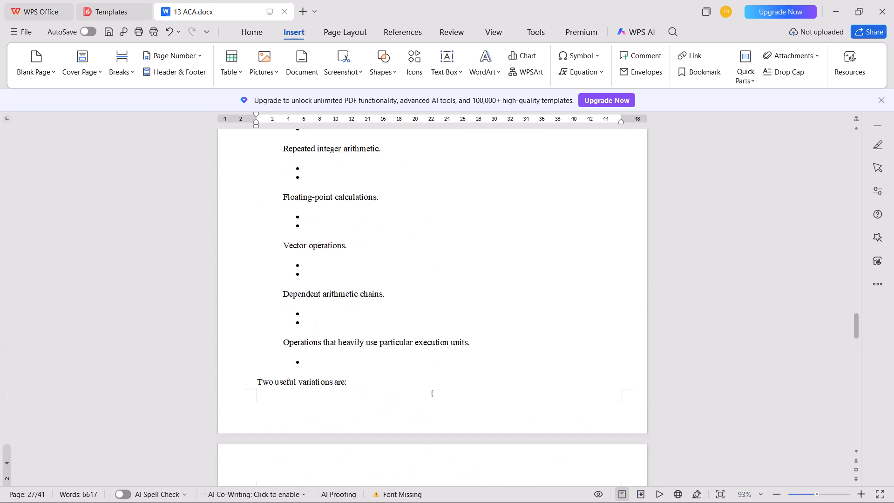
pyautogui.scroll(-11, 393, 299)
pyautogui.scroll(1, 393, 299)
pyautogui.scroll(-3, 393, 299)
pyautogui.click(310, 330)
pyautogui.click(324, 344)
pyautogui.press('BackSpace')
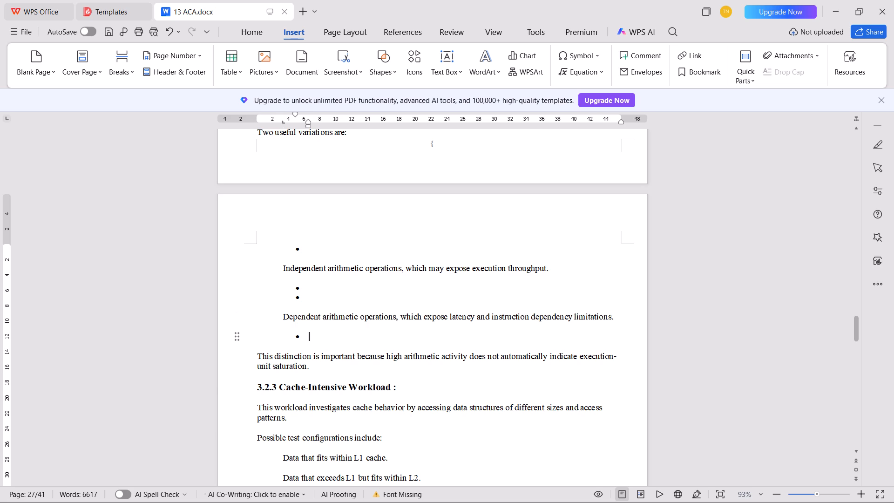
pyautogui.press('BackSpace')
pyautogui.press('BackSpace')
pyautogui.click(324, 301)
pyautogui.press('BackSpace')
pyautogui.press('BackSpace')
pyautogui.press('BackSpace')
pyautogui.press('BackSpace')
# Delete the empty bullet and its leftover blank line above the "Independent arithmetic operations" entry.
pyautogui.click(325, 249)
pyautogui.press('BackSpace')
pyautogui.press('BackSpace')
pyautogui.scroll(6, 334, 326)
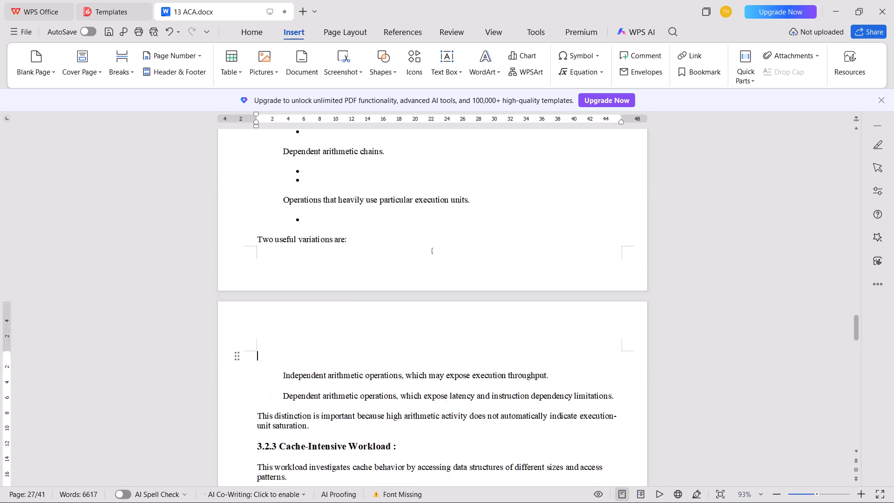
pyautogui.scroll(1, 334, 332)
pyautogui.press('BackSpace')
# Delete the empty bullets below and above the "Operations that heavily use particular execution units" entry in section 3.2.2.
pyautogui.click(334, 295)
pyautogui.press('BackSpace')
pyautogui.press('BackSpace')
pyautogui.press('BackSpace')
pyautogui.click(328, 251)
pyautogui.press('BackSpace')
pyautogui.press('BackSpace')
pyautogui.press('BackSpace')
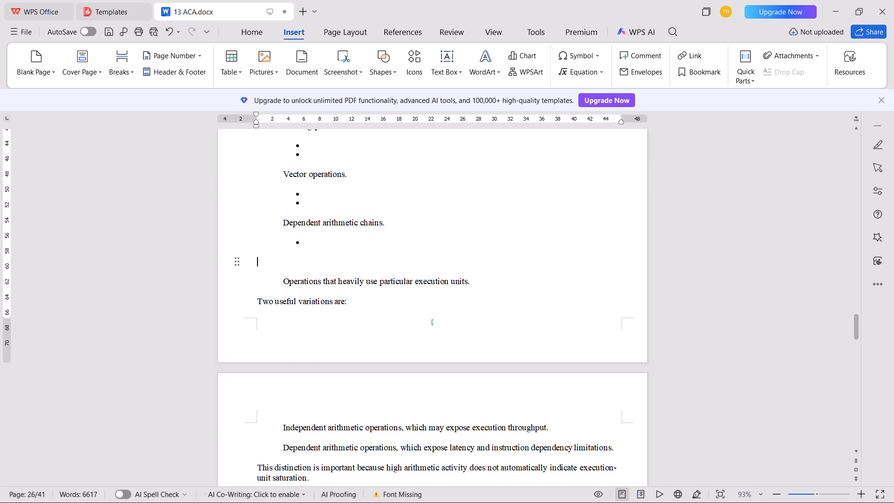
pyautogui.press('BackSpace')
# Delete the empty bullets between the "Vector operations" and "Dependent arithmetic chains" entries.
pyautogui.click(335, 207)
pyautogui.press('BackSpace')
pyautogui.press('BackSpace')
pyautogui.press('BackSpace')
pyautogui.scroll(5, 332, 308)
pyautogui.press('BackSpace')
# Delete the empty bullets and leftover blank line around the "Floating-point calculations." entry, keeping its full stop.
pyautogui.click(326, 338)
pyautogui.press('BackSpace')
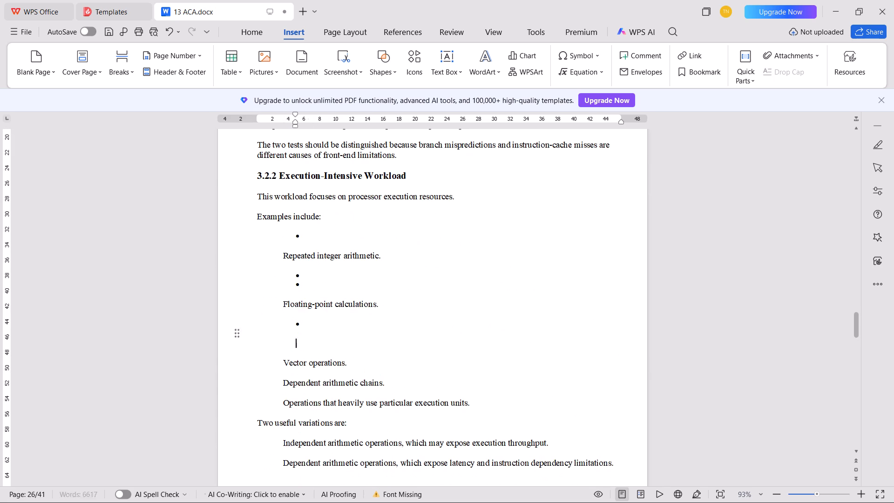
pyautogui.press('BackSpace')
pyautogui.press('BackSpace')
pyautogui.click(322, 291)
pyautogui.press('BackSpace')
pyautogui.press('BackSpace')
pyautogui.press('BackSpace')
pyautogui.press('BackSpace')
pyautogui.click(312, 304)
pyautogui.press('BackSpace')
pyautogui.press('BackSpace')
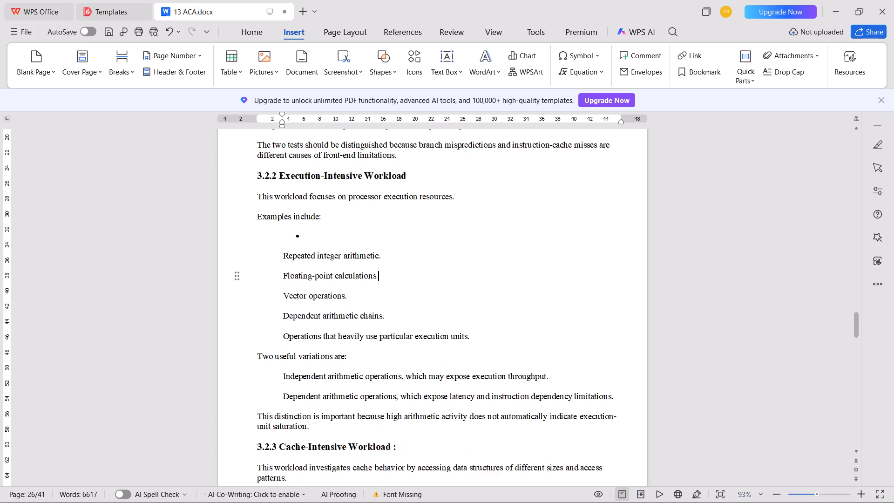
pyautogui.hotkey('ctrl', 'z')
pyautogui.press('BackSpace')
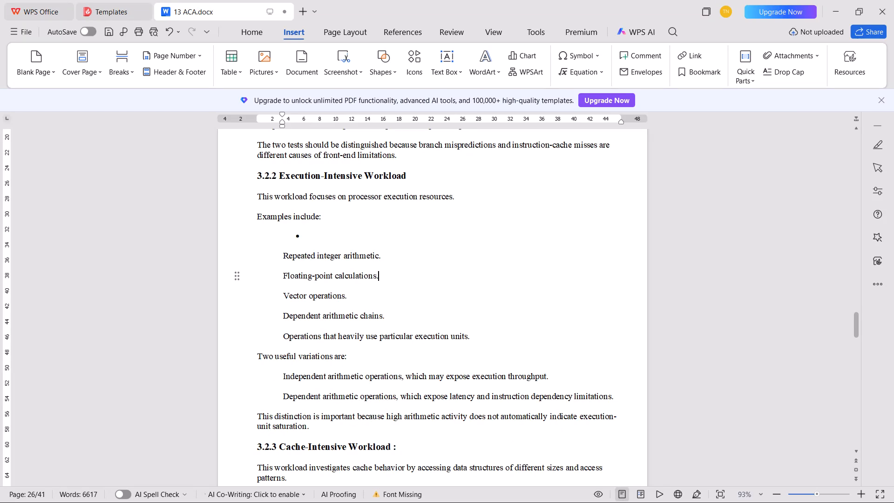
# Delete the empty bullet above the "Repeated integer arithmetic" entry in section 3.2.2.
pyautogui.click(321, 237)
pyautogui.press('BackSpace')
pyautogui.press('BackSpace')
pyautogui.scroll(4, 334, 328)
pyautogui.press('BackSpace')
# Add a space and colon to the 3.2.2 heading so it reads "3.2.2 Execution-Intensive Workload :" and save the document.
pyautogui.click(420, 322)
pyautogui.write('b :')
pyautogui.hotkey('ctrl', 's')
pyautogui.scroll(1, 433, 274)
pyautogui.press('BackSpace')
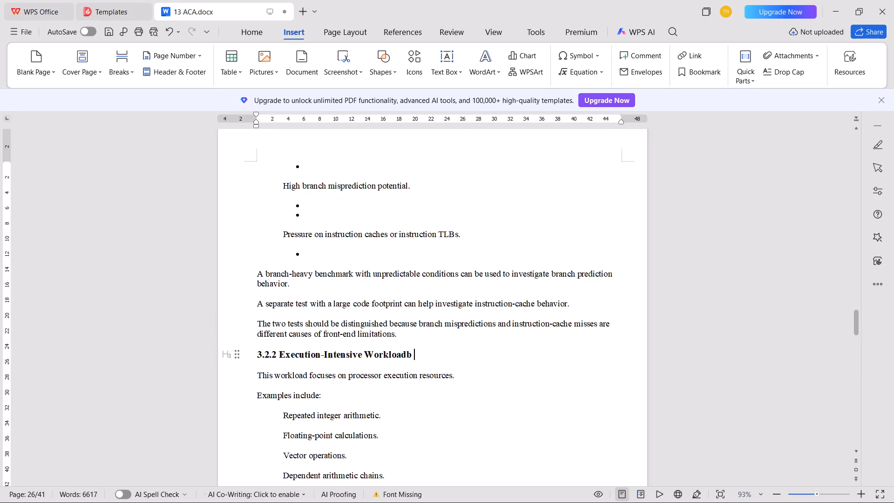
pyautogui.press('BackSpace')
pyautogui.press('BackSpace')
pyautogui.press('space')
pyautogui.write(':')
pyautogui.press('space')
pyautogui.hotkey('ctrl', 's')
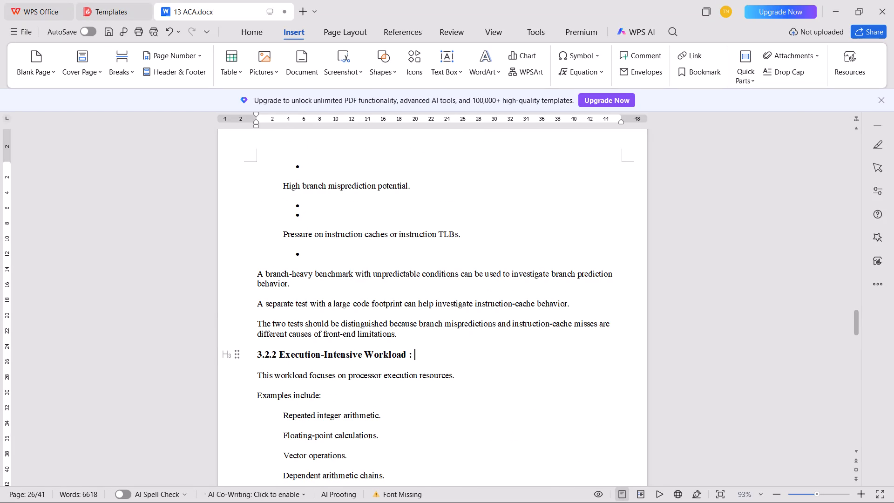
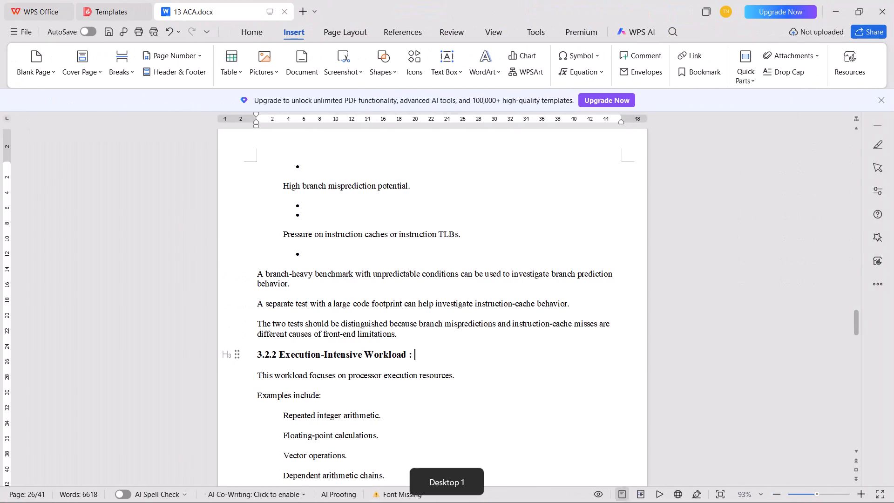
# Delete the empty bullets above and below the "Pressure on instruction caches or instruction TLBs" entry in section 3.2.1.
pyautogui.click(391, 261)
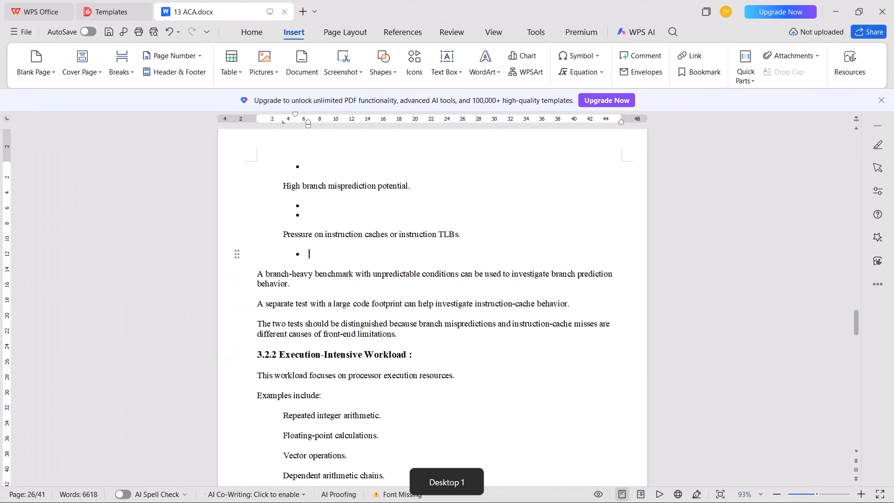
pyautogui.press('BackSpace')
pyautogui.press('BackSpace')
pyautogui.press('BackSpace')
pyautogui.click(357, 214)
pyautogui.press('BackSpace')
pyautogui.press('BackSpace')
pyautogui.scroll(6, 356, 316)
pyautogui.press('BackSpace')
pyautogui.press('BackSpace')
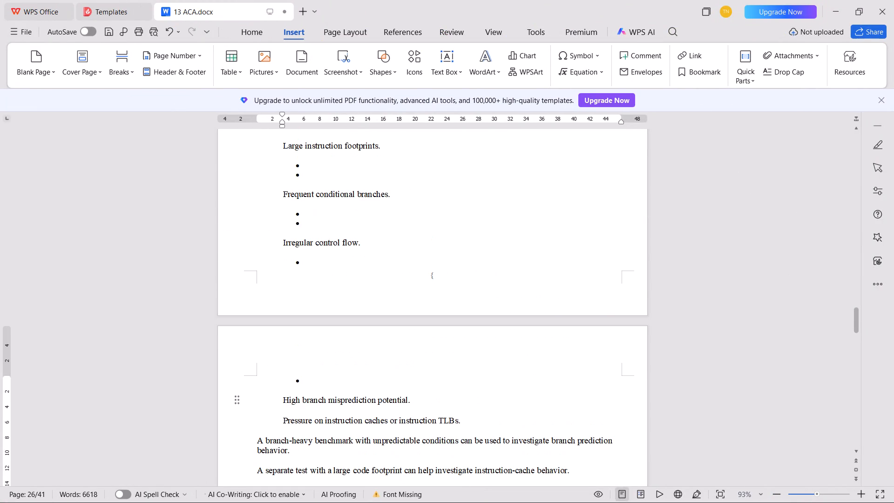
# Delete the empty bullets and leftover blank line between the "Frequent conditional branches", "Irregular control flow" and "High branch misprediction potential" entries.
pyautogui.click(345, 381)
pyautogui.press('BackSpace')
pyautogui.press('BackSpace')
pyautogui.press('BackSpace')
pyautogui.press('BackSpace')
pyautogui.click(322, 237)
pyautogui.press('BackSpace')
pyautogui.press('BackSpace')
pyautogui.press('BackSpace')
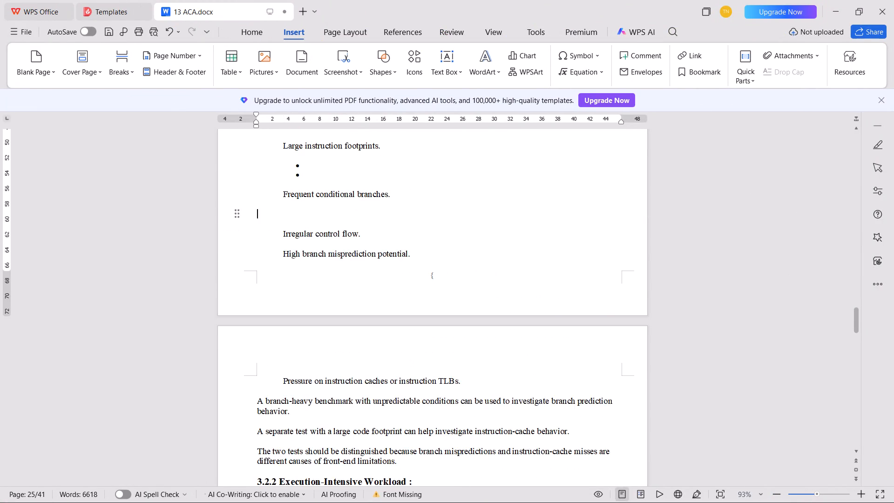
pyautogui.press('BackSpace')
# Delete the empty bullets and leftover blank line above and below the "Large instruction footprints" entry in section 3.2.1.
pyautogui.click(323, 178)
pyautogui.press('BackSpace')
pyautogui.press('BackSpace')
pyautogui.press('BackSpace')
pyautogui.scroll(4, 331, 255)
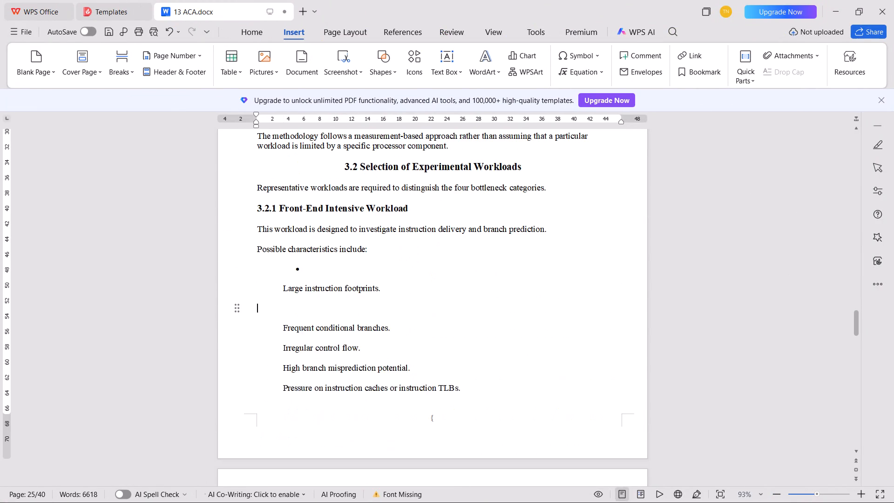
pyautogui.press('BackSpace')
pyautogui.click(324, 266)
pyautogui.press('BackSpace')
pyautogui.press('BackSpace')
pyautogui.press('BackSpace')
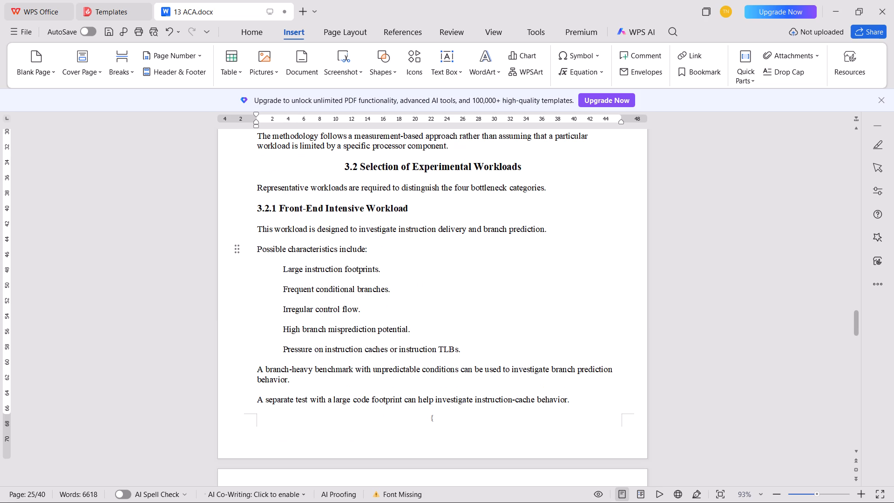
# Add a space and colon to the 3.2.1 heading so it reads "3.2.1 Front-End Intensive Workload :" and save the document.
pyautogui.click(430, 211)
pyautogui.press('space')
pyautogui.write(':')
pyautogui.hotkey('ctrl', 's')
# Left-align the 3.2 heading, extend it to "3.2 Selection of Experimental Workloads :" and save the document.
pyautogui.click(332, 163)
pyautogui.press('BackSpace')
pyautogui.press('BackSpace')
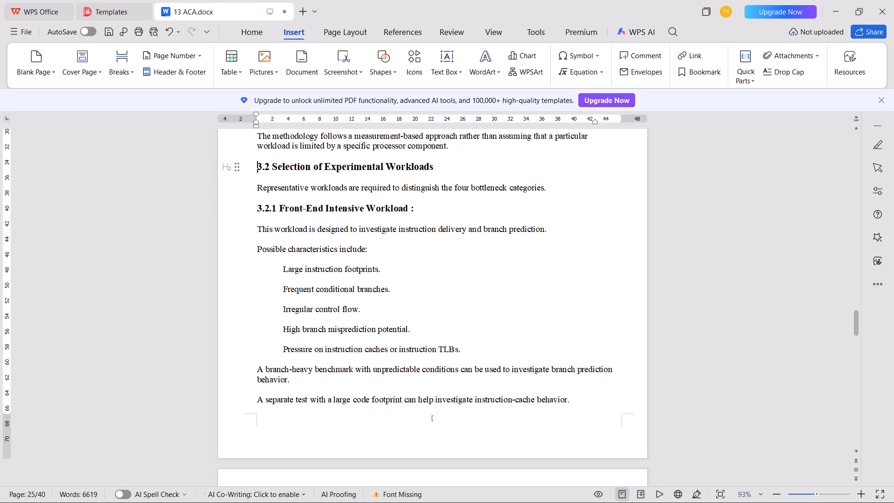
pyautogui.press('Down')
pyautogui.press('Left')
pyautogui.press('space')
pyautogui.write(':')
pyautogui.hotkey('ctrl', 's')
# Delete the empty numbered items above and below the "Memory-bandwidth-intensive workload" entry in section 3.1.
pyautogui.scroll(2, 340, 190)
pyautogui.scroll(-1, 341, 192)
pyautogui.scroll(4, 341, 193)
pyautogui.click(336, 265)
pyautogui.press('BackSpace')
pyautogui.press('BackSpace')
pyautogui.press('BackSpace')
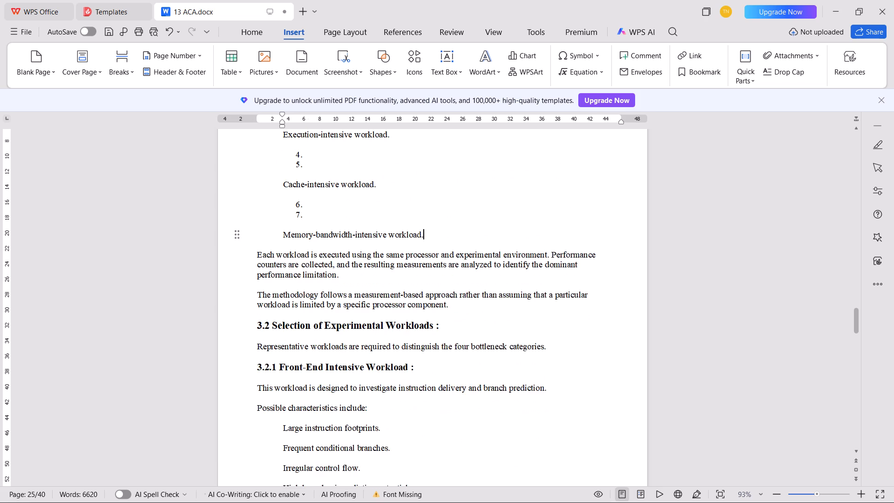
pyautogui.click(321, 225)
pyautogui.press('BackSpace')
pyautogui.press('BackSpace')
pyautogui.press('BackSpace')
pyautogui.press('BackSpace')
# Delete the empty numbered items and leftover blank line above and below the "Execution-intensive workload" entry.
pyautogui.click(322, 170)
pyautogui.press('BackSpace')
pyautogui.press('BackSpace')
pyautogui.scroll(6, 342, 299)
pyautogui.press('BackSpace')
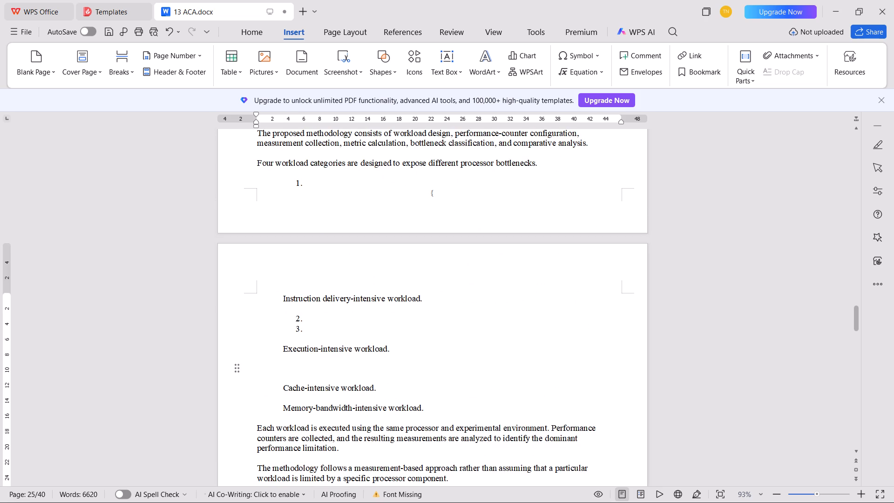
pyautogui.click(323, 326)
pyautogui.press('BackSpace')
pyautogui.press('BackSpace')
pyautogui.press('BackSpace')
pyautogui.press('BackSpace')
pyautogui.click(319, 352)
pyautogui.press('BackSpace')
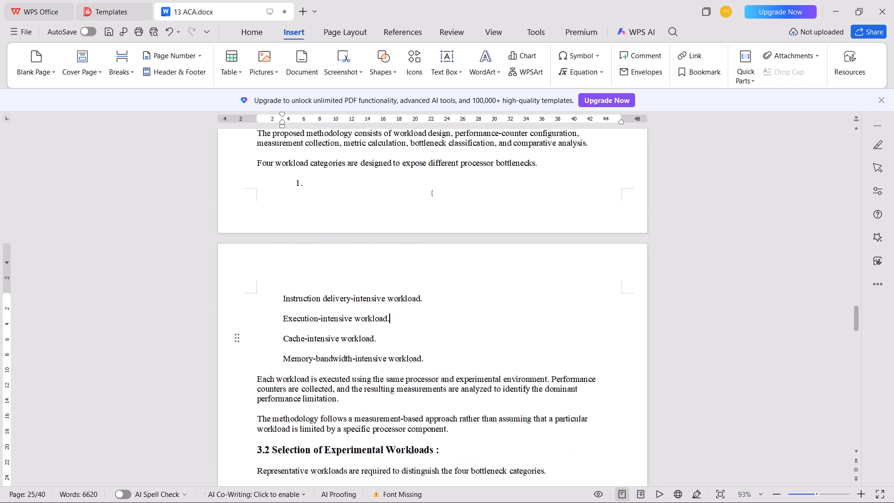
# Delete the empty numbered item above the "Instruction delivery-intensive workload" entry in section 3.1.
pyautogui.scroll(5, 317, 335)
pyautogui.click(317, 363)
pyautogui.press('BackSpace')
pyautogui.press('BackSpace')
pyautogui.press('BackSpace')
# Left-align the "3.1 Overview of the Proposed Methodology" heading and the Chapter 3 title above it.
pyautogui.click(292, 287)
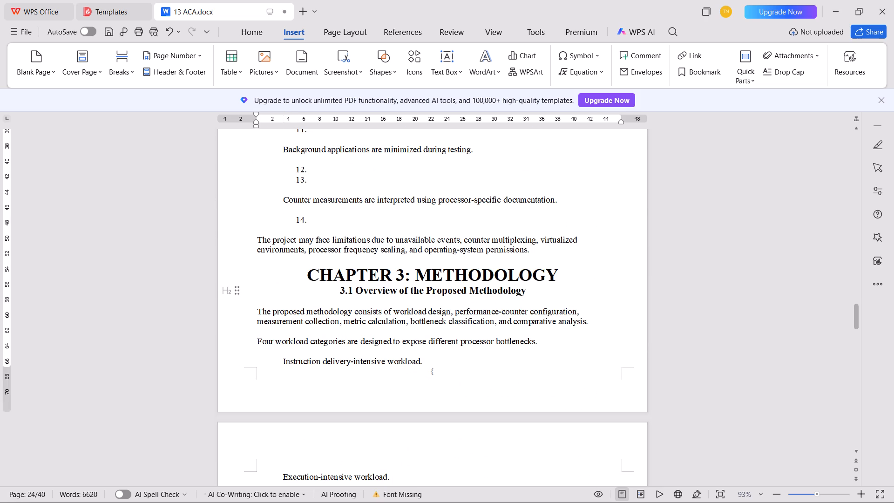
pyautogui.press('BackSpace')
pyautogui.press('BackSpace')
pyautogui.click(297, 278)
pyautogui.press('BackSpace')
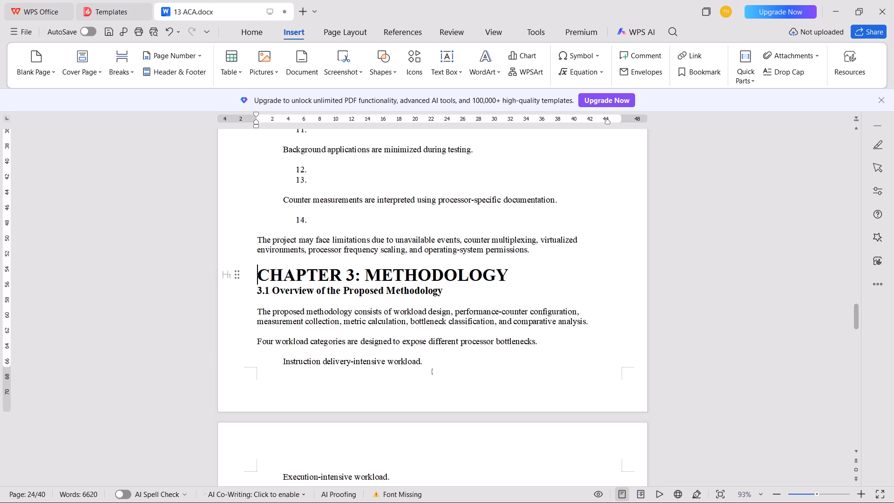
# Remove the colon from the Chapter 3 title and split it into two lines, "CHAPTER 3" and "METHODOLOGY".
pyautogui.click(369, 277)
pyautogui.press('BackSpace')
pyautogui.press('BackSpace')
pyautogui.press('Return')
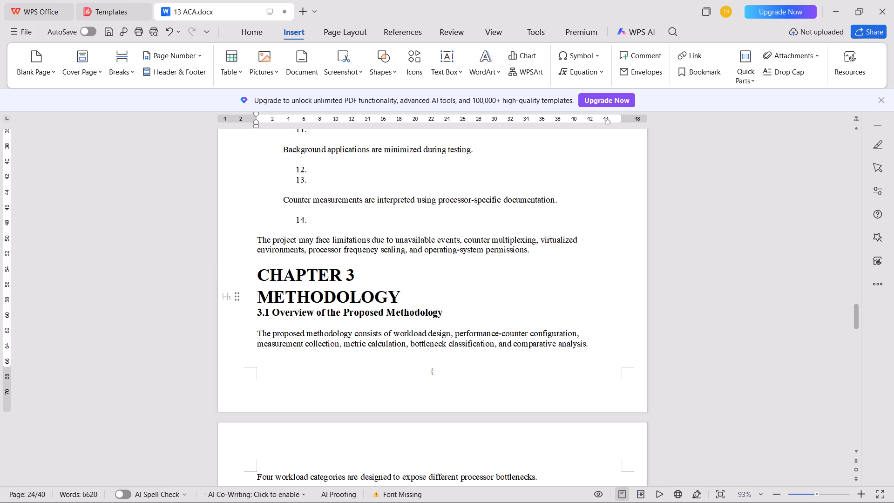
# Insert a blank page after the project limitations paragraph that precedes the Chapter 3 title.
pyautogui.click(556, 248)
pyautogui.click(57, 75)
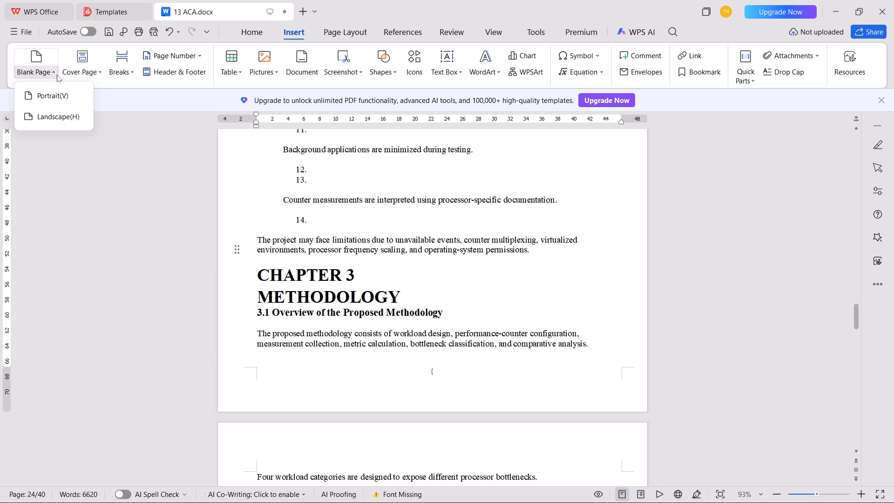
# Insert a portrait blank page, then remove the surplus blank page so the "CHAPTER 3" title directly starts a new page.
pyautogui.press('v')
pyautogui.press('Right')
pyautogui.press('Right')
pyautogui.press('\\')
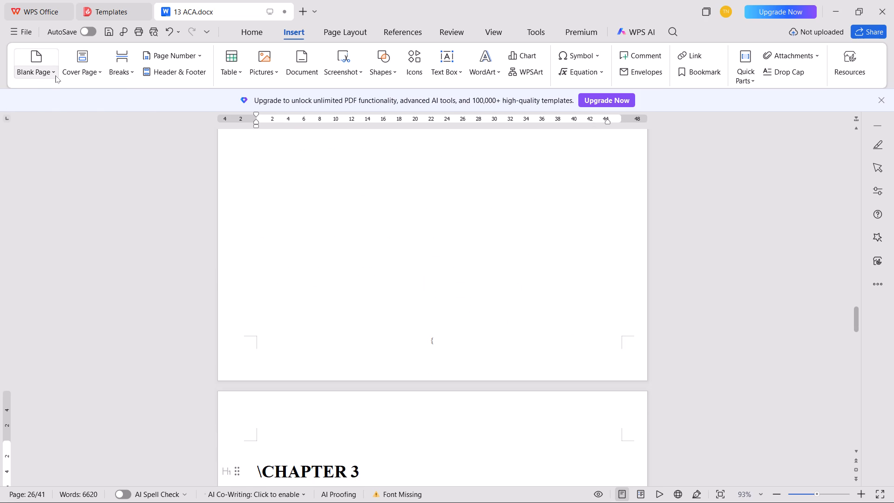
pyautogui.press('BackSpace')
pyautogui.press('BackSpace')
pyautogui.press('BackSpace')
pyautogui.scroll(2, 55, 75)
pyautogui.scroll(-1, 55, 75)
pyautogui.scroll(2, 55, 75)
pyautogui.scroll(6, 114, 169)
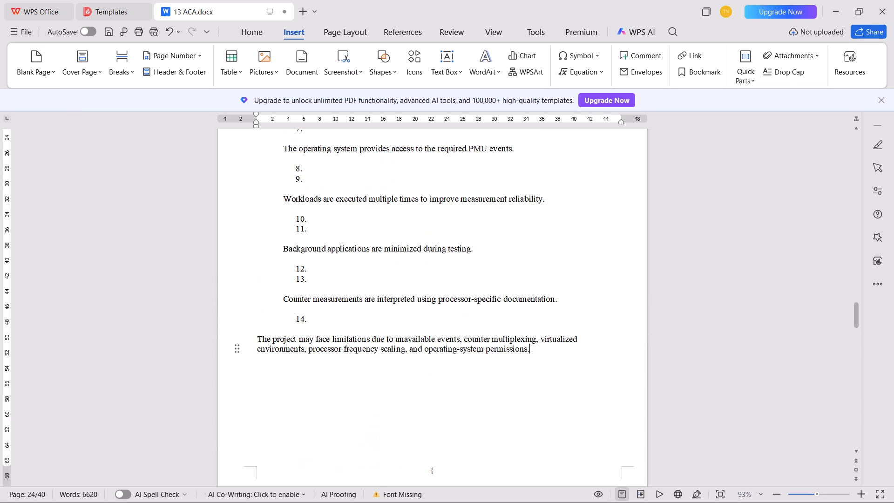
# Save the document.
pyautogui.hotkey('ctrl', 's')
# Delete the empty numbered items 12 to 14 around the "Counter measurements are interpreted" line in section 2.9.
pyautogui.click(311, 324)
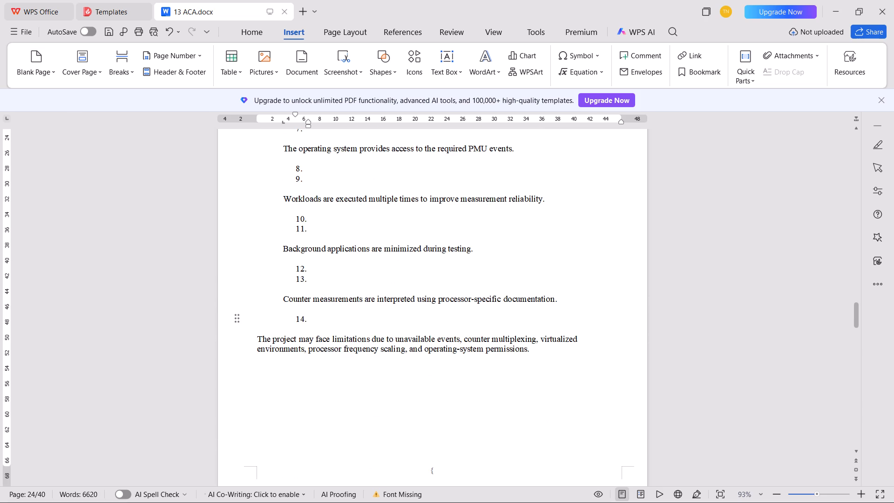
pyautogui.press('BackSpace')
pyautogui.press('BackSpace')
pyautogui.press('BackSpace')
pyautogui.click(335, 283)
pyautogui.press('BackSpace')
pyautogui.press('BackSpace')
pyautogui.press('BackSpace')
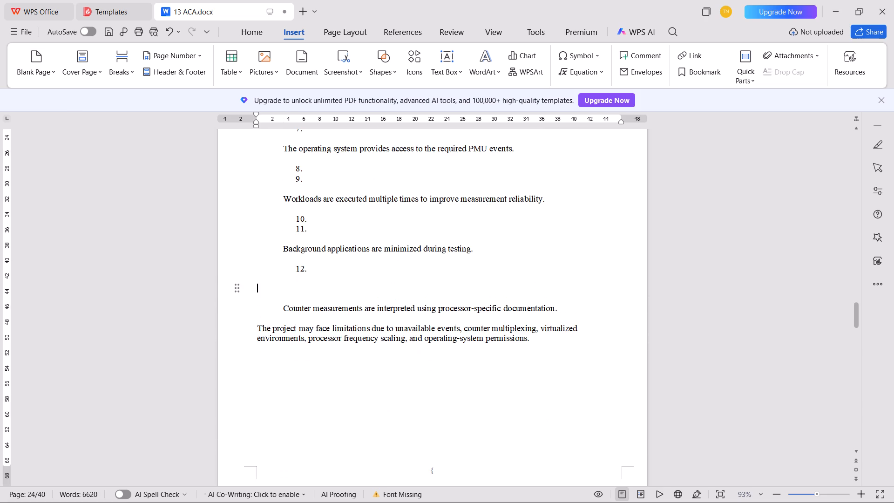
pyautogui.press('BackSpace')
# Delete the empty numbered items 8 to 11 around the "Workloads are executed multiple times" line.
pyautogui.click(330, 231)
pyautogui.press('BackSpace')
pyautogui.press('BackSpace')
pyautogui.press('BackSpace')
pyautogui.press('BackSpace')
pyautogui.click(330, 189)
pyautogui.press('BackSpace')
pyautogui.press('BackSpace')
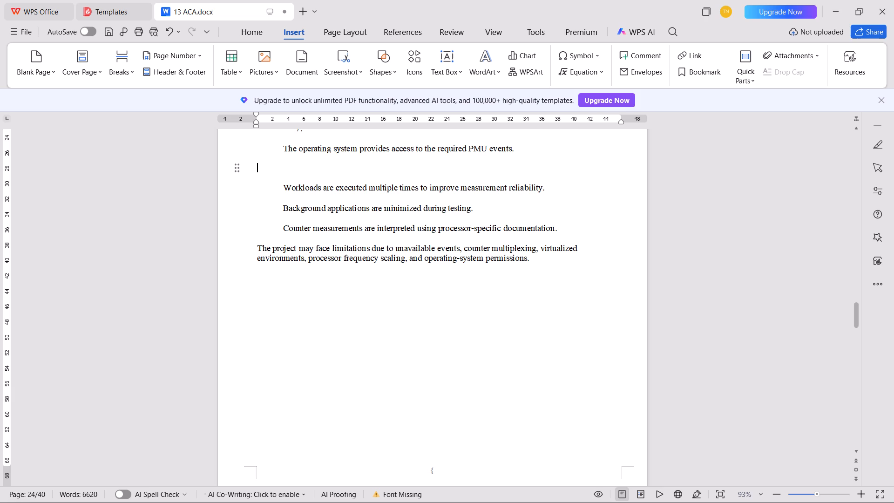
# Open Task Manager to check the computer's performance.
pyautogui.hotkey('ctrl', 'shift', 'Escape')
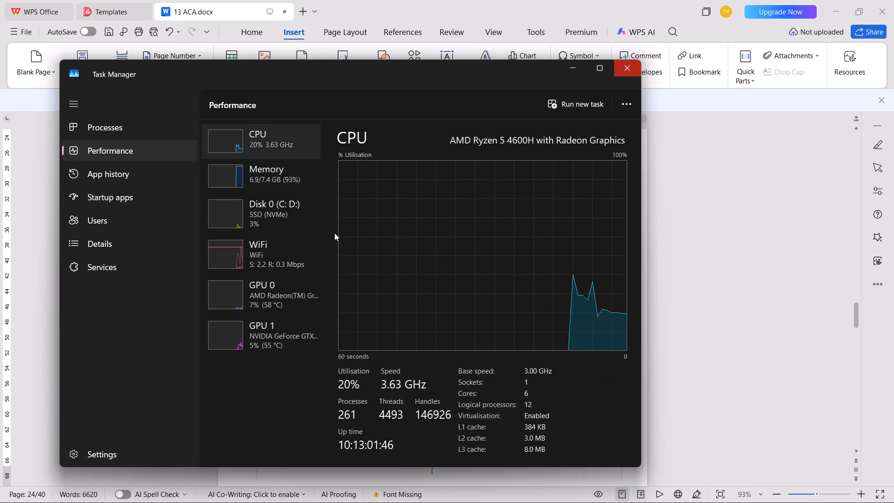
# Delete the leftover blank line above "Workloads are executed multiple times" and the empty numbered items 4 to 7 around "Benchmark programs are compiled".
pyautogui.scroll(4, 348, 262)
pyautogui.press('BackSpace')
pyautogui.click(308, 265)
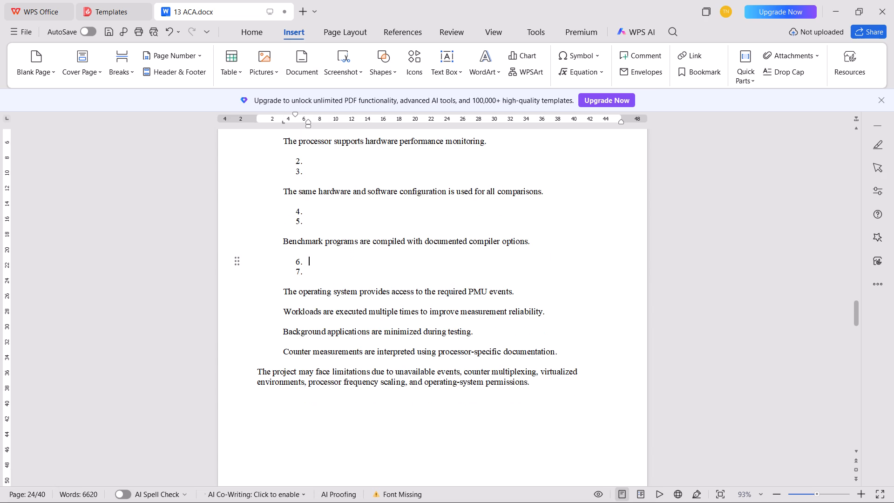
pyautogui.click(320, 265)
pyautogui.click(323, 272)
pyautogui.press('BackSpace')
pyautogui.press('BackSpace')
pyautogui.press('BackSpace')
pyautogui.press('BackSpace')
pyautogui.click(329, 218)
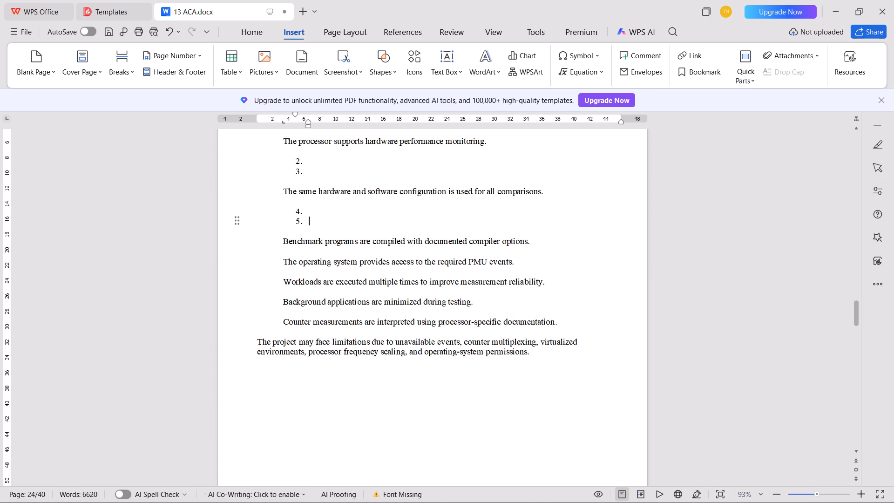
pyautogui.press('BackSpace')
pyautogui.press('BackSpace')
pyautogui.press('BackSpace')
pyautogui.press('BackSpace')
# Delete the empty numbered items 1 to 3 around the "The processor supports hardware performance monitoring" line.
pyautogui.click(335, 177)
pyautogui.press('BackSpace')
pyautogui.press('BackSpace')
pyautogui.press('BackSpace')
pyautogui.scroll(5, 341, 218)
pyautogui.press('BackSpace')
pyautogui.click(337, 297)
pyautogui.press('BackSpace')
pyautogui.press('BackSpace')
pyautogui.press('BackSpace')
# Left-align the "2.9 Experimental Assumptions and Constraints" heading and remove its indent.
pyautogui.click(324, 149)
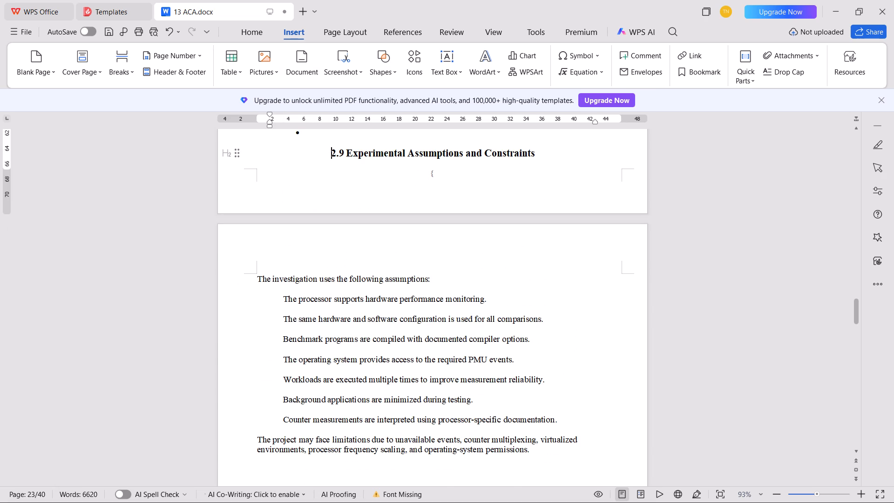
pyautogui.press('BackSpace')
pyautogui.press('BackSpace')
# Delete the empty bullet between the "Efficiency" entry and the section 2.9 heading.
pyautogui.scroll(4, 354, 242)
pyautogui.click(332, 275)
pyautogui.press('BackSpace')
pyautogui.press('BackSpace')
pyautogui.press('BackSpace')
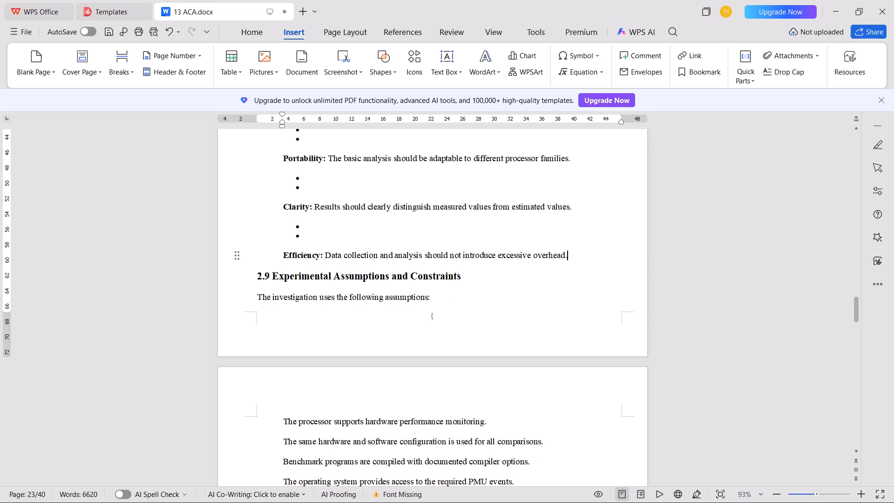
# Delete the empty bullets above the "Efficiency" and "Clarity" entries in section 2.8.
pyautogui.click(343, 236)
pyautogui.press('BackSpace')
pyautogui.press('BackSpace')
pyautogui.press('BackSpace')
pyautogui.press('BackSpace')
pyautogui.click(327, 192)
pyautogui.press('BackSpace')
pyautogui.press('BackSpace')
pyautogui.press('BackSpace')
pyautogui.press('BackSpace')
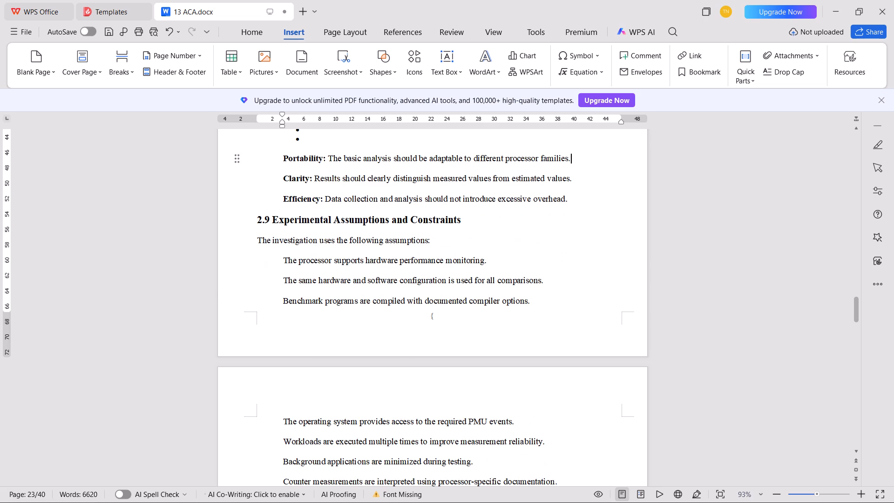
# Add a space and colon to the 2.9 heading so it reads "2.9 Experimental Assumptions and Constraints :" and save the document.
pyautogui.press('Down')
pyautogui.press('Down')
pyautogui.press('Down')
pyautogui.press('space')
pyautogui.write(':')
pyautogui.hotkey('ctrl', 's')
# Delete the empty bullets above the "Portability" and "Scalability" entries in section 2.8.
pyautogui.scroll(5, 470, 235)
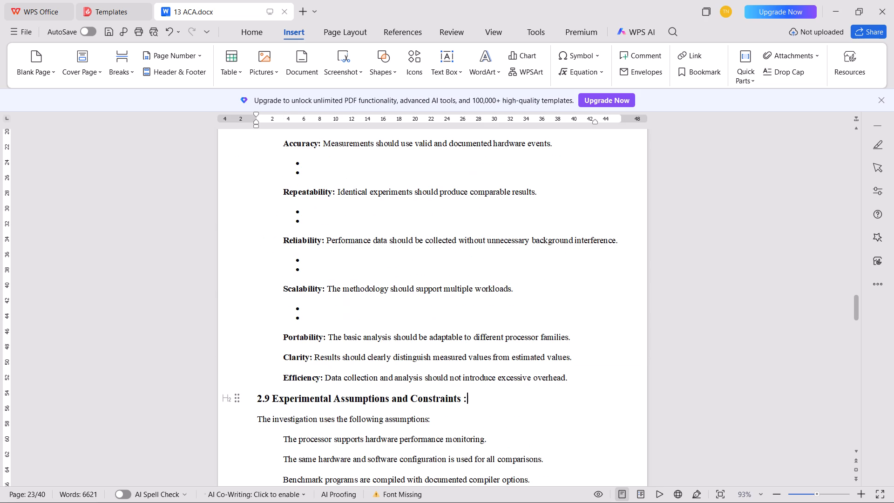
pyautogui.click(327, 327)
pyautogui.press('BackSpace')
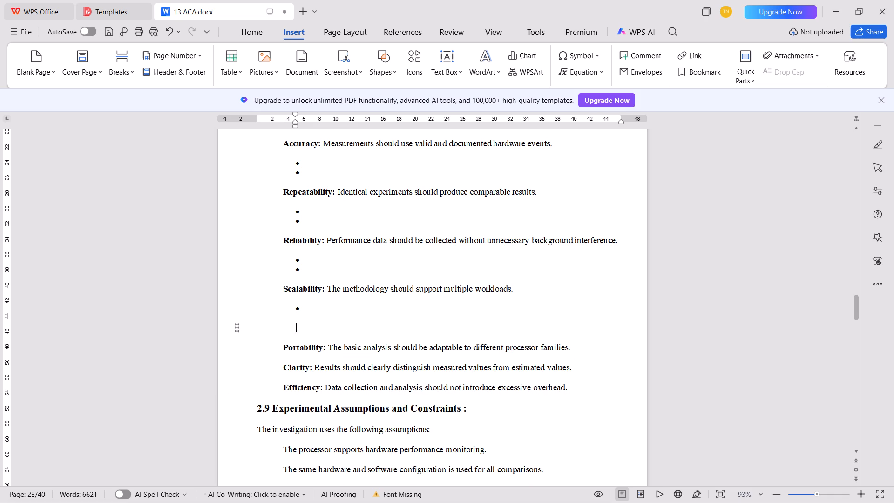
pyautogui.press('BackSpace')
pyautogui.press('BackSpace')
pyautogui.press('BackSpace')
pyautogui.click(357, 277)
pyautogui.press('BackSpace')
pyautogui.press('BackSpace')
pyautogui.press('BackSpace')
pyautogui.press('BackSpace')
pyautogui.press('BackSpace')
# Delete the empty bullets above the "Reliability" and "Repeatability" entries in section 2.8.
pyautogui.click(341, 223)
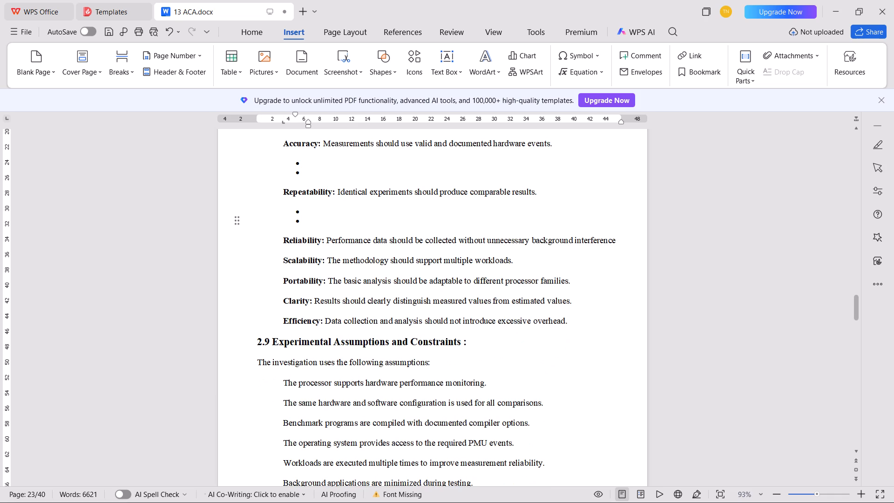
pyautogui.press('BackSpace')
pyautogui.press('BackSpace')
pyautogui.press('BackSpace')
pyautogui.press('BackSpace')
pyautogui.click(332, 186)
pyautogui.press('BackSpace')
pyautogui.press('BackSpace')
pyautogui.scroll(2, 339, 296)
pyautogui.scroll(-1, 339, 298)
pyautogui.scroll(3, 339, 298)
pyautogui.press('BackSpace')
pyautogui.press('BackSpace')
# Delete the empty bullet between the 2.8 heading and the "Accuracy" entry.
pyautogui.click(322, 273)
pyautogui.press('BackSpace')
pyautogui.press('BackSpace')
pyautogui.press('BackSpace')
# Left-align the 2.8 heading, extend it to "2.8 Non-Functional Requirements :" and save the document.
pyautogui.click(330, 249)
pyautogui.press('BackSpace')
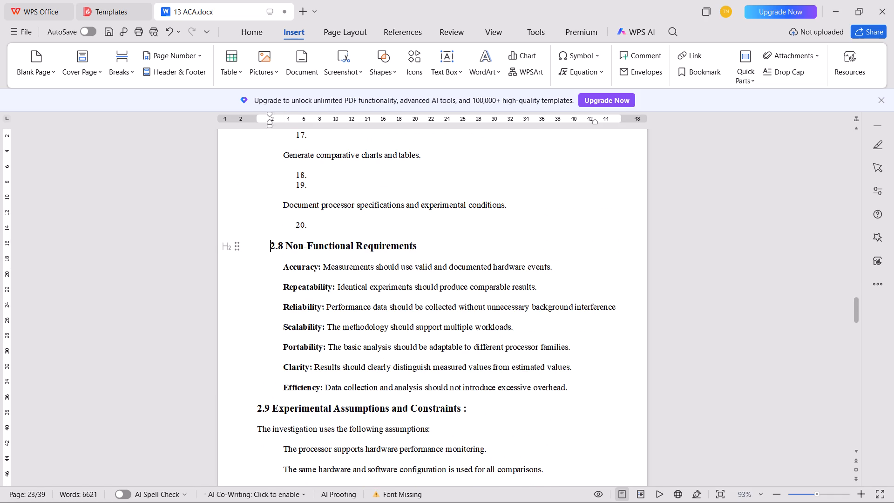
pyautogui.press('BackSpace')
pyautogui.click(429, 250)
pyautogui.press('space')
pyautogui.write(':')
pyautogui.hotkey('ctrl', 's')
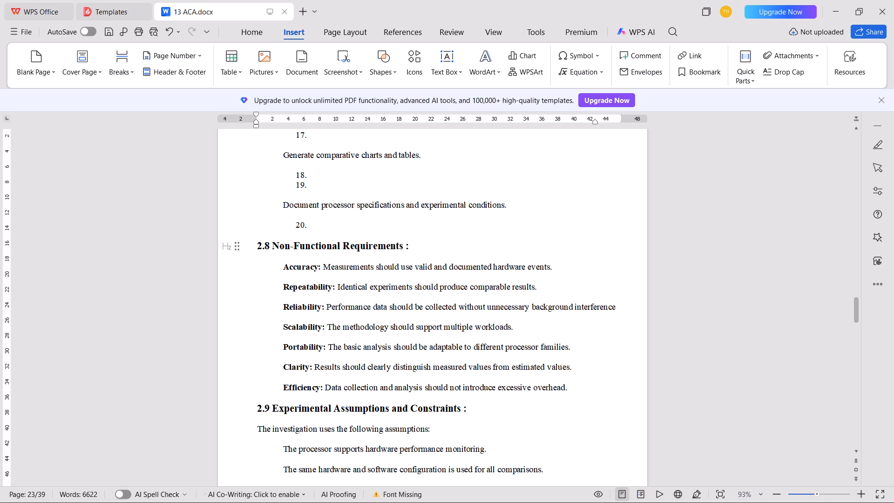
# Delete the empty numbered items above and below the "Document processor specifications and experimental conditions" entry.
pyautogui.click(374, 231)
pyautogui.scroll(2, 377, 326)
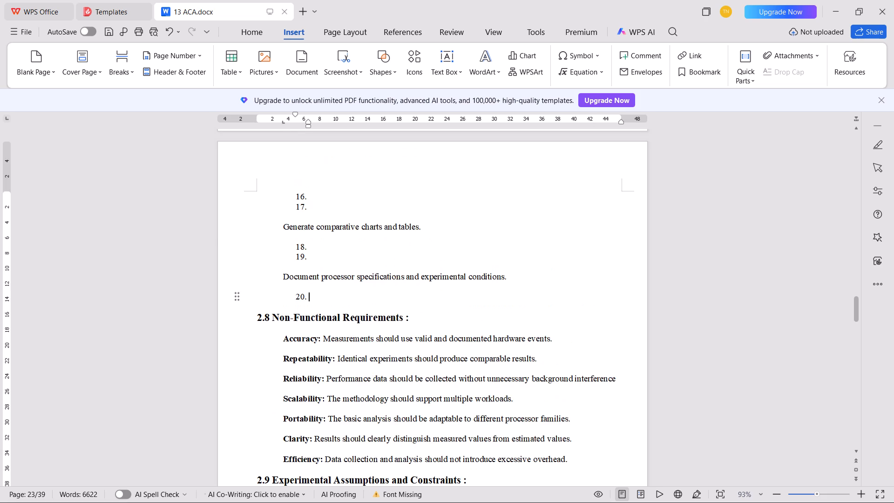
pyautogui.press('BackSpace')
pyautogui.press('BackSpace')
pyautogui.press('BackSpace')
pyautogui.click(320, 255)
pyautogui.press('BackSpace')
pyautogui.press('BackSpace')
pyautogui.press('BackSpace')
pyautogui.press('BackSpace')
# Delete the empty numbered items and leftover blank line above the "Generate comparative charts and tables" entry.
pyautogui.click(317, 214)
pyautogui.press('BackSpace')
pyautogui.press('BackSpace')
pyautogui.press('BackSpace')
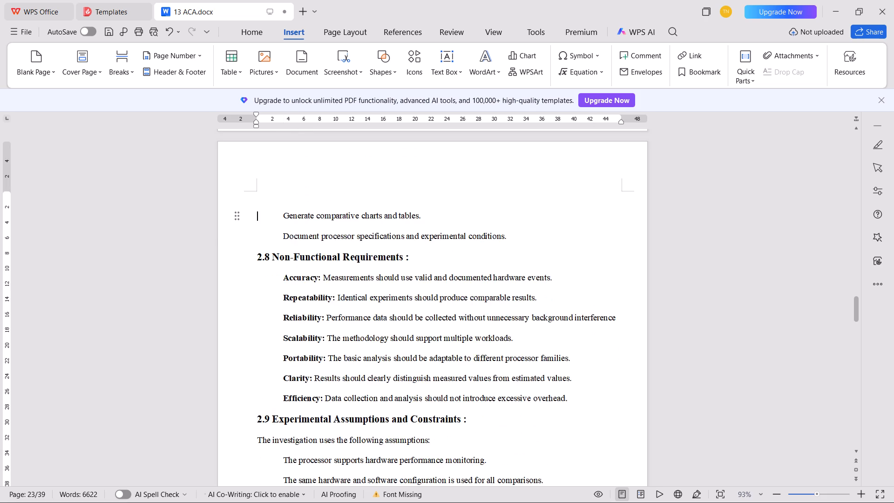
pyautogui.scroll(5, 364, 354)
pyautogui.press('BackSpace')
# Delete the empty numbered items above and below the "Organize performance data by workload" entry, including the leftover blank lines.
pyautogui.click(313, 155)
pyautogui.click(324, 167)
pyautogui.press('BackSpace')
pyautogui.press('BackSpace')
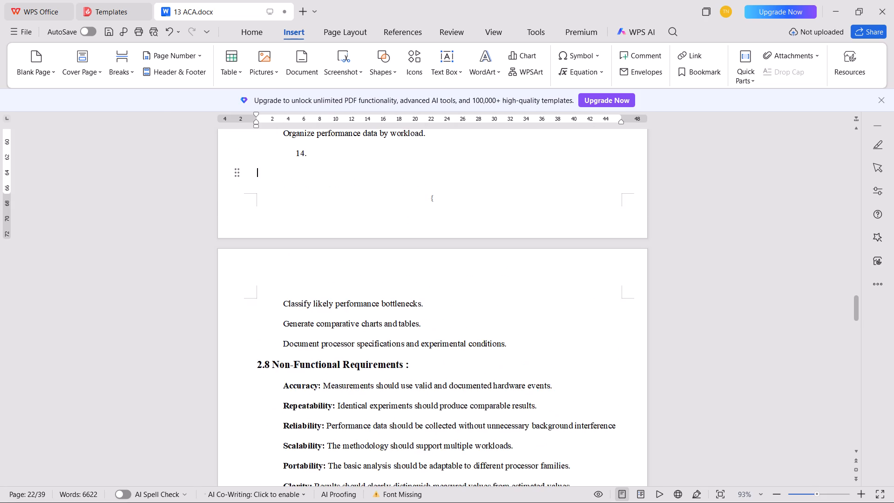
pyautogui.press('BackSpace')
pyautogui.press('BackSpace')
pyautogui.scroll(5, 340, 317)
pyautogui.click(325, 329)
pyautogui.press('BackSpace')
pyautogui.press('BackSpace')
pyautogui.press('BackSpace')
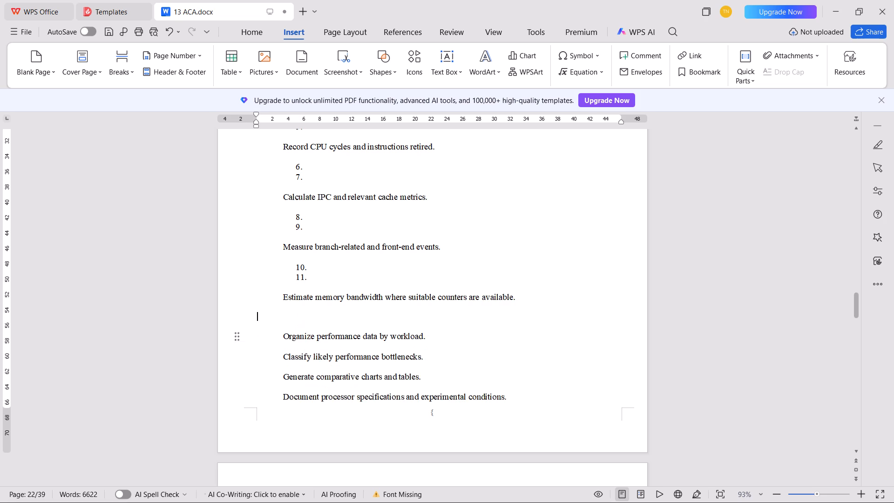
pyautogui.press('BackSpace')
# Delete the empty numbered items above and below the "Measure branch-related and front-end events" entry.
pyautogui.click(324, 279)
pyautogui.press('BackSpace')
pyautogui.press('BackSpace')
pyautogui.press('BackSpace')
pyautogui.press('BackSpace')
pyautogui.click(319, 231)
pyautogui.press('BackSpace')
pyautogui.press('BackSpace')
pyautogui.press('BackSpace')
pyautogui.press('BackSpace')
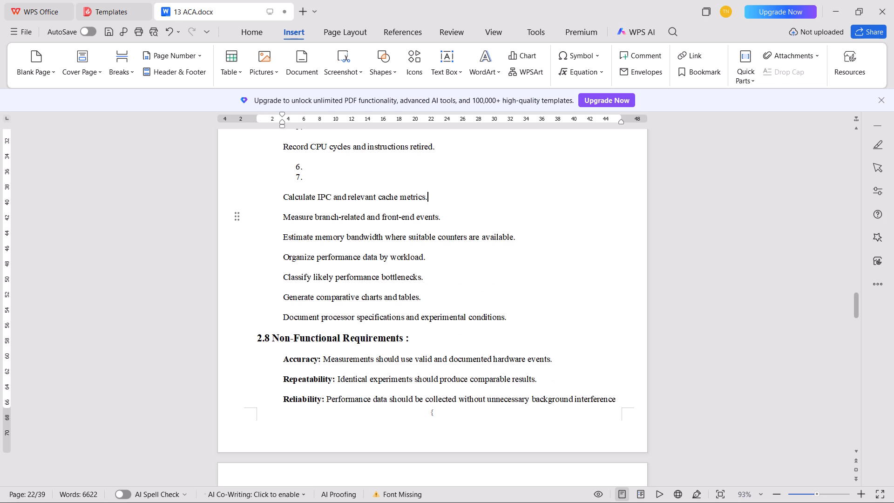
# Delete the empty numbered items directly above the "Calculate IPC and relevant cache metrics" and "Record CPU cycles and instructions retired" entries.
pyautogui.click(322, 186)
pyautogui.press('BackSpace')
pyautogui.press('BackSpace')
pyautogui.press('BackSpace')
pyautogui.scroll(6, 339, 346)
pyautogui.press('BackSpace')
pyautogui.click(326, 309)
pyautogui.press('BackSpace')
pyautogui.press('BackSpace')
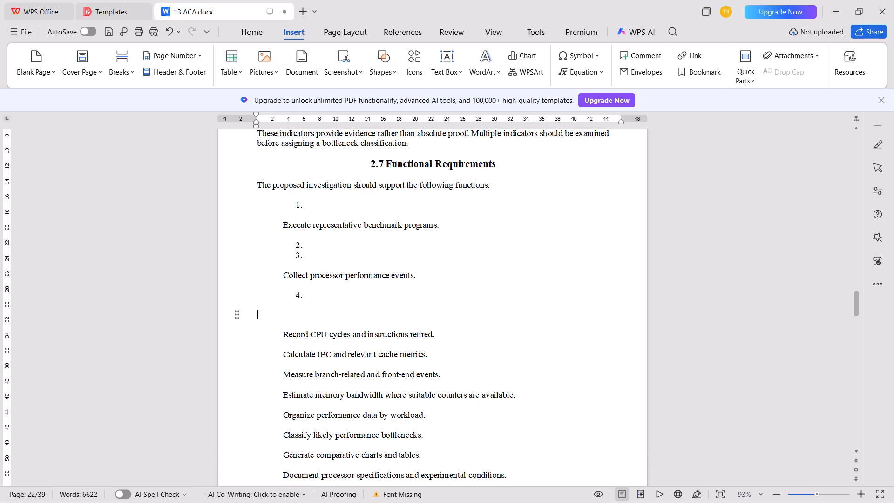
pyautogui.press('BackSpace')
pyautogui.press('BackSpace')
# Delete the empty numbered items above and below the "Execute representative benchmark programs" entry in section 2.7.
pyautogui.click(327, 260)
pyautogui.press('BackSpace')
pyautogui.press('BackSpace')
pyautogui.press('BackSpace')
pyautogui.press('BackSpace')
pyautogui.click(325, 216)
pyautogui.press('BackSpace')
pyautogui.press('BackSpace')
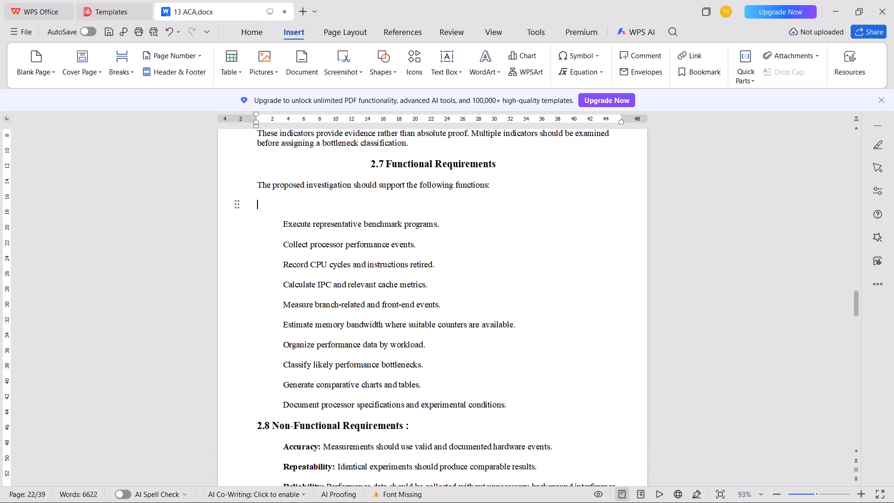
pyautogui.press('BackSpace')
# Left-align the 2.7 heading, extend it to "2.7 Functional Requirements :" and save the document.
pyautogui.click(343, 164)
pyautogui.press('BackSpace')
pyautogui.press('BackSpace')
pyautogui.click(409, 165)
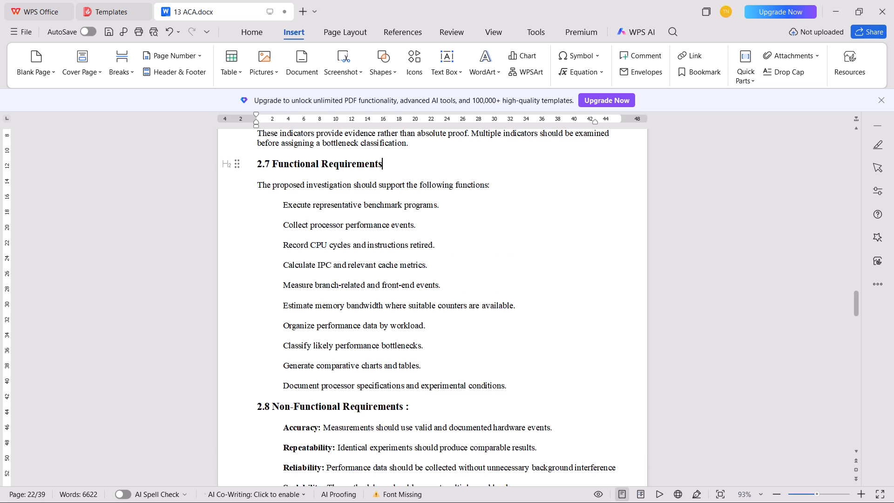
pyautogui.press('space')
pyautogui.write(':')
pyautogui.hotkey('ctrl', 's')
# Left-align the 2.6 heading and extend it to "2.6 Bottleneck Classification Framework :".
pyautogui.scroll(8, 409, 165)
pyautogui.scroll(2, 306, 365)
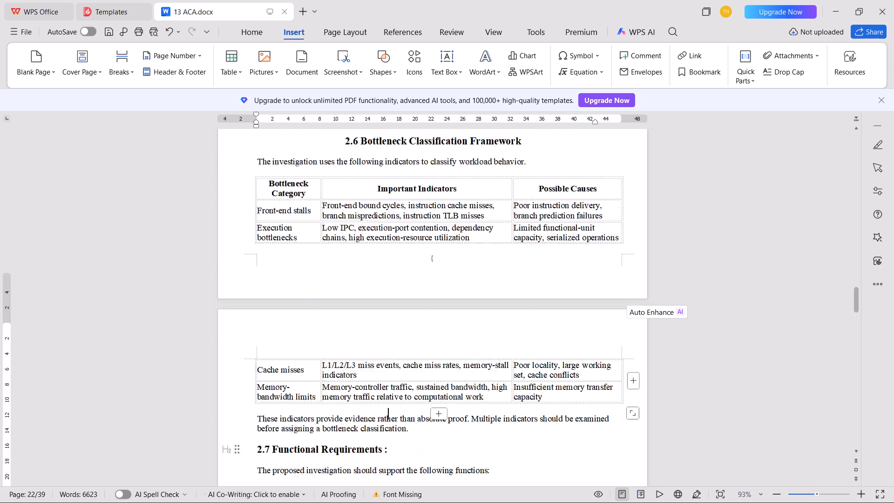
pyautogui.scroll(5, 306, 365)
pyautogui.click(304, 357)
pyautogui.press('BackSpace')
pyautogui.press('BackSpace')
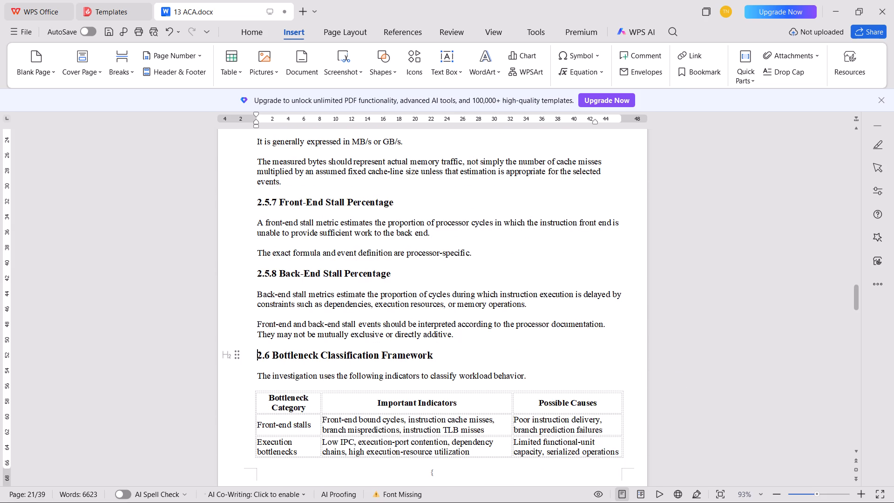
pyautogui.click(463, 351)
pyautogui.press('space')
pyautogui.write(':')
# Add a space and colon to the end of the 2.5.8 Back-End and 2.5.7 Front-End Stall Percentage headings.
pyautogui.click(437, 276)
pyautogui.press('space')
pyautogui.write(':')
pyautogui.press('space')
pyautogui.click(439, 206)
pyautogui.press('space')
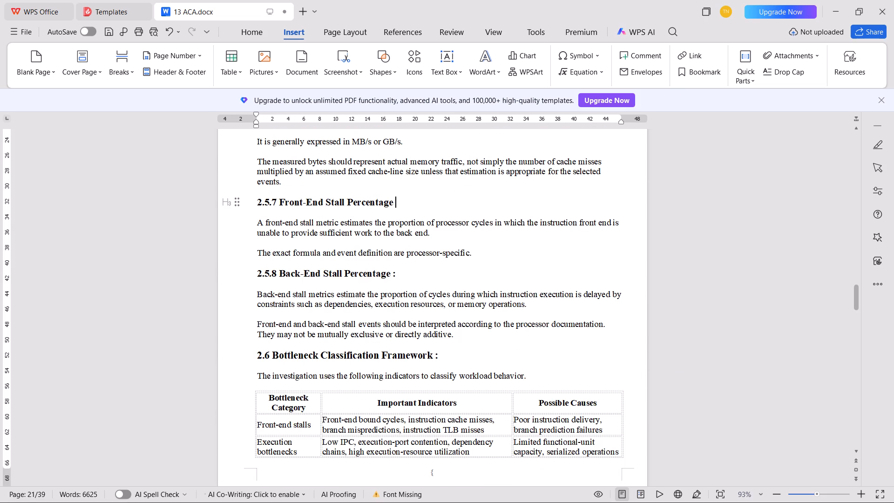
pyautogui.write(':')
pyautogui.press('space')
# Delete the raw bandwidth formula in section 2.5.6, keeping the "It is generally expressed" sentence as a separate paragraph.
pyautogui.scroll(4, 439, 206)
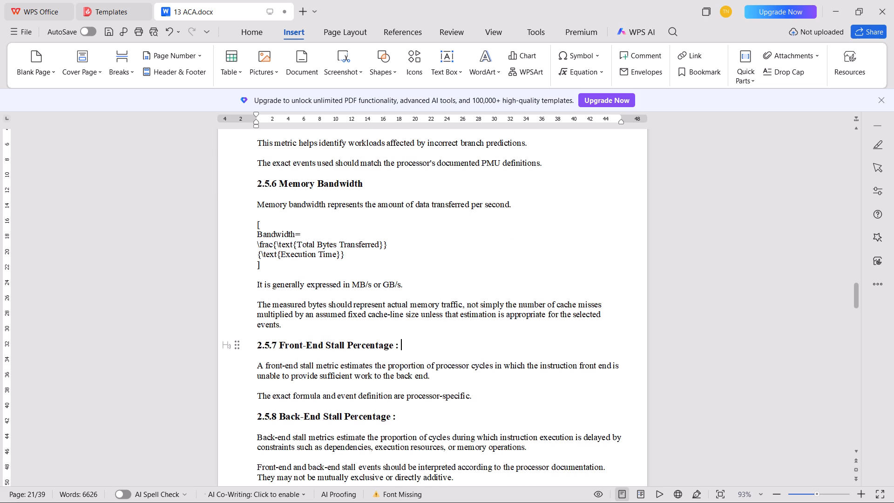
pyautogui.moveTo(266, 266); pyautogui.dragTo(248, 227)
pyautogui.press('BackSpace')
pyautogui.press('BackSpace')
pyautogui.press('Return')
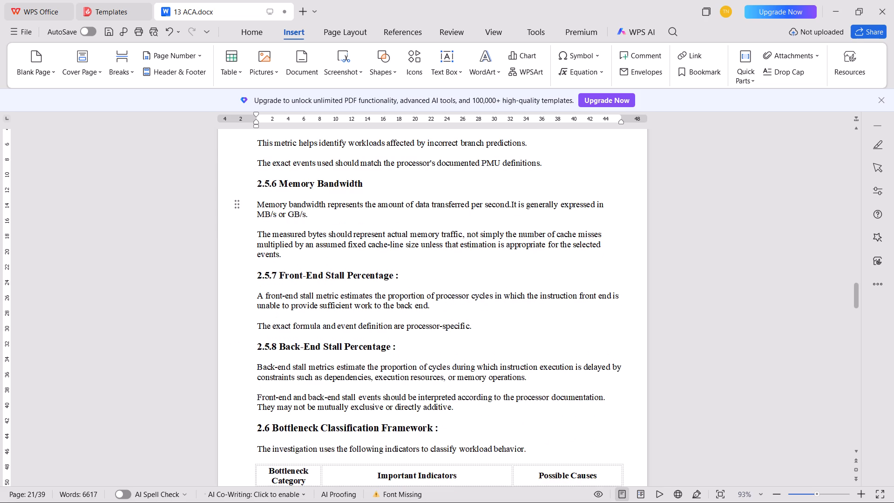
# Extend the 2.5.6 heading to "2.5.6 Memory Bandwidth :".
pyautogui.press('Left')
pyautogui.press('Left')
pyautogui.press('Left')
pyautogui.press('Up')
pyautogui.press('space')
pyautogui.write('L')
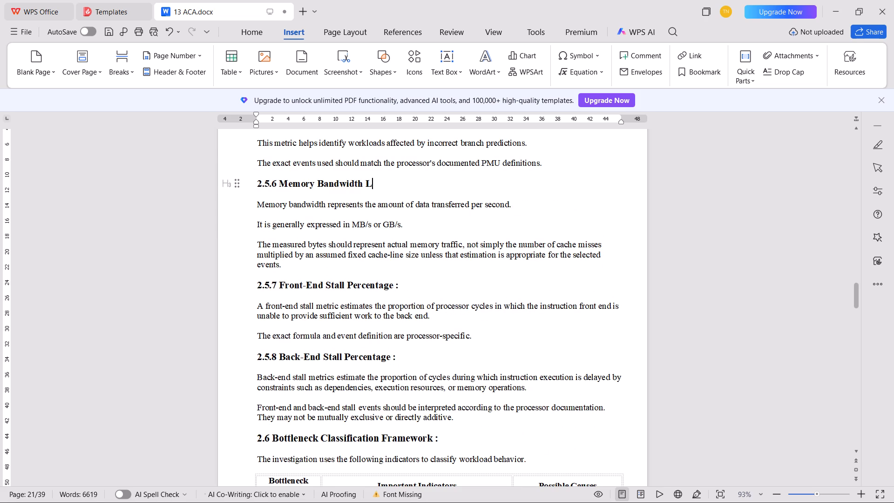
pyautogui.press('BackSpace')
pyautogui.write(':')
pyautogui.press('space')
# Delete the whole raw branch misprediction rate formula below the 2.5.5 heading, including its brackets and leftover blank line.
pyautogui.scroll(7, 248, 227)
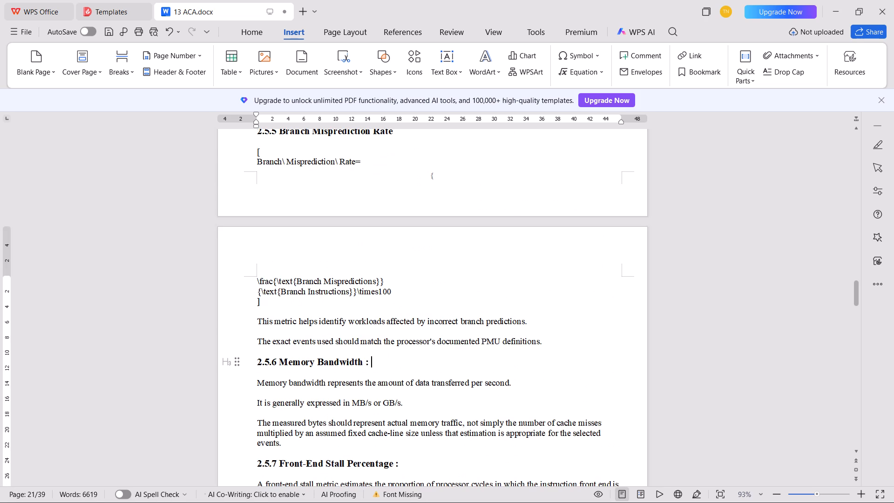
pyautogui.moveTo(261, 293); pyautogui.dragTo(239, 159)
pyautogui.press('BackSpace')
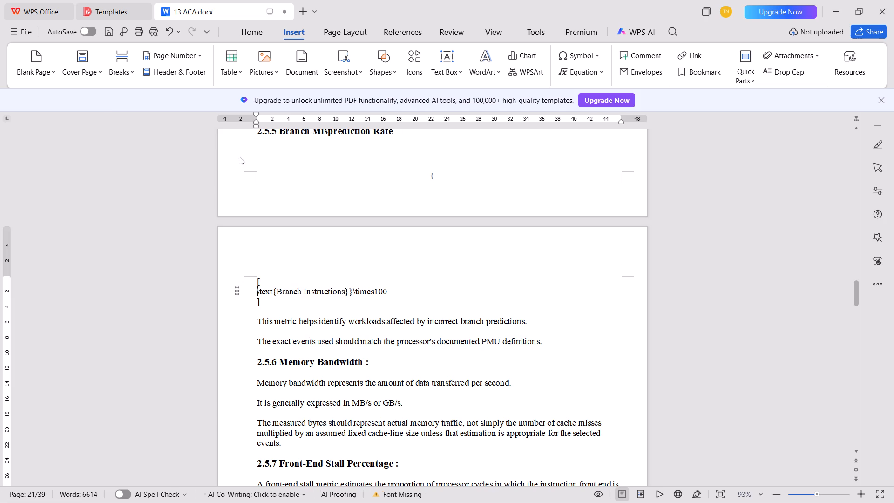
pyautogui.press('BackSpace')
pyautogui.press('Down')
pyautogui.press('BackSpace')
pyautogui.press('BackSpace')
pyautogui.press('BackSpace')
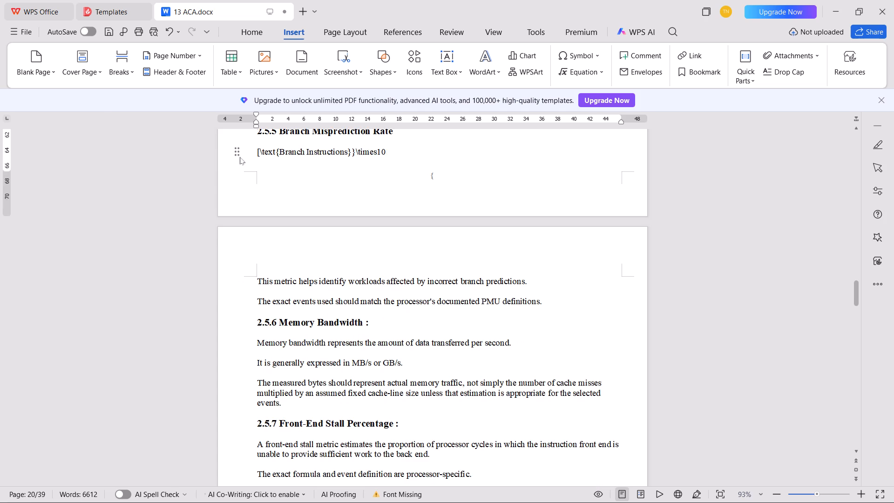
pyautogui.hotkey('ctrl', 'BackSpace')
pyautogui.hotkey('ctrl', 'BackSpace')
pyautogui.hotkey('ctrl', 'BackSpace')
pyautogui.hotkey('ctrl', 'BackSpace')
pyautogui.hotkey('ctrl', 'BackSpace')
pyautogui.hotkey('ctrl', 'BackSpace')
pyautogui.press('BackSpace')
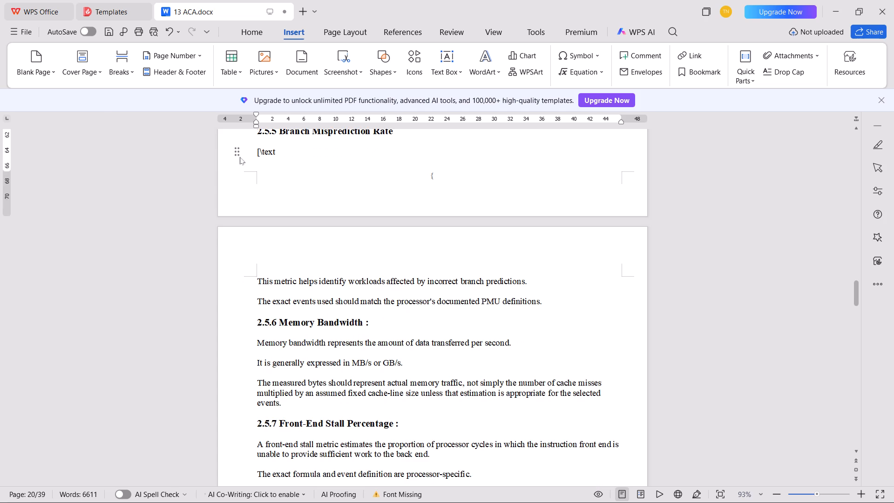
pyautogui.press('BackSpace')
pyautogui.press('BackSpace')
pyautogui.press('BackSpace')
pyautogui.press('BackSpace')
pyautogui.press('BackSpace')
pyautogui.press('BackSpace')
pyautogui.press('BackSpace')
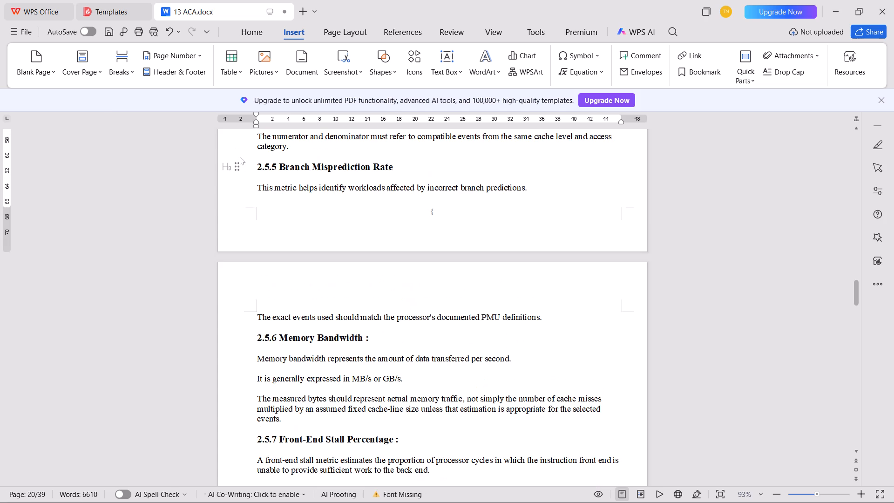
# Extend the 2.5.5 heading to "2.5.5 Branch Misprediction Rate :" and save the document.
pyautogui.press('space')
pyautogui.write(':')
pyautogui.hotkey('ctrl', 's')
# Delete the raw cache miss rate formula between the two paragraphs of section 2.5.4.
pyautogui.scroll(4, 477, 502)
pyautogui.scroll(1, 393, 387)
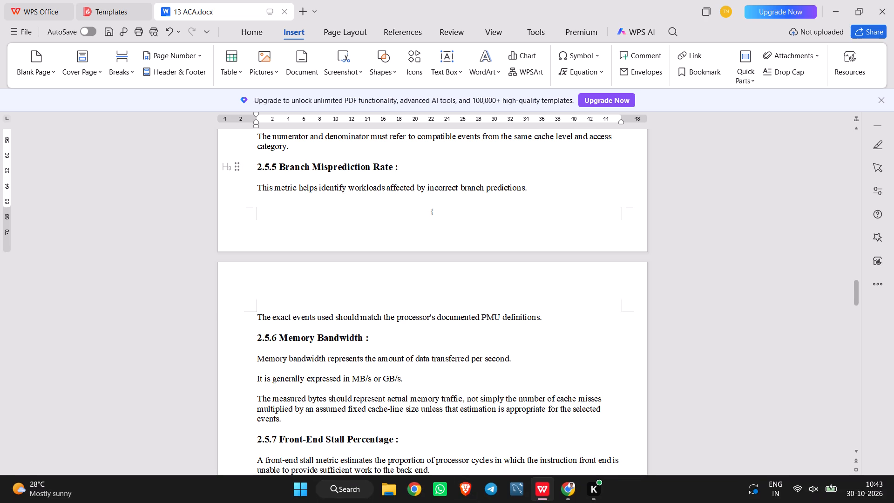
pyautogui.scroll(3, 393, 387)
pyautogui.moveTo(263, 264); pyautogui.dragTo(244, 219)
pyautogui.press('BackSpace')
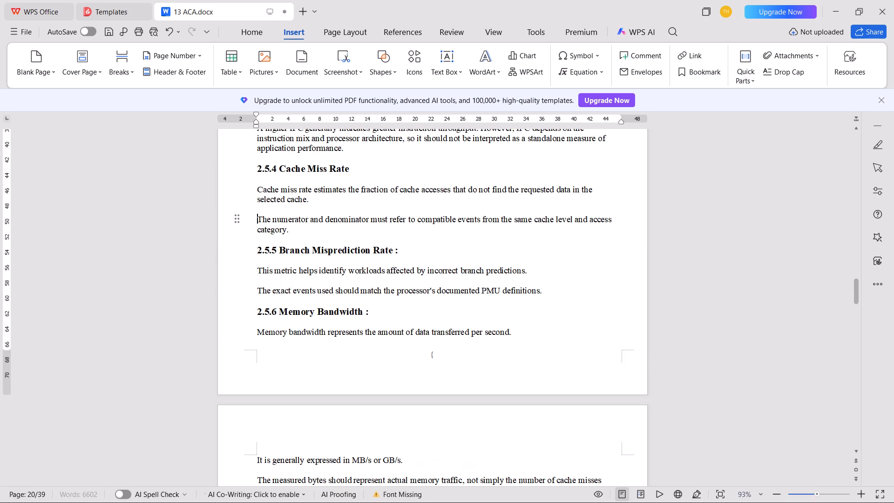
# Extend the 2.5.4 heading to "2.5.4 Cache Miss Rate :".
pyautogui.press('Up')
pyautogui.press('Up')
pyautogui.press('Left')
pyautogui.press('space')
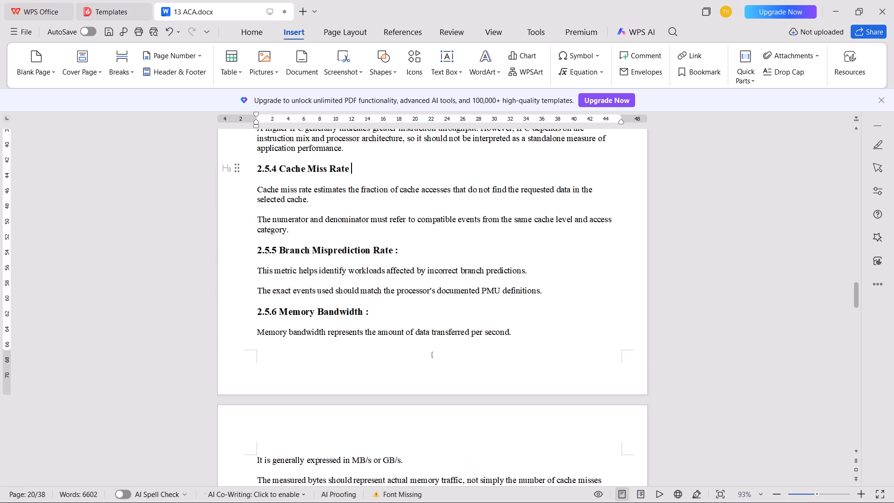
pyautogui.write(':')
# Delete the raw IPC formula in section 2.5.3, keeping the "IPC measures" sentence above it.
pyautogui.scroll(6, 244, 219)
pyautogui.moveTo(254, 210); pyautogui.dragTo(240, 167)
pyautogui.moveTo(292, 221); pyautogui.dragTo(242, 178)
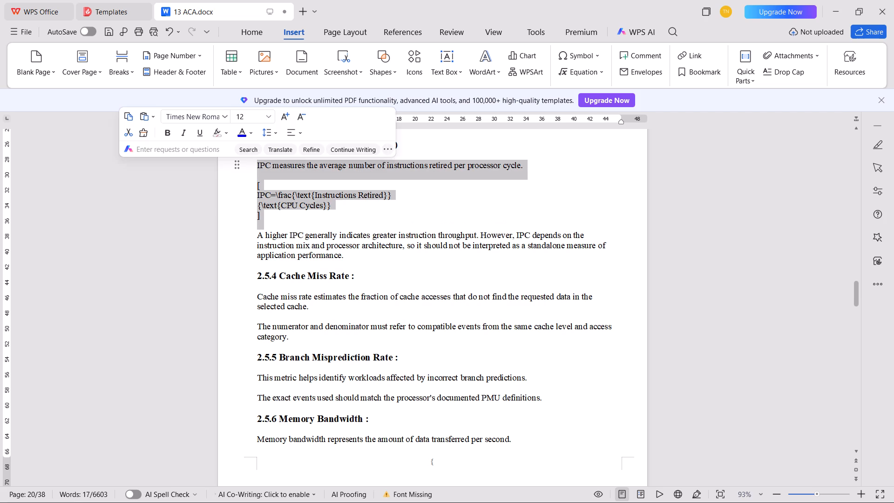
pyautogui.hotkey('shift', 'Down')
pyautogui.press('BackSpace')
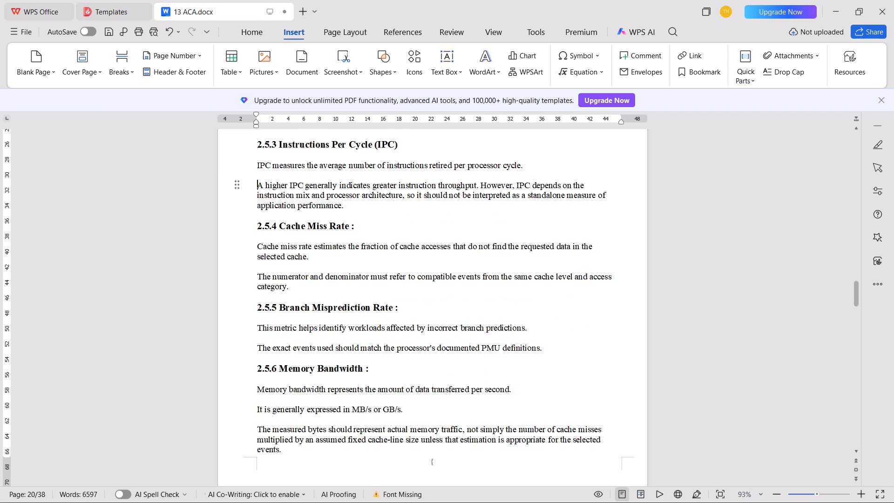
# Extend the 2.5.3 heading to "2.5.3 Instructions Per Cycle (IPC) :".
pyautogui.scroll(1, 291, 139)
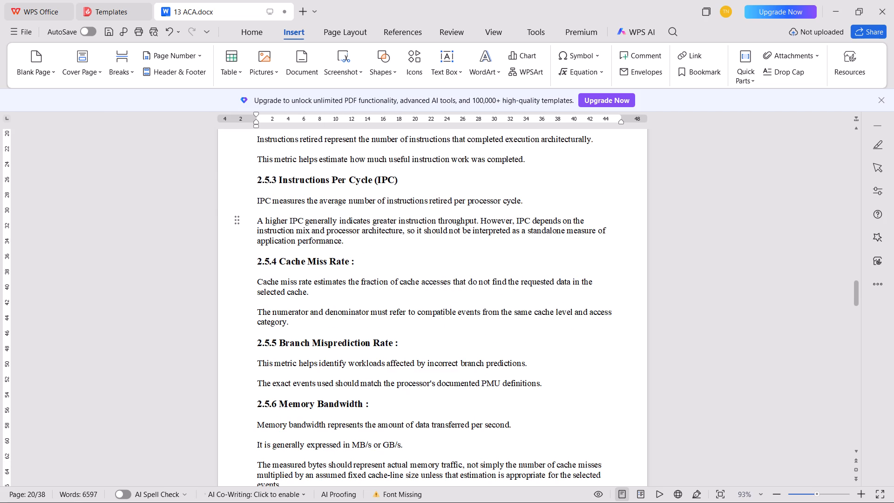
pyautogui.scroll(1, 417, 308)
pyautogui.click(430, 219)
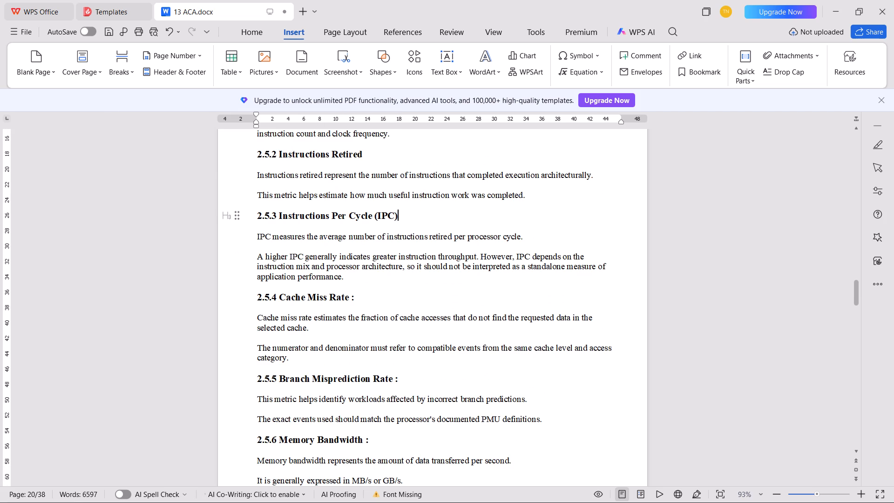
pyautogui.press('space')
pyautogui.write(':')
# Add a space and colon to the end of the 2.5.2 Instructions Retired and 2.5.1 CPU Cycles headings.
pyautogui.scroll(2, 430, 219)
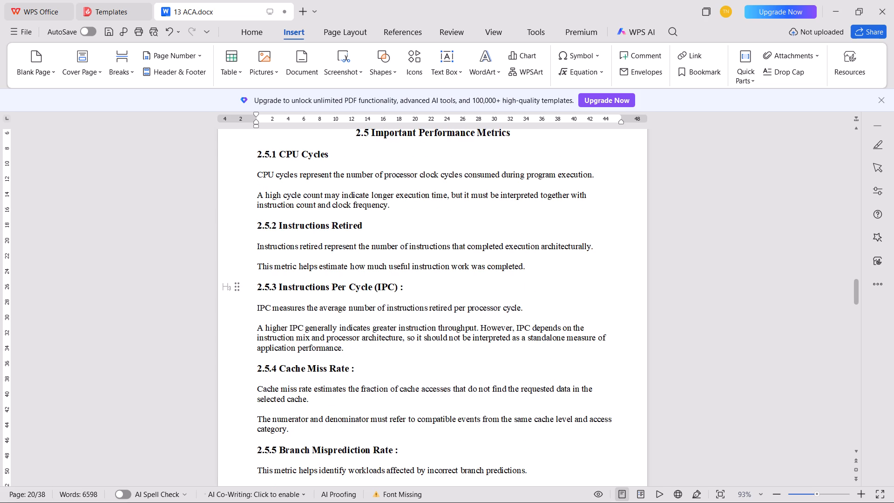
pyautogui.click(393, 228)
pyautogui.press('space')
pyautogui.write(':')
pyautogui.scroll(2, 393, 228)
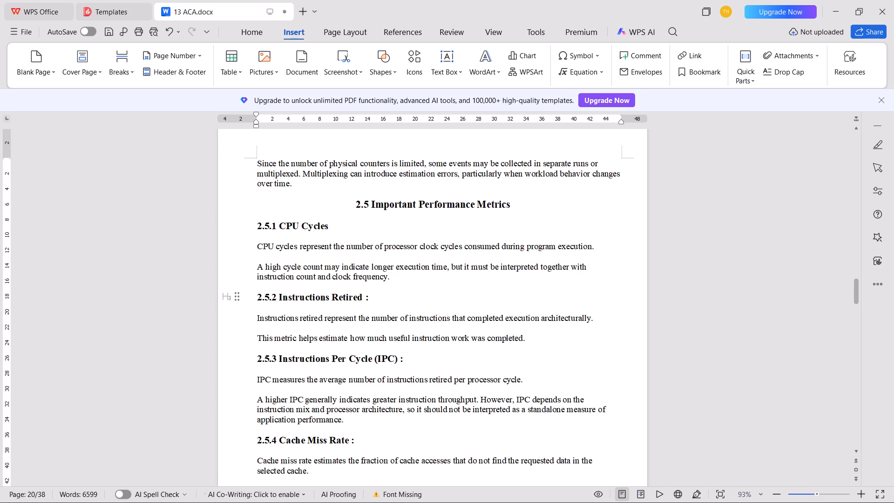
pyautogui.click(367, 231)
pyautogui.press('space')
pyautogui.write(':')
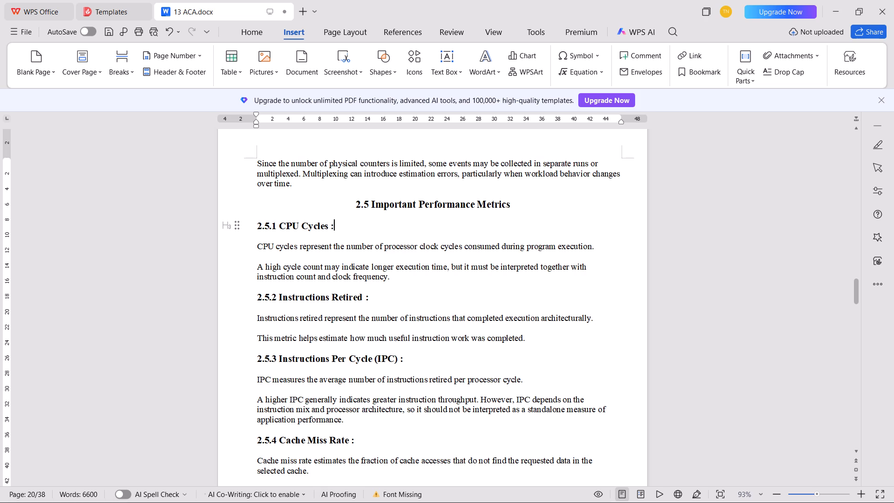
# Left-align the 2.5 heading, extend it to "2.5 Important Performance Metrics :" and save the document.
pyautogui.click(348, 202)
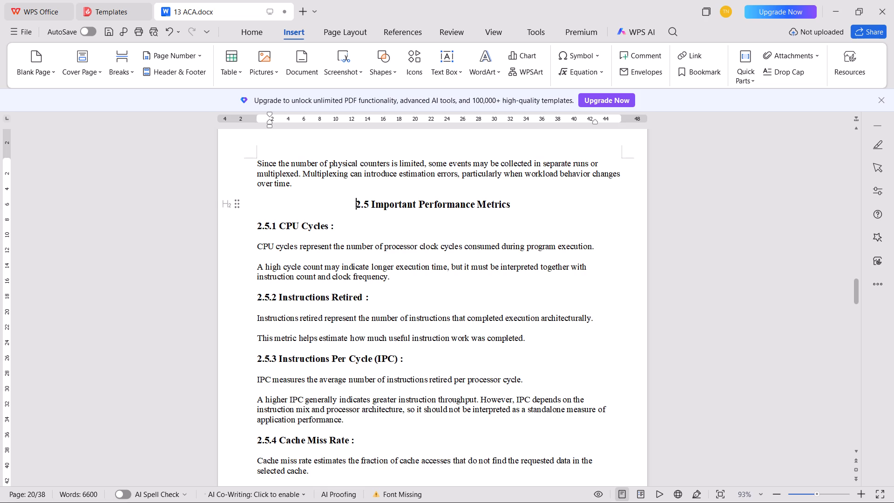
pyautogui.press('\\')
pyautogui.press('\\')
pyautogui.press('BackSpace')
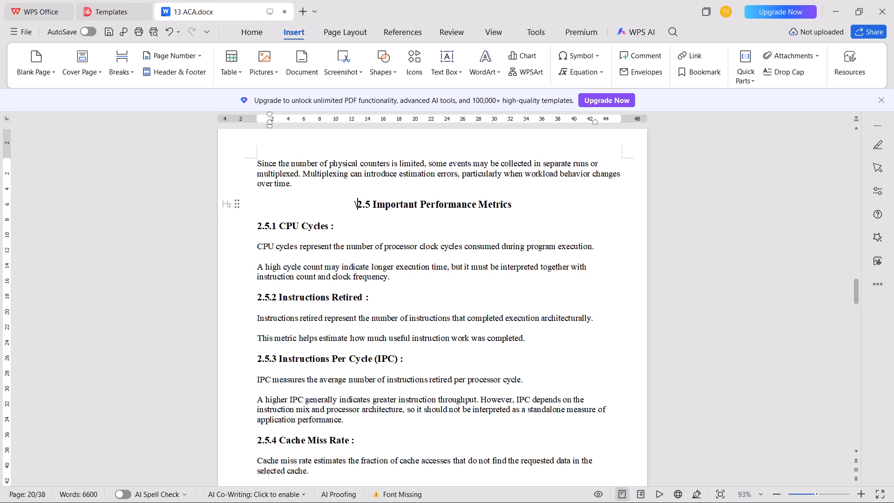
pyautogui.press('BackSpace')
pyautogui.press('BackSpace')
pyautogui.press('BackSpace')
pyautogui.click(434, 206)
pyautogui.press('space')
pyautogui.write(':s')
pyautogui.press('BackSpace')
pyautogui.hotkey('ctrl', 's')
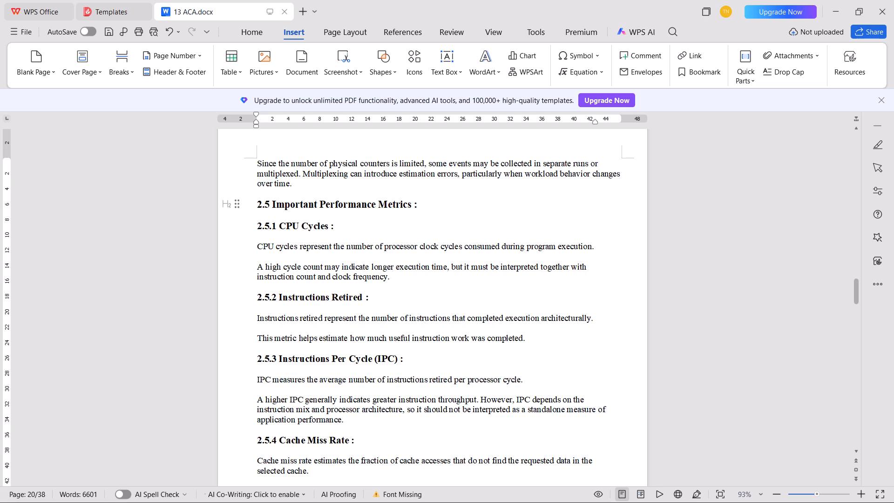
# Delete the empty bullets above and below the "Back-end stalled cycles" entry.
pyautogui.scroll(3, 348, 287)
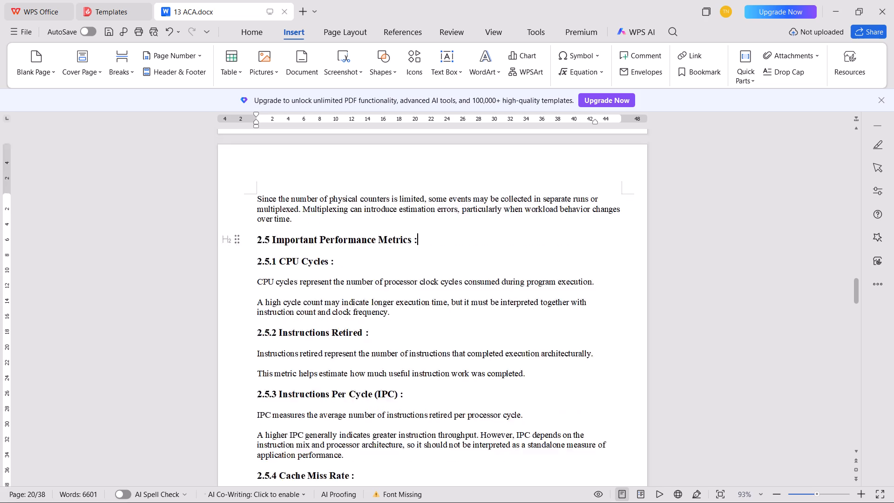
pyautogui.scroll(8, 348, 287)
pyautogui.click(329, 367)
pyautogui.click(326, 374)
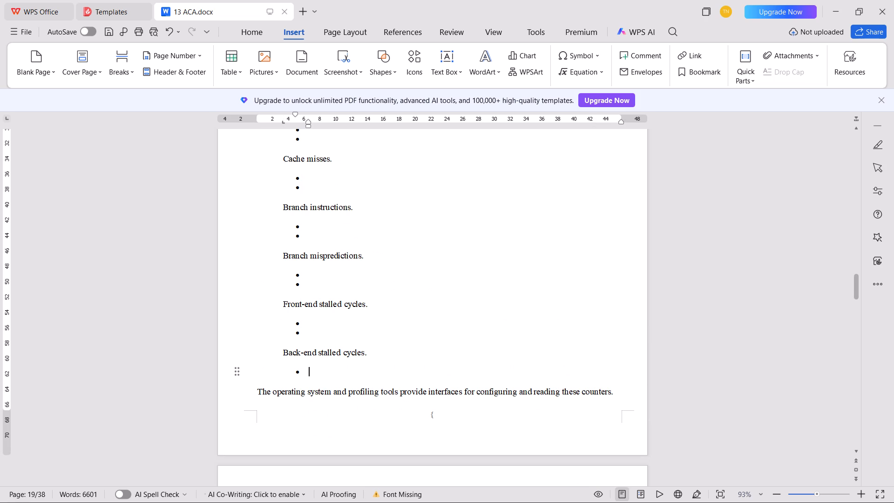
pyautogui.press('BackSpace')
pyautogui.press('BackSpace')
pyautogui.press('BackSpace')
pyautogui.click(319, 341)
pyautogui.press('BackSpace')
pyautogui.press('BackSpace')
pyautogui.press('BackSpace')
pyautogui.press('BackSpace')
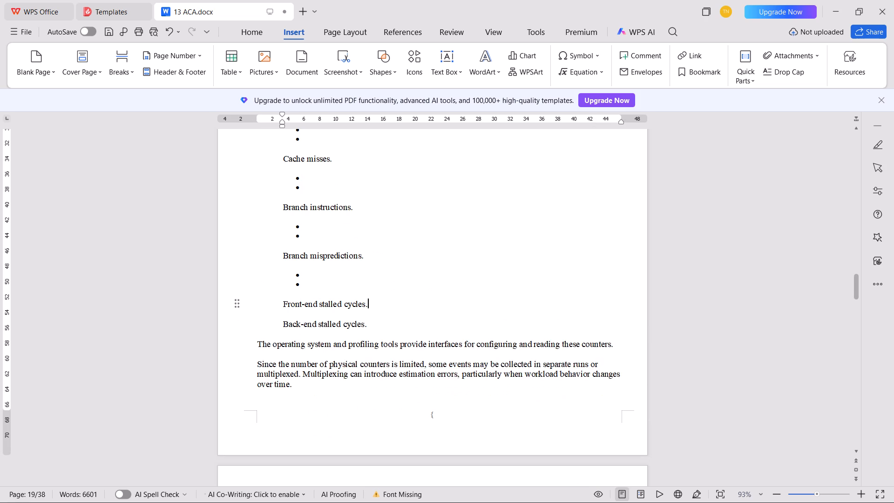
# Delete the empty bullets above the "Front-end stalled cycles" and "Branch mispredictions" entries in section 2.4.
pyautogui.click(323, 286)
pyautogui.press('BackSpace')
pyautogui.press('BackSpace')
pyautogui.press('BackSpace')
pyautogui.press('BackSpace')
pyautogui.click(315, 238)
pyautogui.press('BackSpace')
pyautogui.press('BackSpace')
pyautogui.press('BackSpace')
pyautogui.press('BackSpace')
# Delete the empty bullets above the "Branch instructions" and "Cache misses" entries in section 2.4.
pyautogui.click(313, 193)
pyautogui.press('BackSpace')
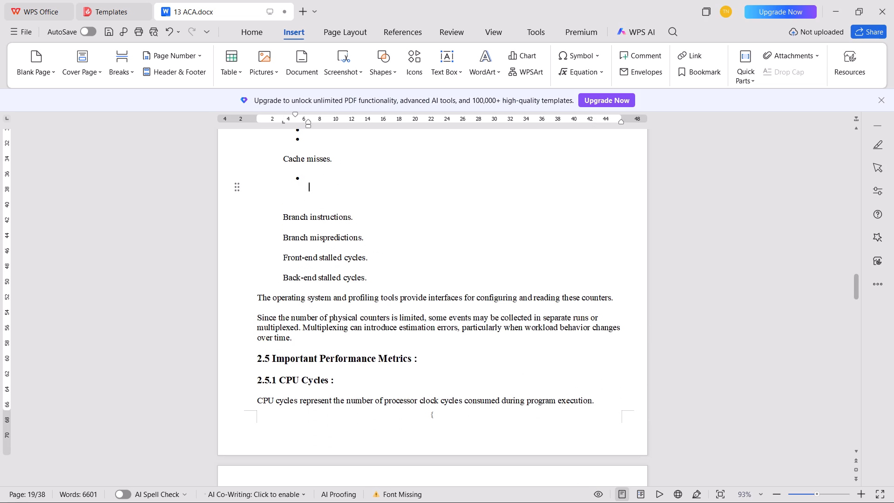
pyautogui.press('BackSpace')
pyautogui.press('BackSpace')
pyautogui.scroll(5, 320, 309)
pyautogui.press('BackSpace')
pyautogui.click(303, 327)
pyautogui.press('BackSpace')
pyautogui.press('BackSpace')
pyautogui.press('BackSpace')
pyautogui.press('BackSpace')
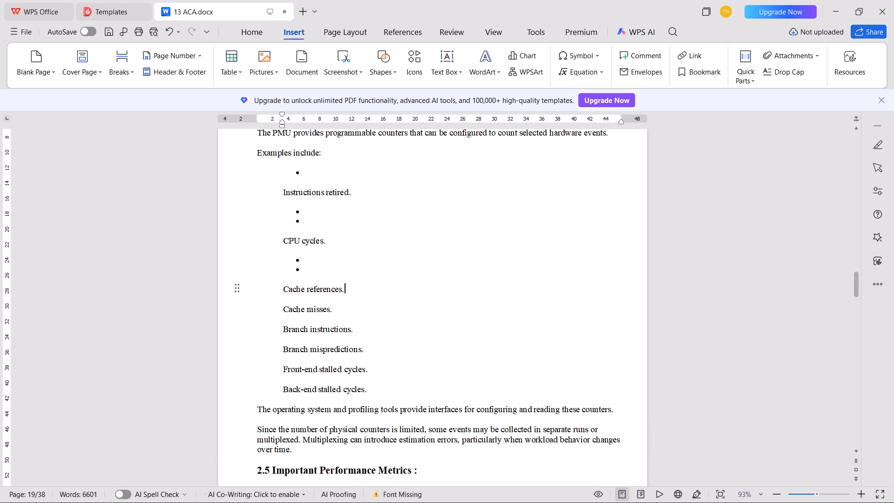
# Delete the empty bullets above the "Cache references" and "CPU cycles" entries in section 2.4.
pyautogui.click(324, 276)
pyautogui.press('BackSpace')
pyautogui.press('BackSpace')
pyautogui.press('BackSpace')
pyautogui.press('BackSpace')
pyautogui.click(309, 231)
pyautogui.press('BackSpace')
pyautogui.press('BackSpace')
pyautogui.press('BackSpace')
pyautogui.press('BackSpace')
# Delete the empty bullet between "Examples include:" and the "Instructions retired" entry.
pyautogui.scroll(2, 332, 245)
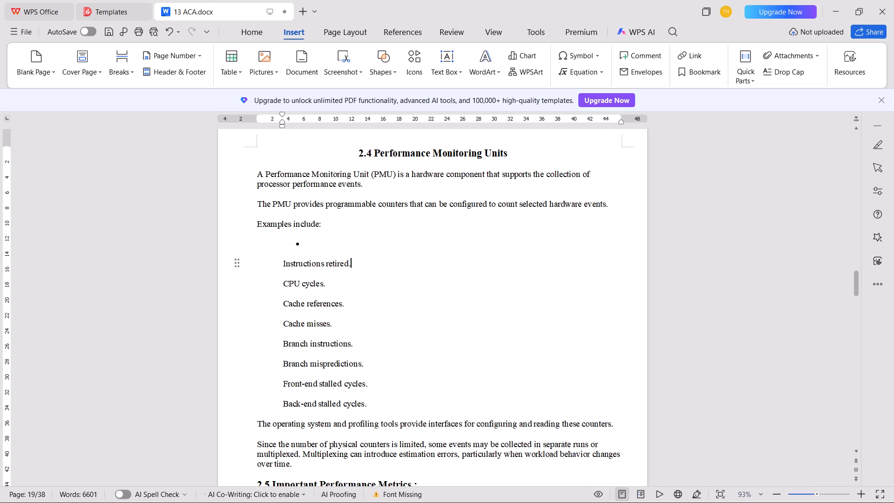
pyautogui.click(328, 251)
pyautogui.press('BackSpace')
pyautogui.press('BackSpace')
pyautogui.press('BackSpace')
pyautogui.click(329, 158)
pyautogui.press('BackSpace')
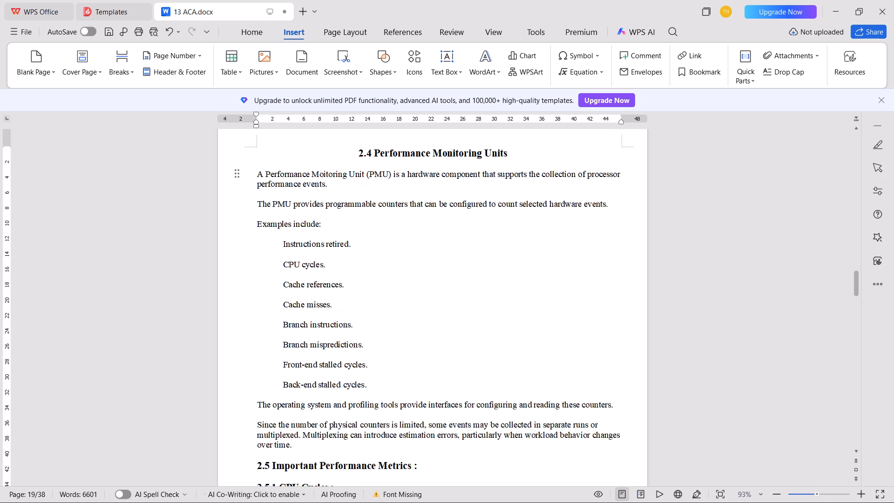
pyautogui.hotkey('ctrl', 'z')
# Left-align the 2.4 heading, extend it to "2.4 Performance Monitoring Units :" and save the document.
pyautogui.click(339, 164)
pyautogui.click(339, 152)
pyautogui.press('BackSpace')
pyautogui.press('BackSpace')
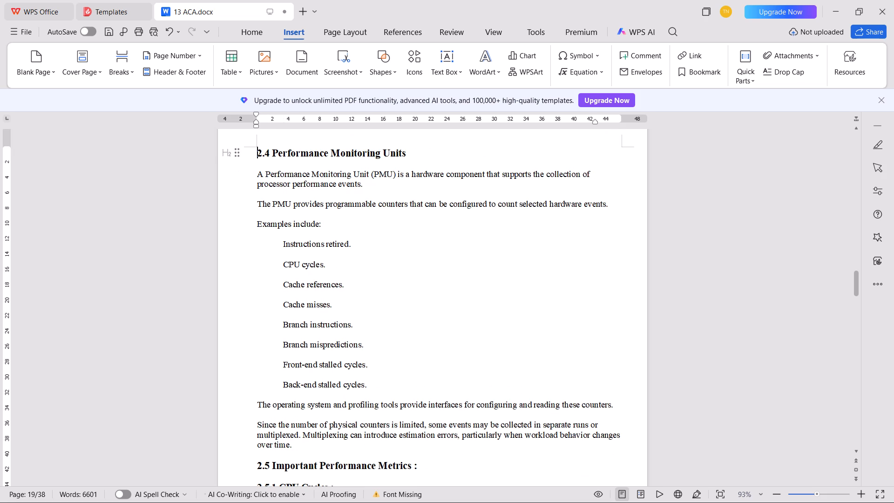
pyautogui.click(424, 144)
pyautogui.press('space')
pyautogui.write(':')
pyautogui.hotkey('ctrl', 's')
# Delete the empty bullets below and above the "Statistical analysis of performance data" entry in section 2.3.
pyautogui.scroll(2, 426, 162)
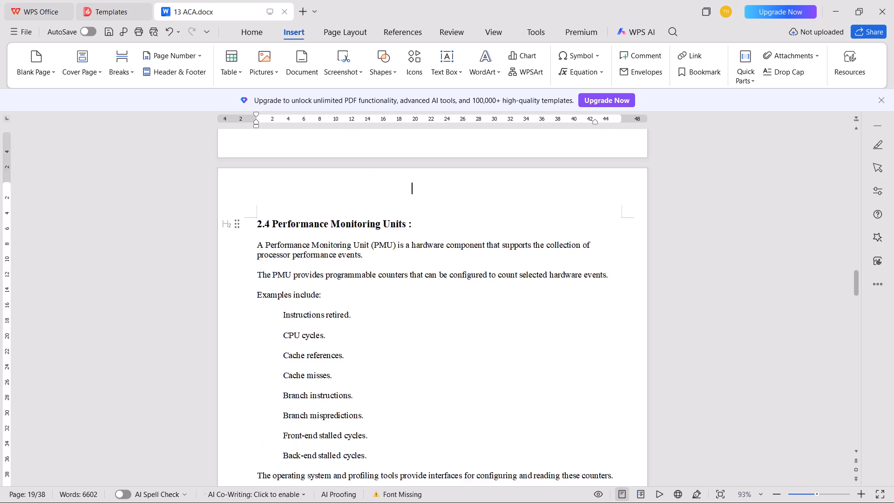
pyautogui.scroll(5, 425, 176)
pyautogui.click(347, 284)
pyautogui.press('BackSpace')
pyautogui.press('BackSpace')
pyautogui.press('BackSpace')
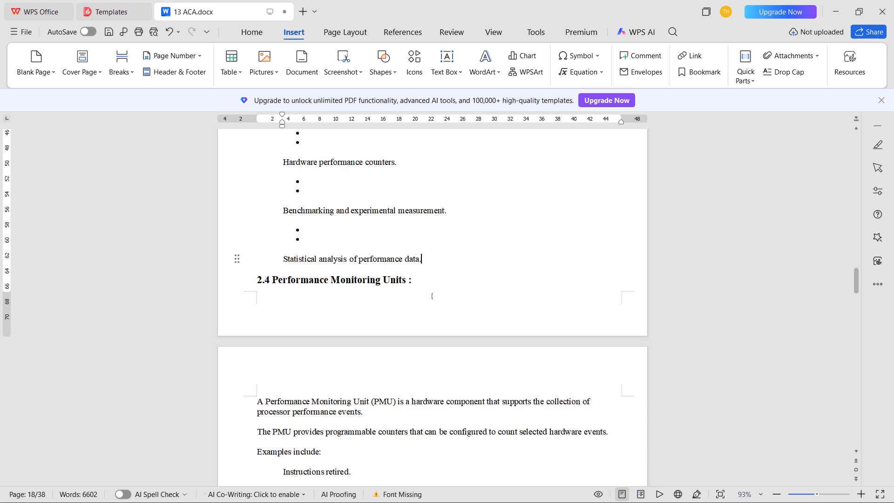
pyautogui.click(337, 249)
pyautogui.press('BackSpace')
pyautogui.press('BackSpace')
pyautogui.press('BackSpace')
pyautogui.press('BackSpace')
# Delete the empty bullets above the "Benchmarking and experimental measurement" and "Hardware performance counters" entries.
pyautogui.click(318, 190)
pyautogui.press('BackSpace')
pyautogui.press('BackSpace')
pyautogui.press('BackSpace')
pyautogui.scroll(4, 358, 265)
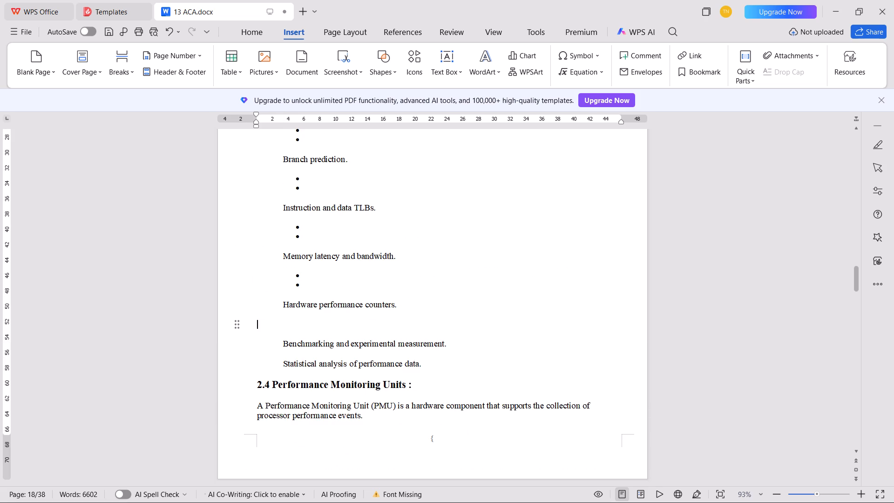
pyautogui.press('BackSpace')
pyautogui.click(323, 290)
pyautogui.press('BackSpace')
pyautogui.press('BackSpace')
pyautogui.press('BackSpace')
pyautogui.press('BackSpace')
# Delete the empty bullets above the "Memory latency and bandwidth" and "Instruction and data TLBs" entries.
pyautogui.click(317, 238)
pyautogui.press('BackSpace')
pyautogui.press('BackSpace')
pyautogui.press('BackSpace')
pyautogui.press('BackSpace')
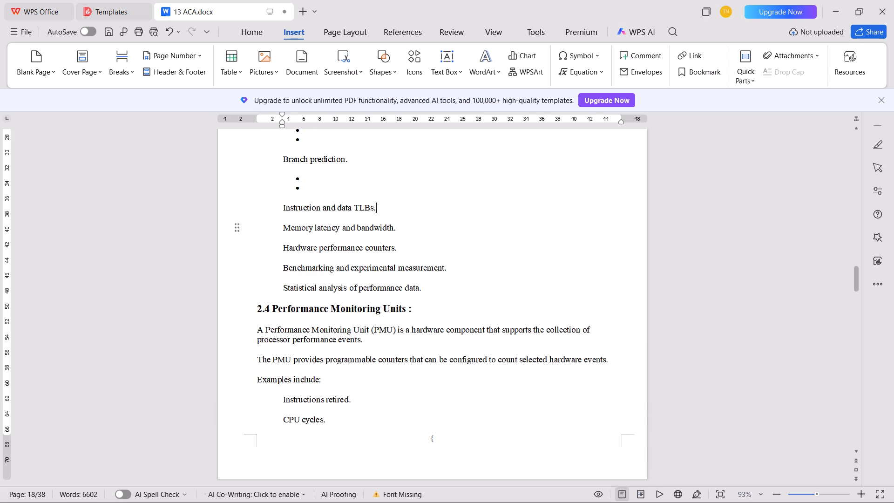
pyautogui.click(309, 194)
pyautogui.press('BackSpace')
pyautogui.press('BackSpace')
pyautogui.press('BackSpace')
pyautogui.press('BackSpace')
# Delete the empty bullets above the "Branch prediction" and "Cache hierarchy and cache coherence" entries.
pyautogui.scroll(5, 334, 313)
pyautogui.click(328, 330)
pyautogui.press('BackSpace')
pyautogui.press('BackSpace')
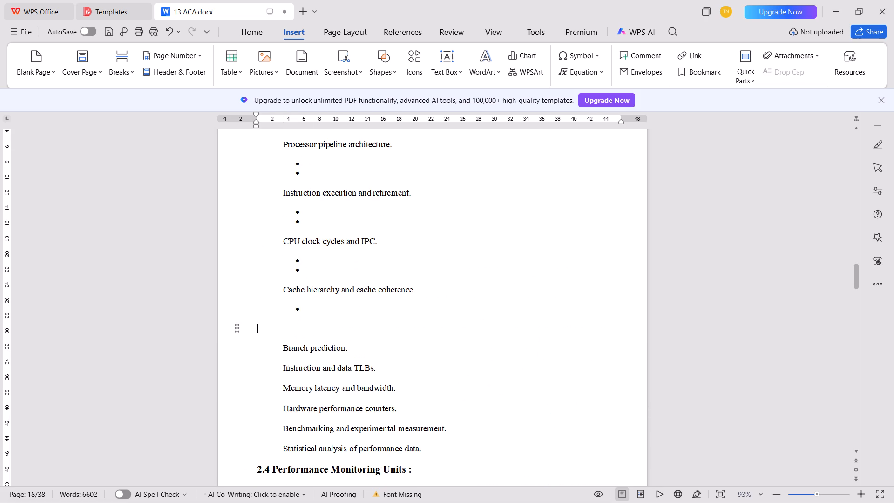
pyautogui.press('BackSpace')
pyautogui.press('BackSpace')
pyautogui.click(313, 277)
pyautogui.press('BackSpace')
pyautogui.press('BackSpace')
pyautogui.press('BackSpace')
pyautogui.press('BackSpace')
# Delete the empty bullets above the "CPU clock cycles and IPC" and "Instruction execution and retirement" entries.
pyautogui.click(309, 228)
pyautogui.press('BackSpace')
pyautogui.press('BackSpace')
pyautogui.press('BackSpace')
pyautogui.press('BackSpace')
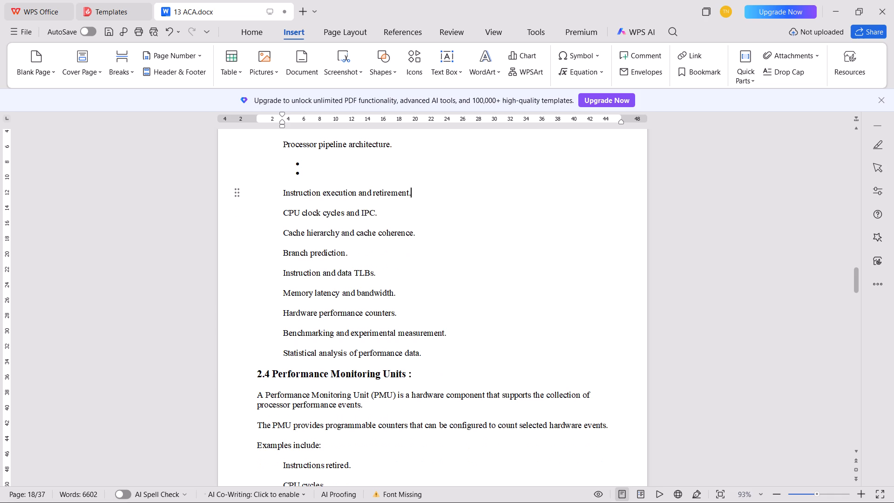
pyautogui.click(310, 177)
pyautogui.press('BackSpace')
pyautogui.press('BackSpace')
pyautogui.scroll(6, 366, 372)
pyautogui.press('BackSpace')
pyautogui.press('BackSpace')
# Delete the empty bullet between "The following concepts are required:" and the "Processor pipeline architecture" entry.
pyautogui.click(328, 310)
pyautogui.press('BackSpace')
pyautogui.press('BackSpace')
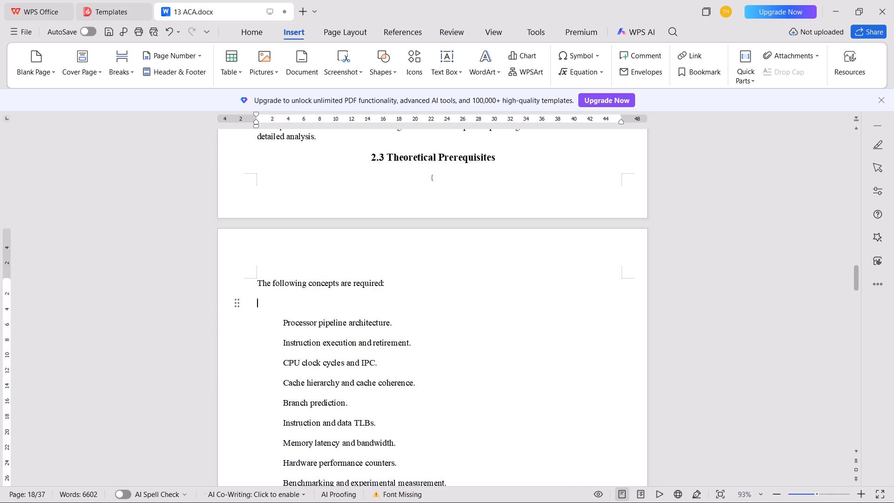
pyautogui.press('BackSpace')
# Left-align the 2.3 heading, extend it to "2.3 Theoretical Prerequisites :" and save the document.
pyautogui.scroll(5, 328, 303)
pyautogui.click(344, 300)
pyautogui.press('BackSpace')
pyautogui.press('BackSpace')
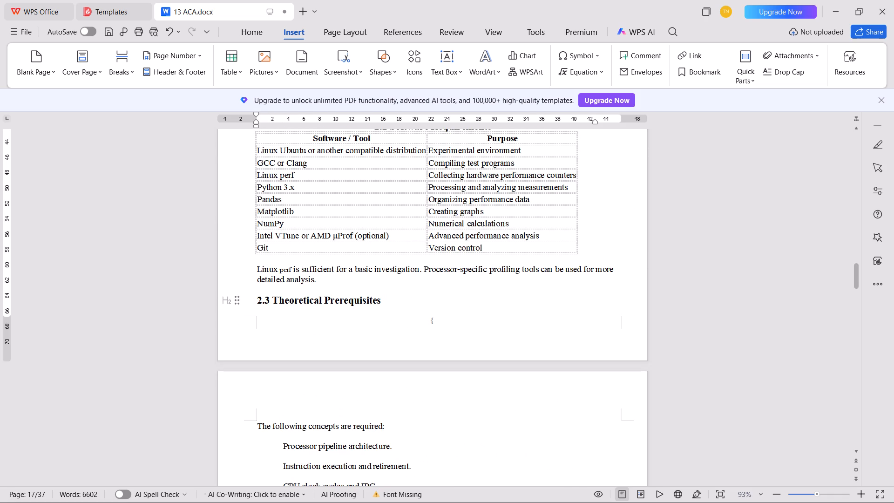
pyautogui.press('Down')
pyautogui.press('Left')
pyautogui.press('space')
pyautogui.write(':')
pyautogui.hotkey('ctrl', 's')
# Left-align the 2.2 heading, extend it to "2.2 Software Requirements :" and save the document.
pyautogui.scroll(6, 344, 313)
pyautogui.click(343, 232)
pyautogui.press('BackSpace')
pyautogui.press('BackSpace')
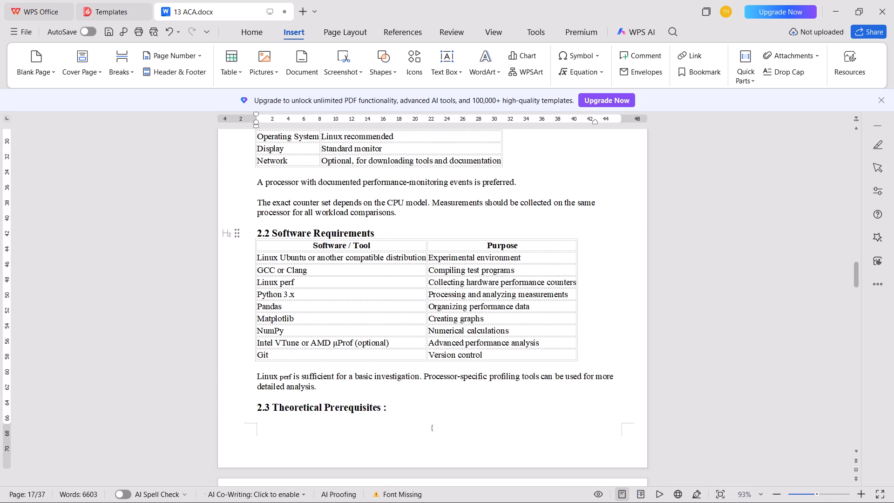
pyautogui.press('Down')
pyautogui.press('Left')
pyautogui.press('space')
pyautogui.write(':')
pyautogui.hotkey('ctrl', 's')
# Left-align the 2.1 heading, extend it to "2.1 Hardware Requirements :" and save the document.
pyautogui.scroll(6, 343, 232)
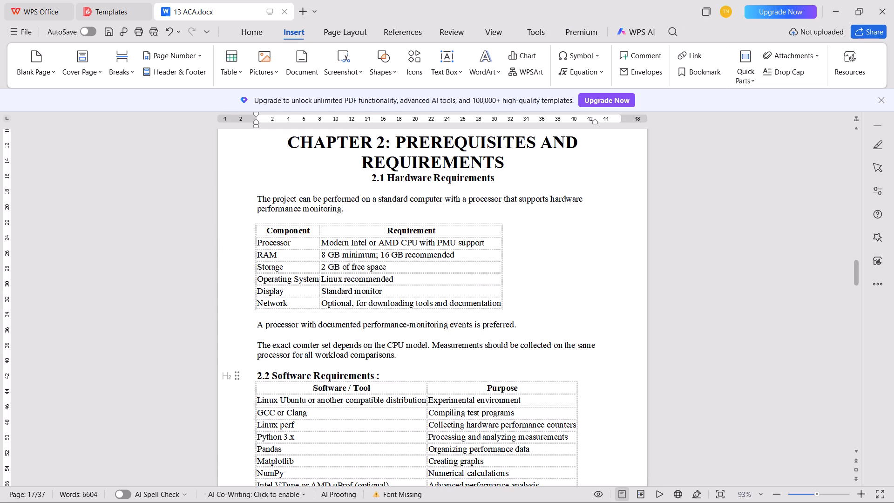
pyautogui.click(353, 179)
pyautogui.press('BackSpace')
pyautogui.press('BackSpace')
pyautogui.press('Down')
pyautogui.press('Left')
pyautogui.press('space')
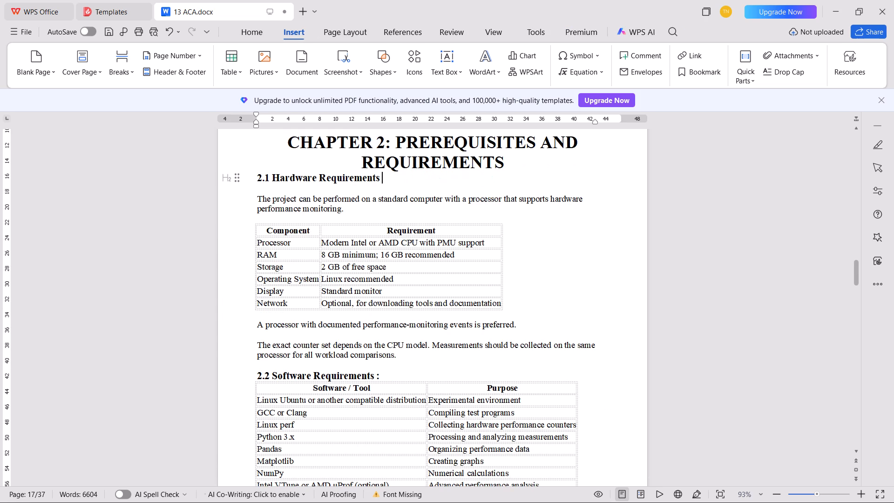
pyautogui.write(':')
pyautogui.hotkey('ctrl', 's')
# Delete the empty bullets below and above the "Interpretation challenges" entry just before Chapter 2.
pyautogui.scroll(10, 368, 299)
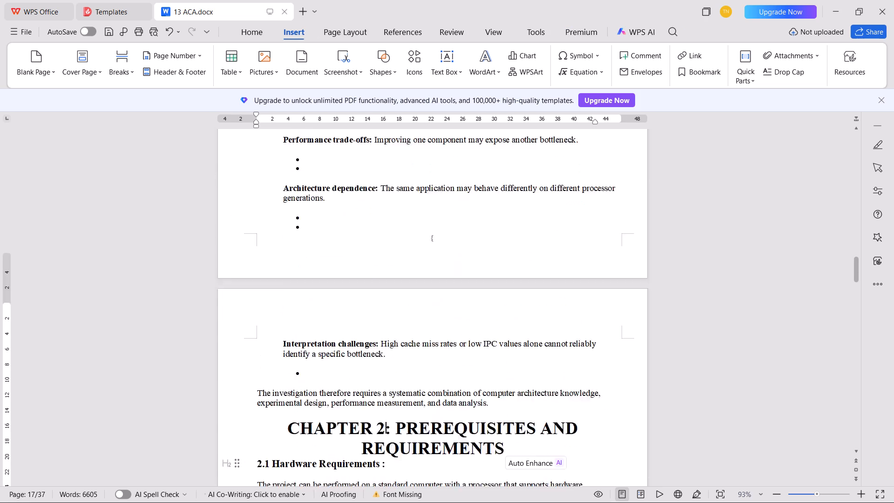
pyautogui.scroll(1, 368, 299)
pyautogui.click(360, 408)
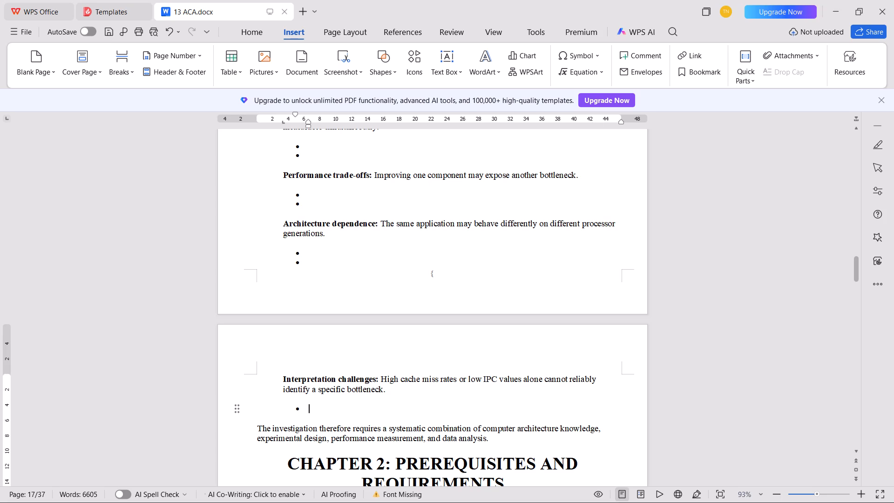
pyautogui.press('BackSpace')
pyautogui.press('BackSpace')
pyautogui.press('BackSpace')
pyautogui.click(322, 271)
pyautogui.press('BackSpace')
pyautogui.press('BackSpace')
pyautogui.scroll(5, 356, 324)
pyautogui.press('BackSpace')
pyautogui.press('BackSpace')
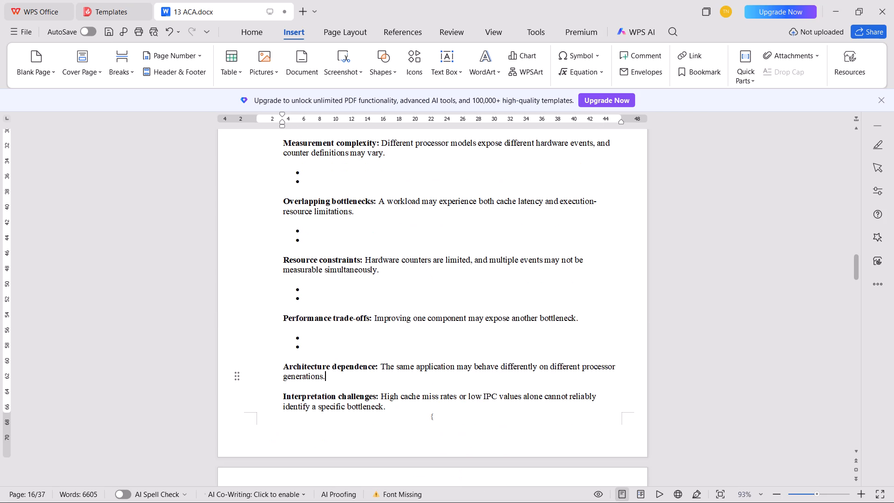
# Delete the empty bullets between the "Overlapping bottlenecks", "Resource constraints", "Performance trade-offs" and "Architecture dependence" entries in section 1.8.
pyautogui.click(337, 347)
pyautogui.press('BackSpace')
pyautogui.press('BackSpace')
pyautogui.press('BackSpace')
pyautogui.press('BackSpace')
pyautogui.click(329, 302)
pyautogui.press('BackSpace')
pyautogui.press('BackSpace')
pyautogui.press('BackSpace')
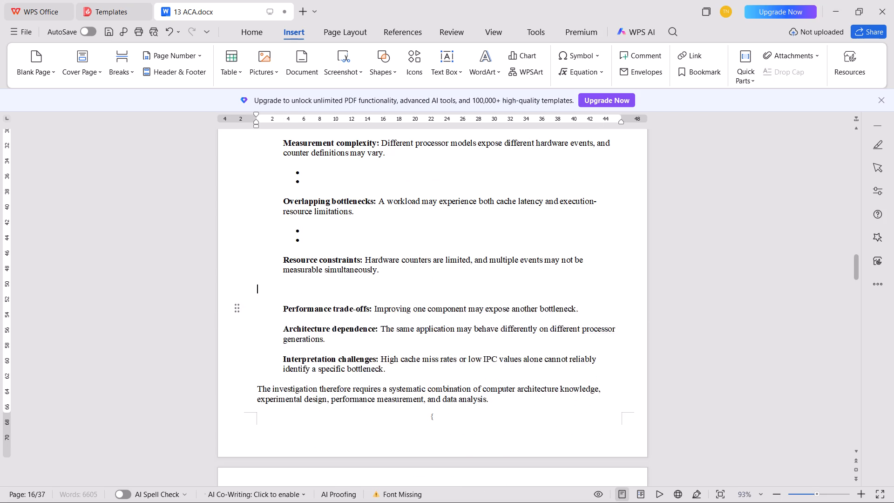
pyautogui.press('BackSpace')
pyautogui.click(316, 250)
pyautogui.press('BackSpace')
pyautogui.press('BackSpace')
pyautogui.press('BackSpace')
pyautogui.press('BackSpace')
# Delete the empty bullets between the "Multiple interacting subsystems", "Measurement complexity" and "Overlapping bottlenecks" entries in section 1.8.
pyautogui.click(317, 184)
pyautogui.press('BackSpace')
pyautogui.scroll(8, 361, 316)
pyautogui.press('BackSpace')
pyautogui.press('BackSpace')
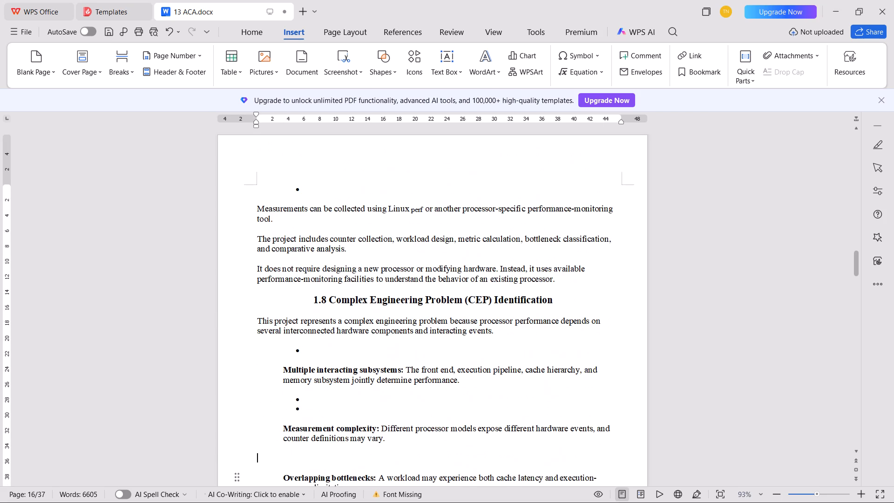
pyautogui.press('BackSpace')
pyautogui.click(333, 407)
pyautogui.press('BackSpace')
pyautogui.press('BackSpace')
pyautogui.press('BackSpace')
pyautogui.press('BackSpace')
# Insert a page break after section 1.8's closing paragraph and remove the surplus blank lines so Chapter 2 starts its own page.
pyautogui.scroll(-6, 395, 369)
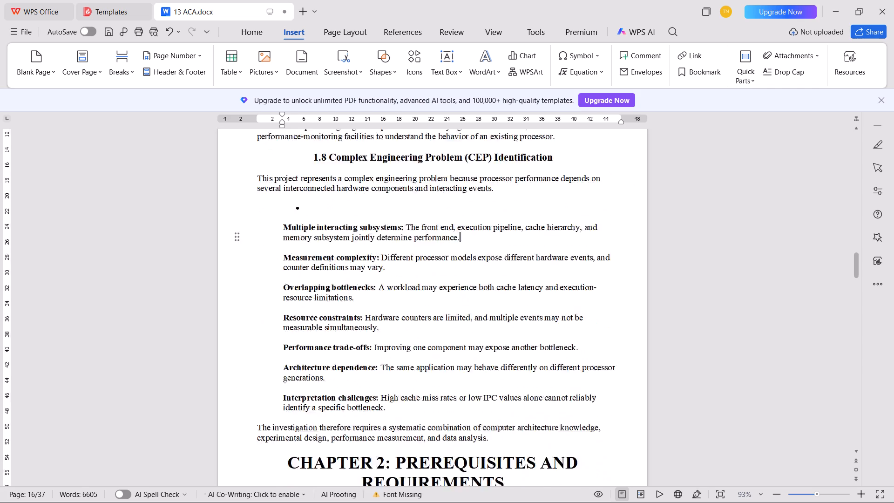
pyautogui.scroll(-4, 426, 362)
pyautogui.click(528, 265)
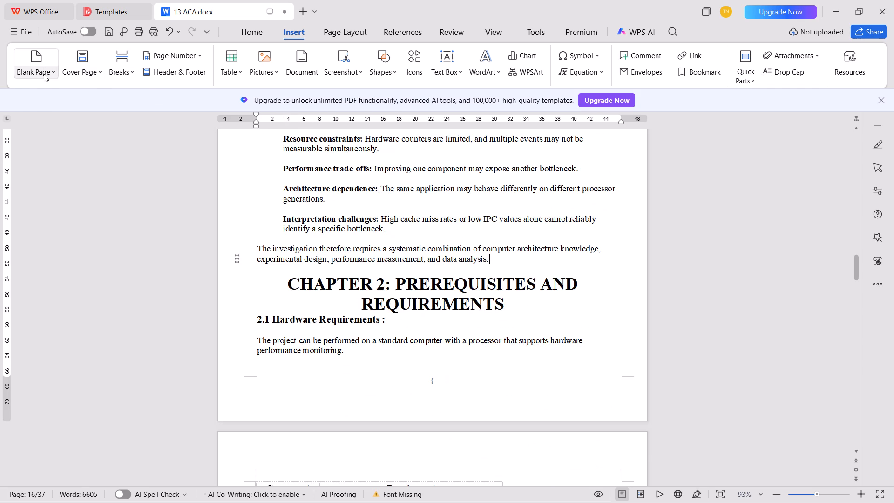
pyautogui.click(44, 75)
pyautogui.click(49, 96)
pyautogui.scroll(-3, 303, 222)
pyautogui.press('Right')
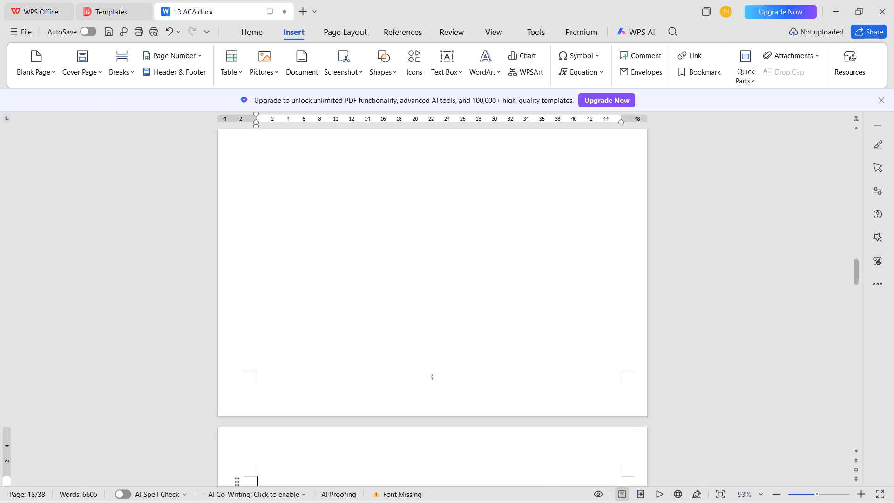
pyautogui.press('Right')
pyautogui.press('BackSpace')
pyautogui.press('BackSpace')
pyautogui.press('BackSpace')
# Split the Chapter 2 heading into "CHAPTER 2" and "PREREQUISITES AND REQUIREMENTS" on separate lines, dropping the colon.
pyautogui.scroll(12, 312, 210)
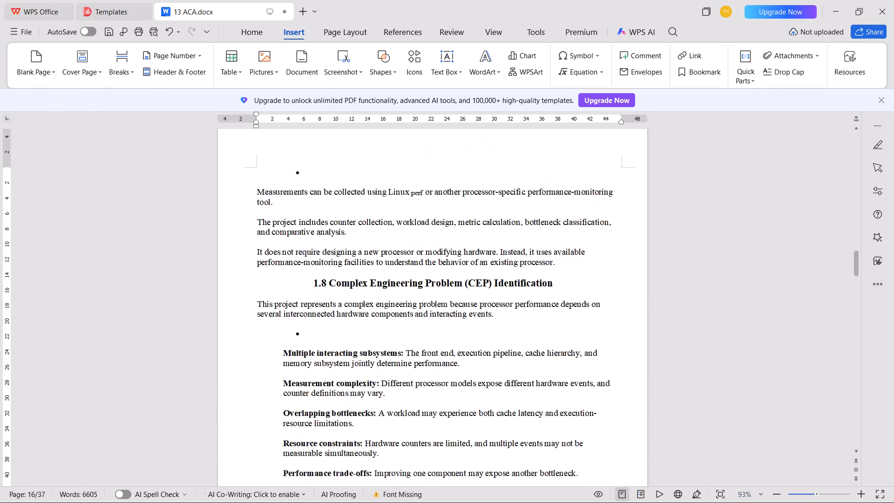
pyautogui.scroll(-4, 415, 291)
pyautogui.scroll(1, 426, 299)
pyautogui.scroll(-4, 426, 300)
pyautogui.scroll(1, 425, 306)
pyautogui.scroll(-3, 425, 307)
pyautogui.scroll(-6, 417, 361)
pyautogui.click(411, 365)
pyautogui.press('BackSpace')
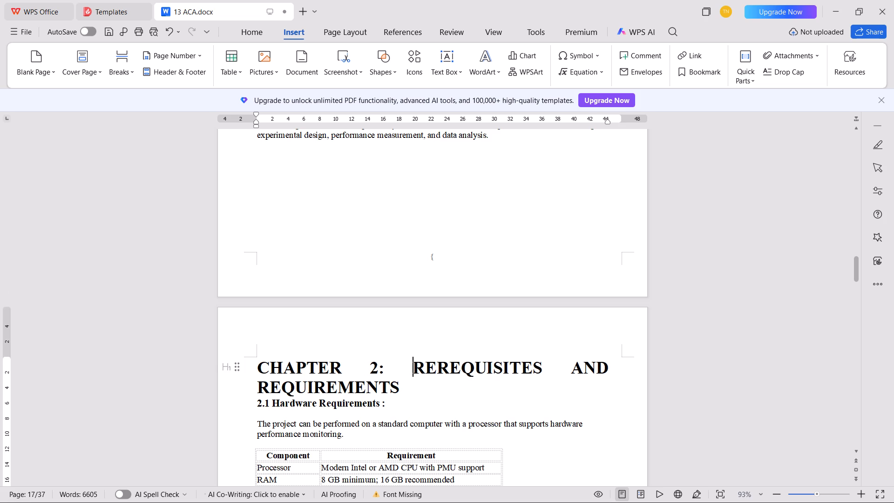
pyautogui.hotkey('shift', 'p')
pyautogui.press('BackSpace')
pyautogui.hotkey('shift', 'p')
pyautogui.press('Left')
pyautogui.press('BackSpace')
pyautogui.press('BackSpace')
pyautogui.press('BackSpace')
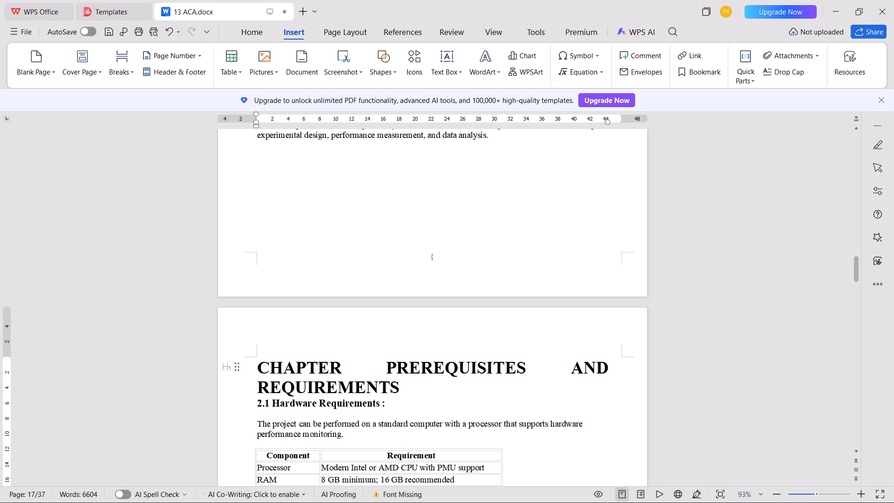
pyautogui.press('2')
pyautogui.press('Return')
# Left-align the 1.8 heading and extend it to "1.8 Complex Engineering Problem (CEP) Identification :".
pyautogui.scroll(15, 403, 348)
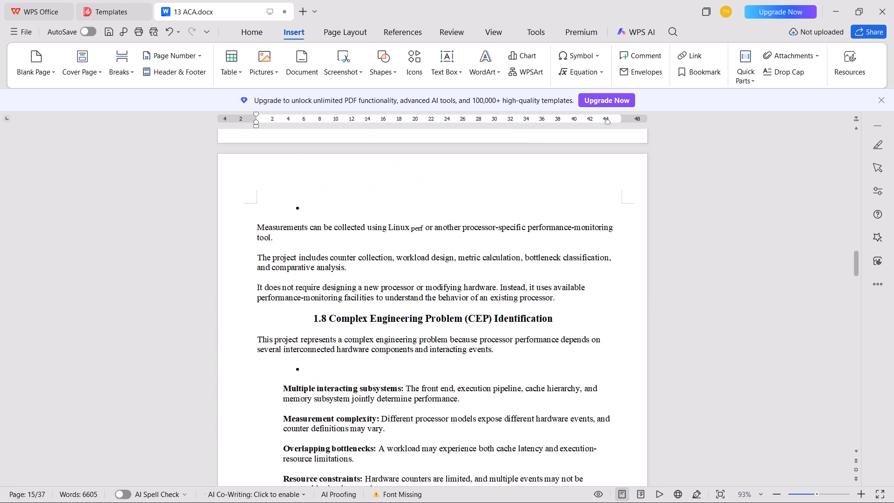
pyautogui.scroll(1, 494, 330)
pyautogui.click(305, 357)
pyautogui.press('BackSpace')
pyautogui.press('BackSpace')
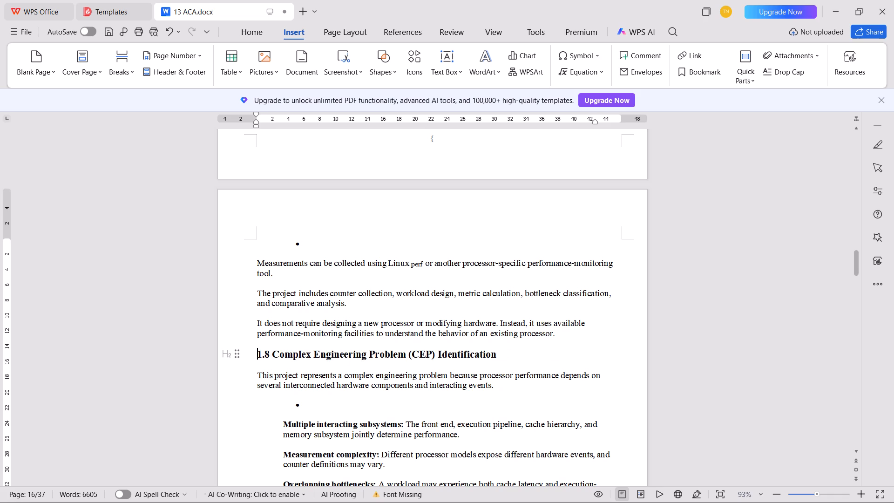
pyautogui.press('BackSpace')
pyautogui.hotkey('ctrl', 'z')
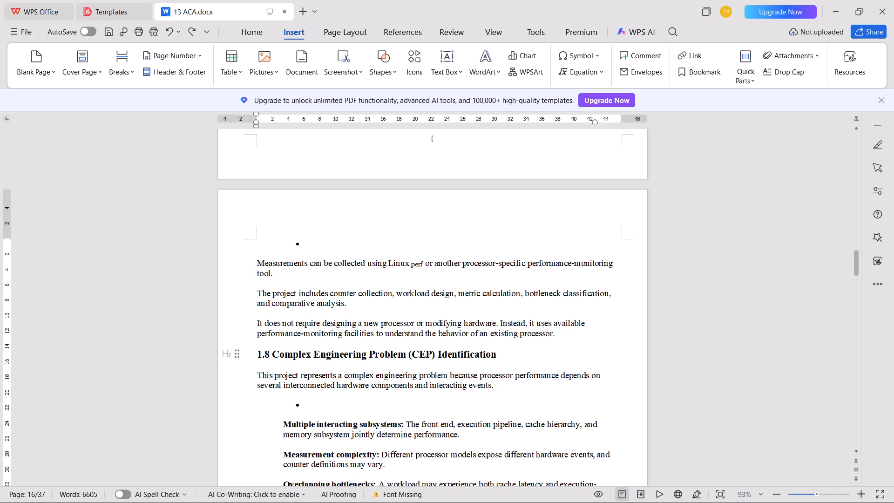
pyautogui.click(516, 361)
pyautogui.press('Up')
pyautogui.press('space')
pyautogui.write(':')
# Delete the empty bullet above the "Multiple interacting subsystems" entry in section 1.8.
pyautogui.press('Down')
pyautogui.press('Down')
pyautogui.press('Down')
pyautogui.press('BackSpace')
pyautogui.press('BackSpace')
pyautogui.press('BackSpace')
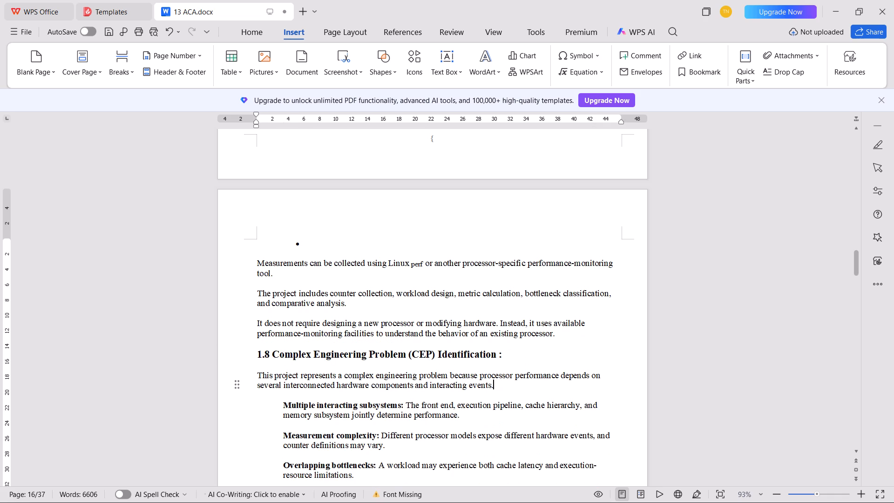
# Delete the empty bullets below and above the "Large streaming workloads" entry in section 1.7.
pyautogui.scroll(3, 517, 361)
pyautogui.click(372, 363)
pyautogui.press('BackSpace')
pyautogui.press('BackSpace')
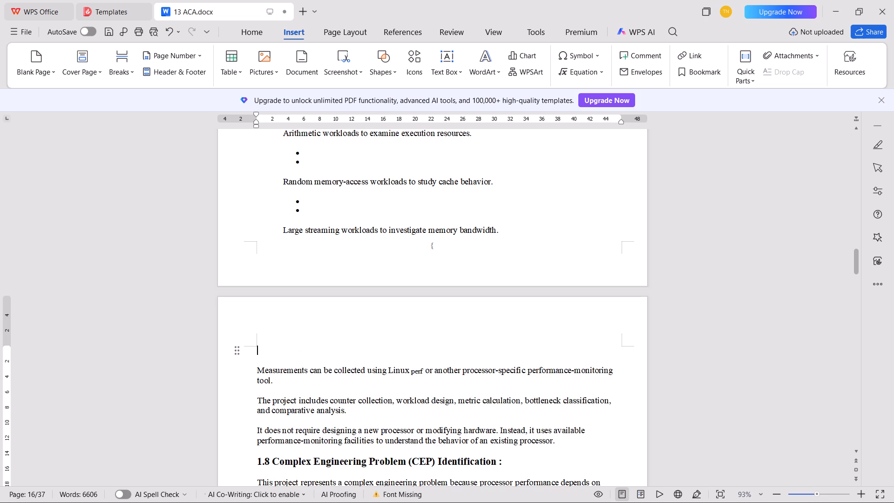
pyautogui.press('BackSpace')
pyautogui.click(334, 206)
pyautogui.click(318, 210)
pyautogui.press('BackSpace')
pyautogui.press('BackSpace')
pyautogui.scroll(6, 368, 322)
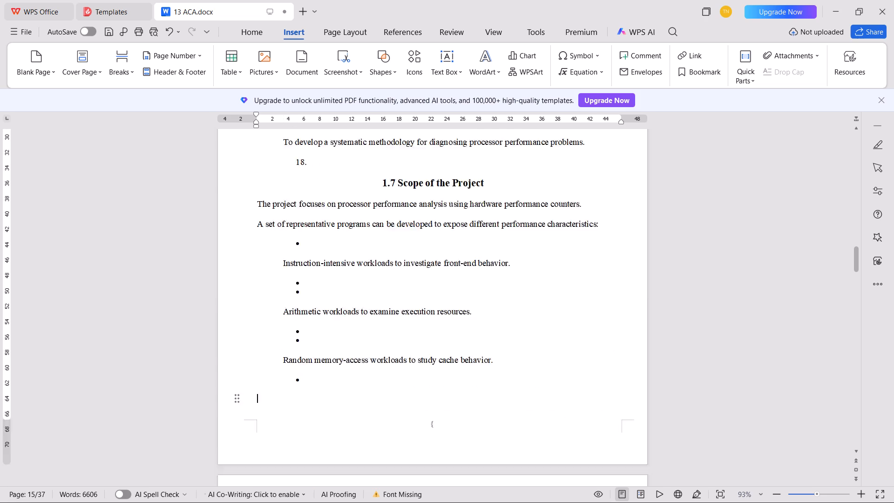
pyautogui.press('BackSpace')
pyautogui.press('BackSpace')
# Delete the empty bullets above the "Random memory-access", "Arithmetic" and "Instruction-intensive" workload entries in section 1.7.
pyautogui.click(347, 374)
pyautogui.press('BackSpace')
pyautogui.press('BackSpace')
pyautogui.press('BackSpace')
pyautogui.press('BackSpace')
pyautogui.click(325, 330)
pyautogui.press('BackSpace')
pyautogui.press('BackSpace')
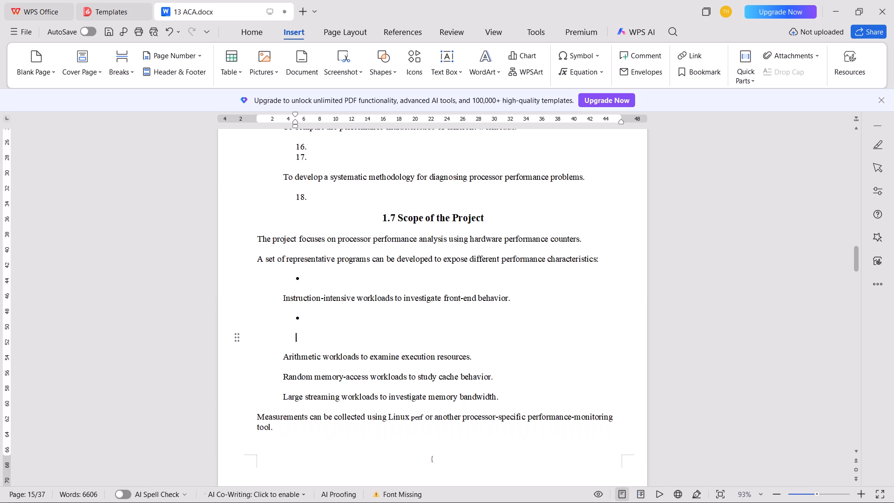
pyautogui.press('BackSpace')
pyautogui.click(315, 276)
pyautogui.press('BackSpace')
pyautogui.press('BackSpace')
pyautogui.press('BackSpace')
pyautogui.click(315, 299)
pyautogui.press('BackSpace')
# Left-align the 1.7 heading, extend it to "1.7 Scope of the Project :" and save the document.
pyautogui.click(335, 228)
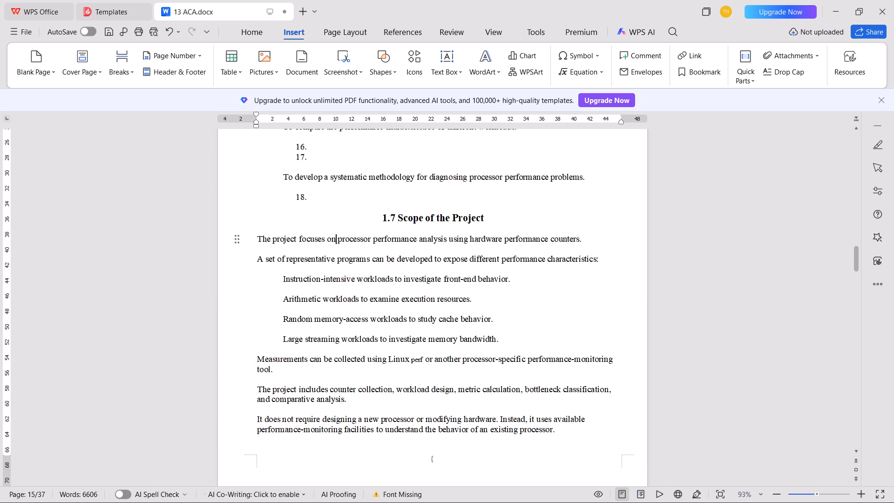
pyautogui.click(337, 213)
pyautogui.press('BackSpace')
pyautogui.press('BackSpace')
pyautogui.click(401, 227)
pyautogui.press('Up')
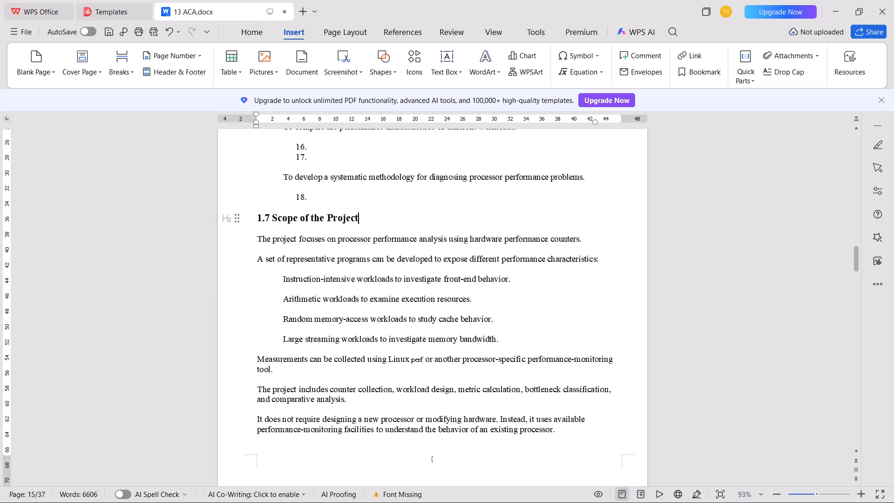
pyautogui.press('space')
pyautogui.write(':')
pyautogui.hotkey('ctrl', 's')
# Delete the empty numbered items 16, 17 and 18 around the "To develop a systematic methodology" objective in section 1.6.
pyautogui.scroll(3, 402, 222)
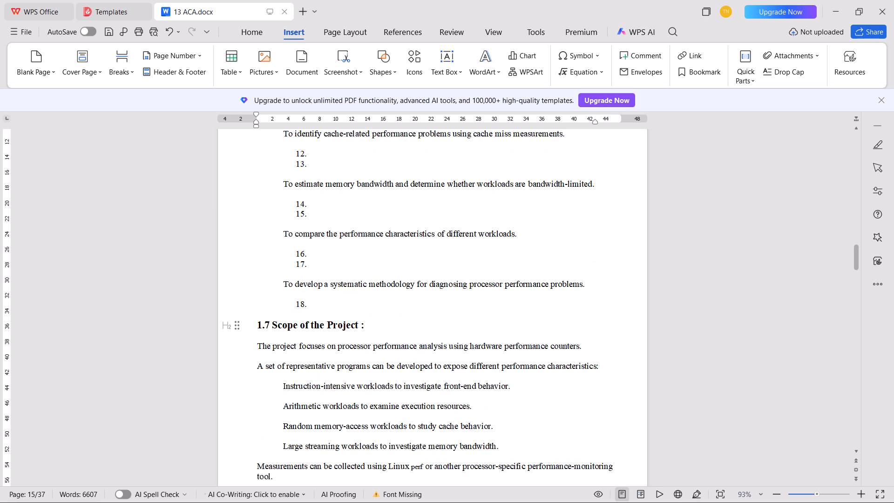
pyautogui.click(365, 315)
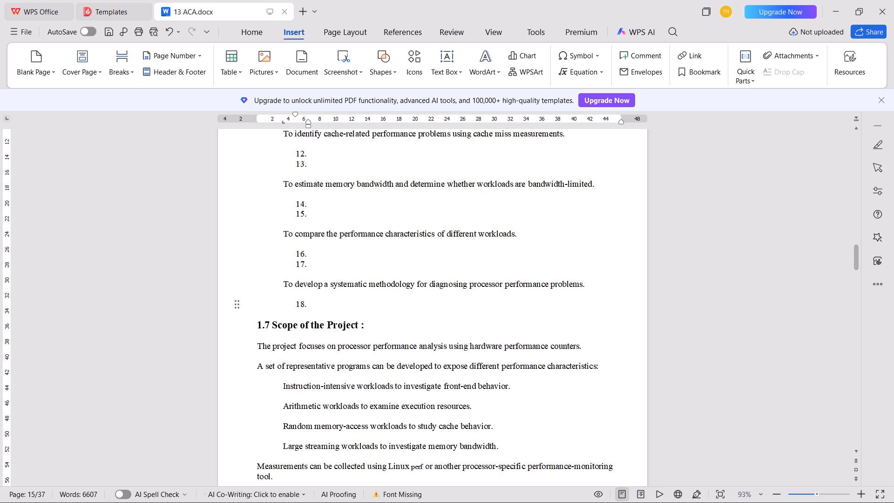
pyautogui.press('BackSpace')
pyautogui.press('BackSpace')
pyautogui.press('BackSpace')
pyautogui.click(324, 267)
pyautogui.press('BackSpace')
pyautogui.press('BackSpace')
pyautogui.press('BackSpace')
pyautogui.press('BackSpace')
# Delete the empty numbered items 12 to 15 around the "To estimate memory bandwidth" objective in section 1.6.
pyautogui.click(323, 215)
pyautogui.press('BackSpace')
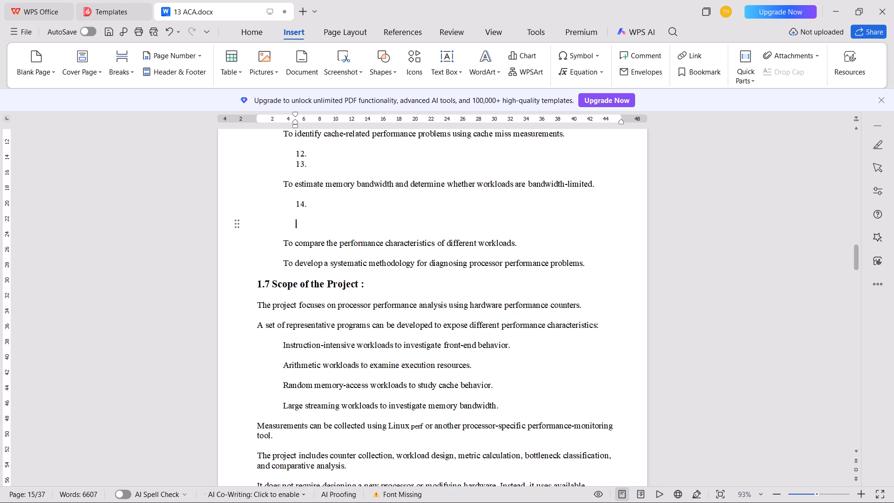
pyautogui.press('BackSpace')
pyautogui.press('BackSpace')
pyautogui.press('BackSpace')
pyautogui.click(314, 171)
pyautogui.press('BackSpace')
pyautogui.press('BackSpace')
pyautogui.scroll(6, 334, 268)
pyautogui.press('BackSpace')
pyautogui.press('BackSpace')
# Delete the empty numbered items 8 to 11 around the "To investigate execution bottlenecks" objective in section 1.6.
pyautogui.click(335, 300)
pyautogui.press('BackSpace')
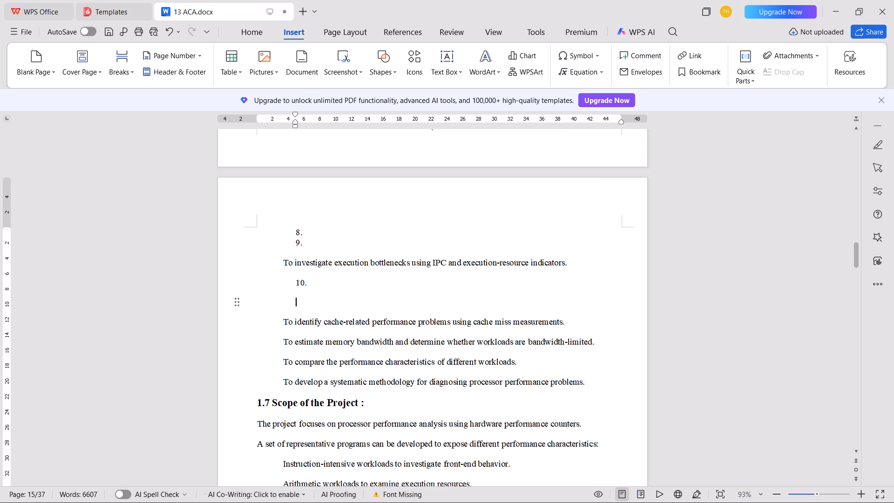
pyautogui.press('BackSpace')
pyautogui.press('BackSpace')
pyautogui.press('BackSpace')
pyautogui.click(326, 250)
pyautogui.press('BackSpace')
pyautogui.press('BackSpace')
pyautogui.scroll(1, 344, 308)
pyautogui.scroll(-1, 344, 308)
pyautogui.scroll(1, 344, 308)
pyautogui.scroll(-1, 344, 308)
pyautogui.scroll(3, 344, 308)
pyautogui.press('BackSpace')
pyautogui.press('BackSpace')
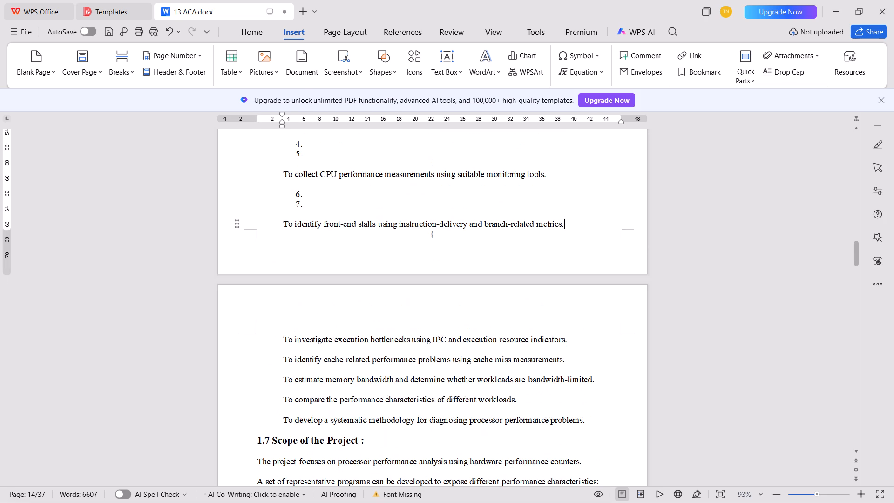
# Delete the empty numbered items 6 and 7 above the "To identify front-end stalls" objective in section 1.6.
pyautogui.click(305, 203)
pyautogui.press('BackSpace')
pyautogui.press('BackSpace')
pyautogui.press('BackSpace')
pyautogui.press('BackSpace')
pyautogui.scroll(4, 345, 204)
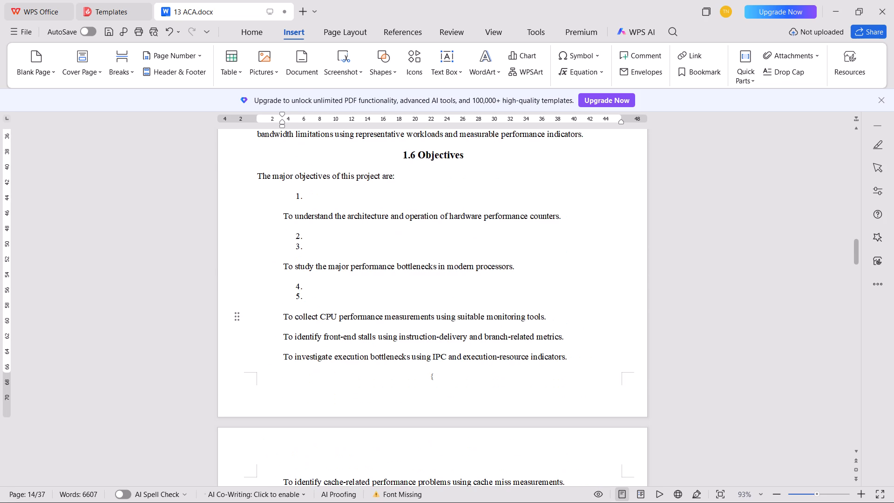
# Delete the empty numbered items 1 to 5 around the first three objectives in section 1.6.
pyautogui.click(324, 299)
pyautogui.press('BackSpace')
pyautogui.press('BackSpace')
pyautogui.press('BackSpace')
pyautogui.press('BackSpace')
pyautogui.click(327, 252)
pyautogui.press('BackSpace')
pyautogui.press('BackSpace')
pyautogui.press('BackSpace')
pyautogui.press('BackSpace')
pyautogui.click(321, 204)
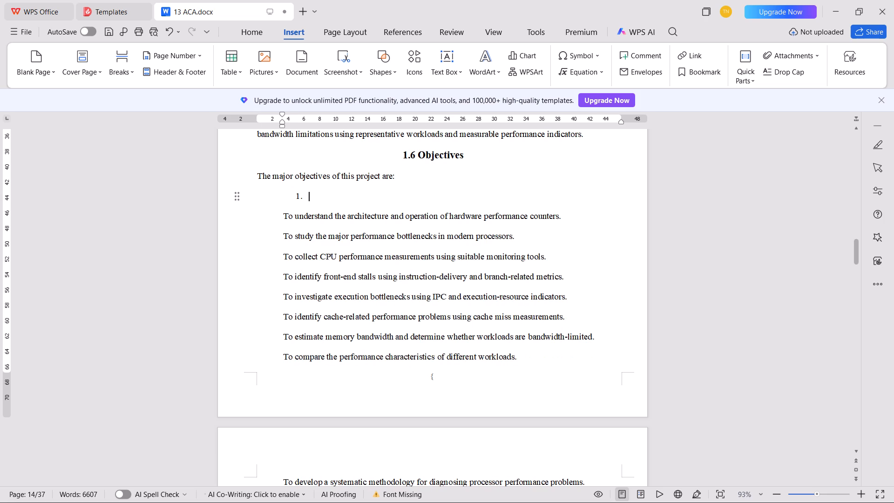
pyautogui.press('BackSpace')
pyautogui.press('BackSpace')
pyautogui.scroll(3, 332, 287)
pyautogui.press('BackSpace')
# Left-align the "1.6 Objectives" heading, end it with a spaced colon, and save the document.
pyautogui.click(342, 226)
pyautogui.press('BackSpace')
pyautogui.press('BackSpace')
pyautogui.click(401, 230)
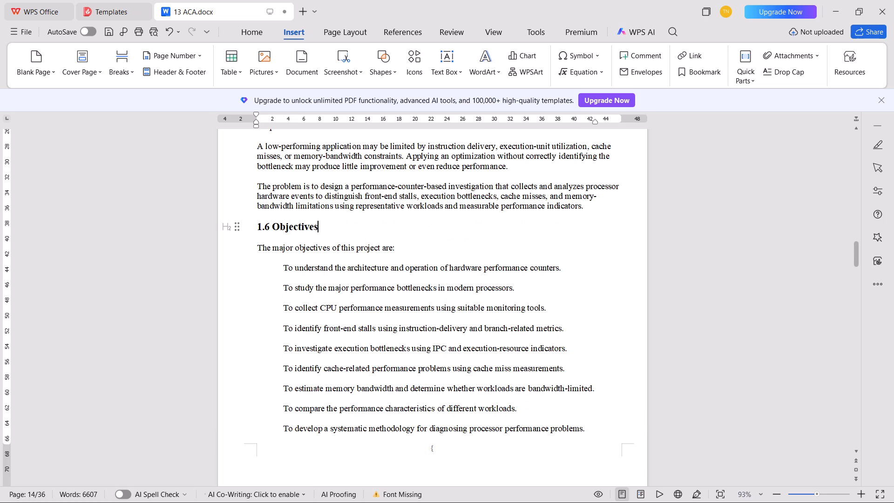
pyautogui.press('space')
pyautogui.write(':')
pyautogui.hotkey('ctrl', 's')
# Check sections 1.7 and 1.8 and the start of Chapter 2 for remaining formatting problems.
pyautogui.scroll(-9, 404, 234)
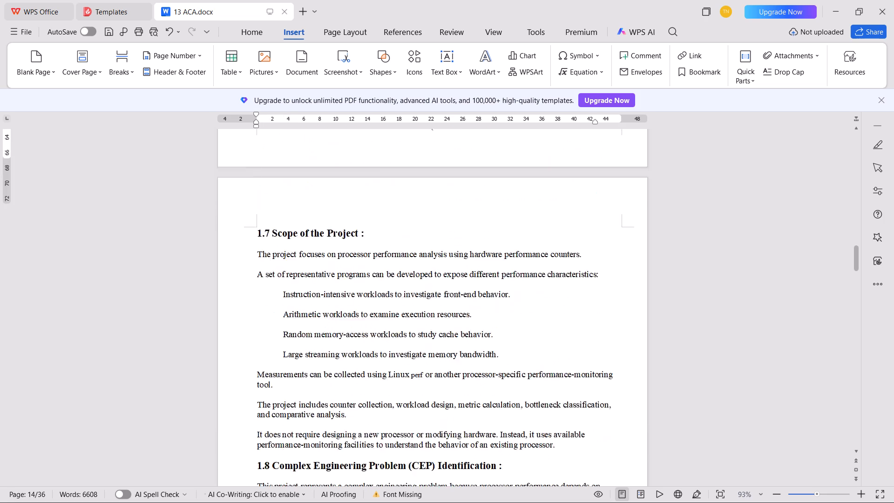
pyautogui.scroll(-2, 372, 254)
pyautogui.scroll(3, 372, 259)
pyautogui.scroll(-17, 374, 254)
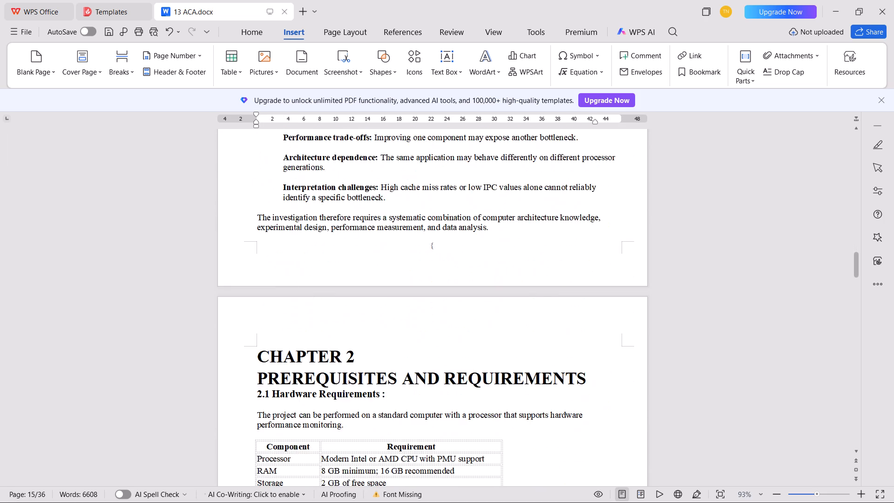
pyautogui.scroll(20, 373, 257)
pyautogui.scroll(-1, 373, 257)
pyautogui.scroll(16, 373, 257)
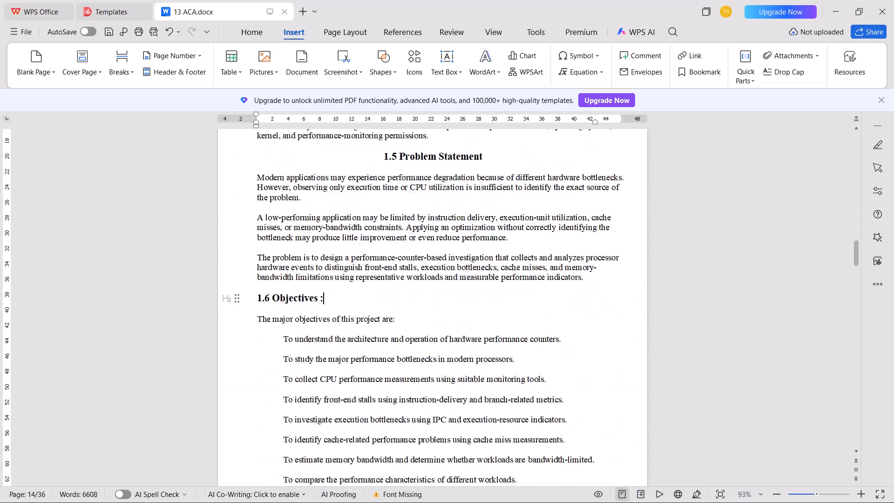
# Left-align the "1.5 Problem Statement" heading, end it with a spaced colon, and save the document.
pyautogui.scroll(3, 373, 257)
pyautogui.click(364, 221)
pyautogui.click(369, 229)
pyautogui.press('BackSpace')
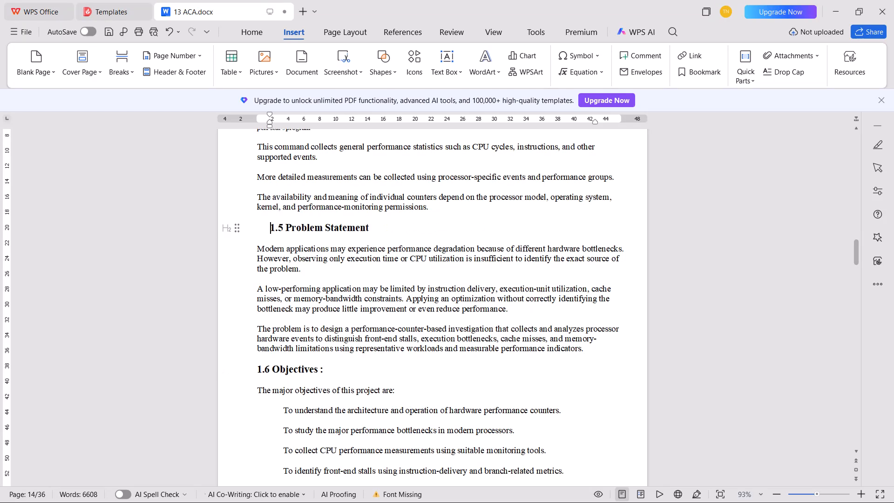
pyautogui.press('BackSpace')
pyautogui.press('Down')
pyautogui.press('Left')
pyautogui.press('space')
pyautogui.write(':')
pyautogui.hotkey('ctrl', 's')
# Delete the "perf stat ./program" code line and join "For example:" to the following sentence with a space.
pyautogui.scroll(6, 369, 229)
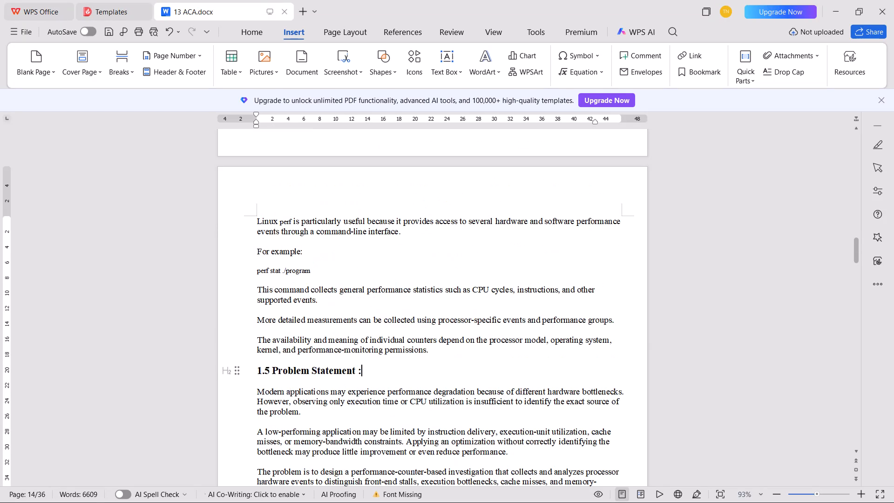
pyautogui.scroll(5, 367, 232)
pyautogui.scroll(-5, 367, 232)
pyautogui.tripleClick(260, 303)
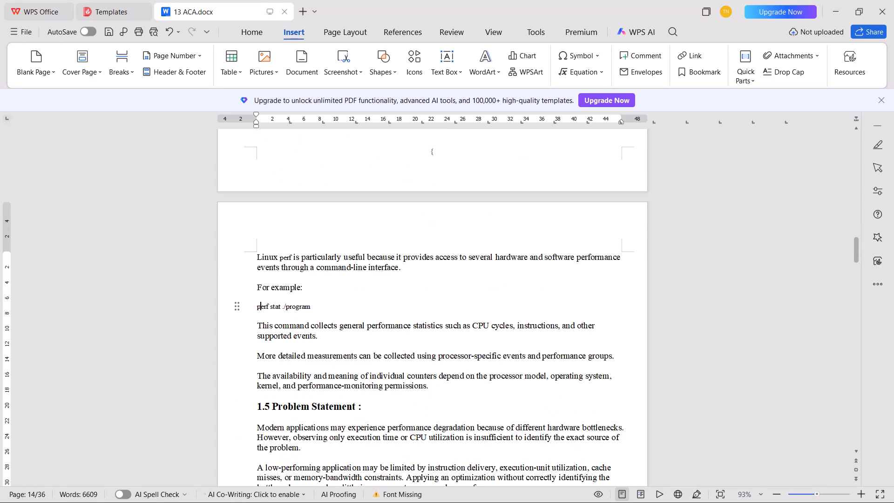
pyautogui.press('BackSpace')
pyautogui.press('BackSpace')
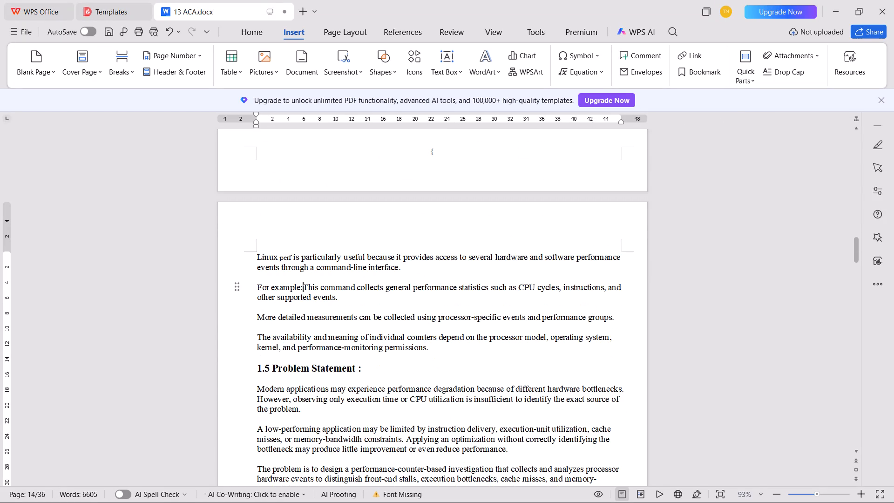
pyautogui.press('space')
# Delete the empty bullets below and above "Linux Performance Monitoring Units (PMUs)" in the section 1.4 tools list.
pyautogui.scroll(9, 261, 304)
pyautogui.click(317, 421)
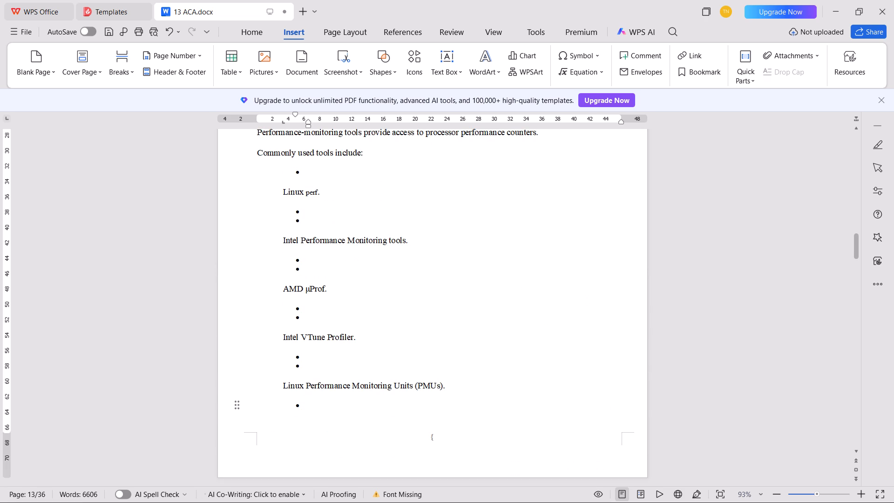
pyautogui.press('BackSpace')
pyautogui.press('BackSpace')
pyautogui.press('BackSpace')
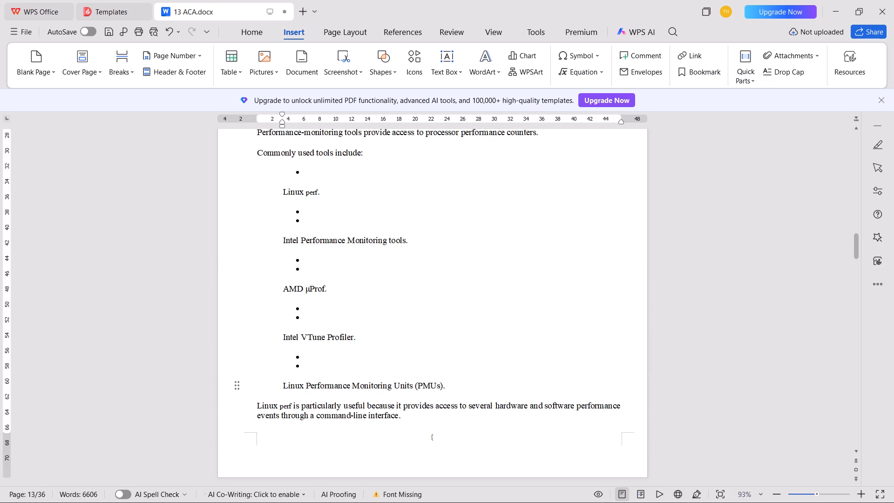
pyautogui.click(310, 365)
pyautogui.press('BackSpace')
pyautogui.press('BackSpace')
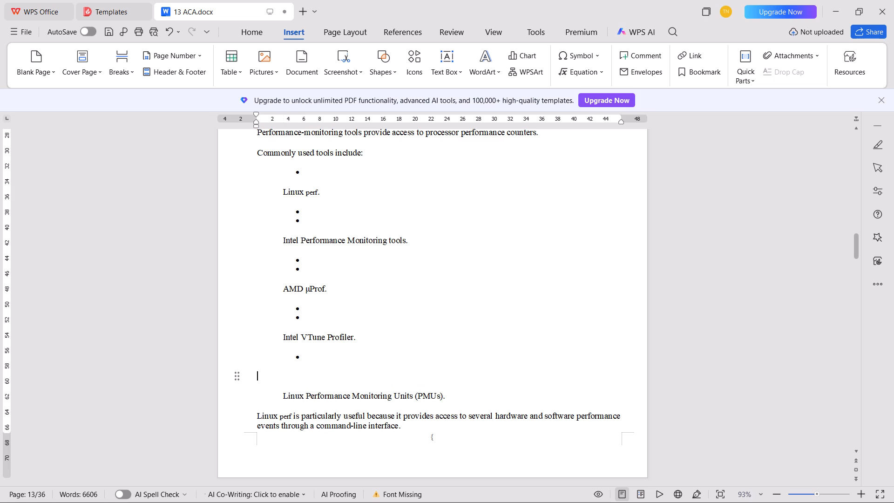
pyautogui.press('BackSpace')
pyautogui.press('BackSpace')
# Delete the two empty bullets between "AMD μProf" and "Intel VTune Profiler" in the section 1.4 tools list.
pyautogui.click(322, 313)
pyautogui.press('BackSpace')
pyautogui.press('BackSpace')
pyautogui.press('BackSpace')
pyautogui.click(325, 318)
pyautogui.press('BackSpace')
pyautogui.press('BackSpace')
pyautogui.press('BackSpace')
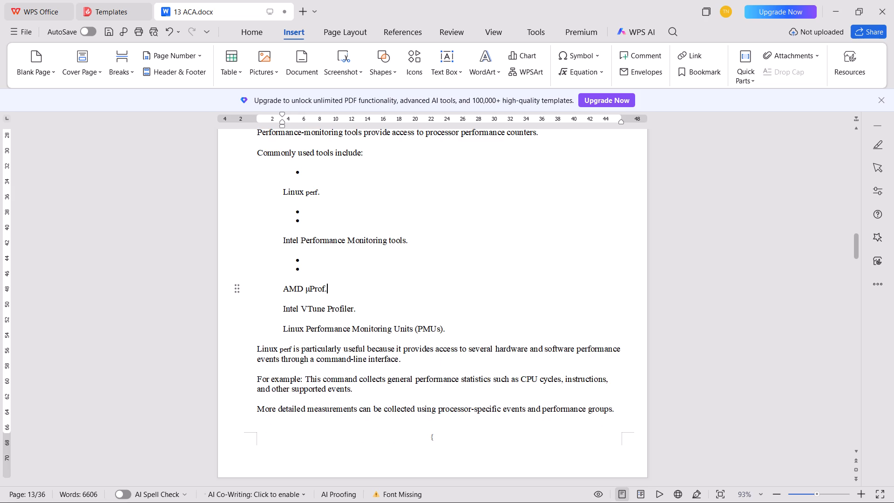
# Delete the empty bullets above "AMD μProf" and "Intel Performance Monitoring tools" in the section 1.4 tools list.
pyautogui.click(317, 275)
pyautogui.press('BackSpace')
pyautogui.press('BackSpace')
pyautogui.press('BackSpace')
pyautogui.press('BackSpace')
pyautogui.click(308, 227)
pyautogui.press('BackSpace')
pyautogui.press('BackSpace')
pyautogui.press('BackSpace')
pyautogui.press('BackSpace')
# Delete the empty bullet between "Commonly used tools include:" and "Linux perf" in section 1.4.
pyautogui.click(307, 180)
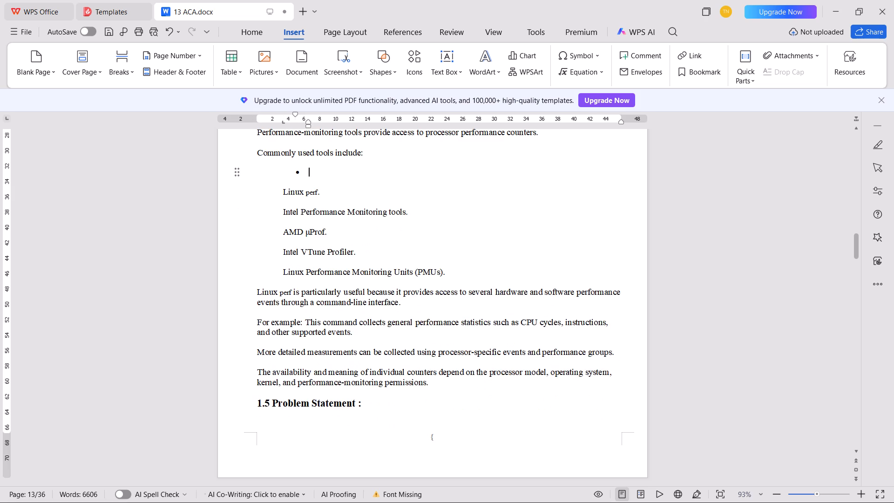
pyautogui.press('BackSpace')
pyautogui.press('BackSpace')
pyautogui.scroll(3, 364, 339)
pyautogui.scroll(-1, 363, 343)
pyautogui.scroll(2, 363, 343)
pyautogui.press('BackSpace')
# Left-align the "1.4 Role of Performance Monitoring Tools" heading, end it with a spaced colon, and save the document.
pyautogui.click(320, 226)
pyautogui.press('BackSpace')
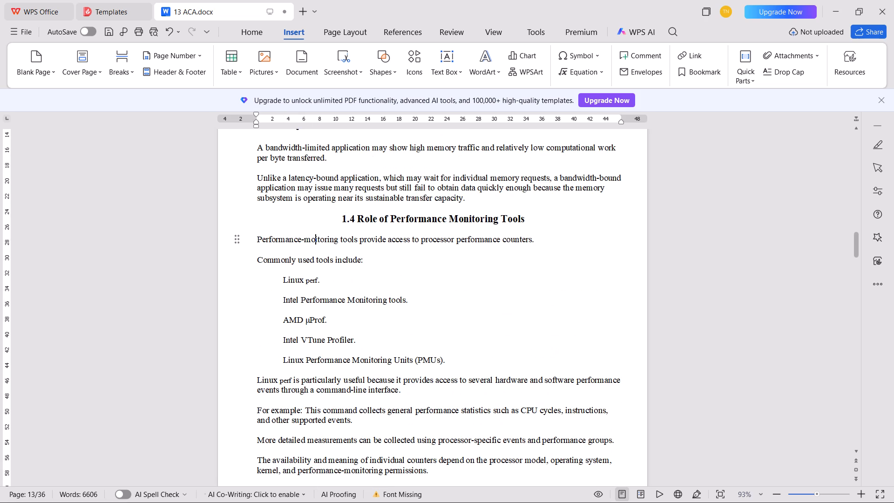
pyautogui.press('n')
pyautogui.click(320, 218)
pyautogui.press('BackSpace')
pyautogui.press('BackSpace')
pyautogui.press('Down')
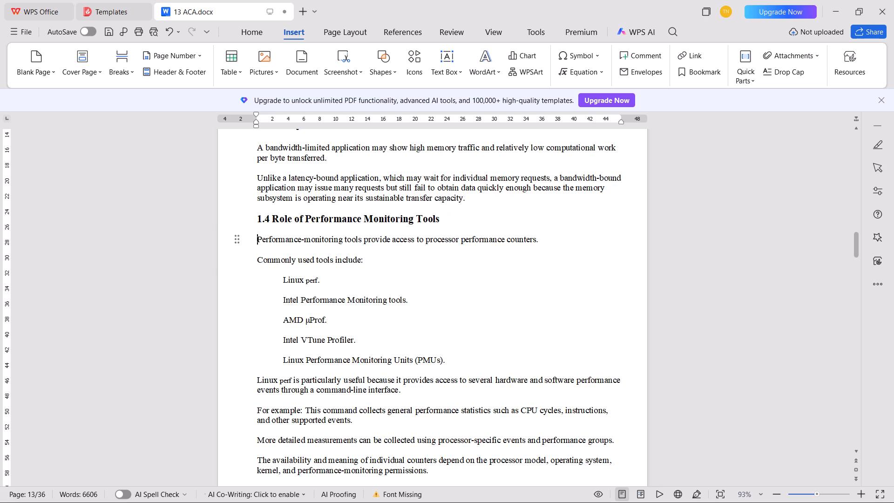
pyautogui.press('Left')
pyautogui.press('space')
pyautogui.write(':')
pyautogui.hotkey('ctrl', 's')
# Delete the empty bullets below and above "Large-scale array processing" in the section 1.3.4 list.
pyautogui.scroll(4, 311, 216)
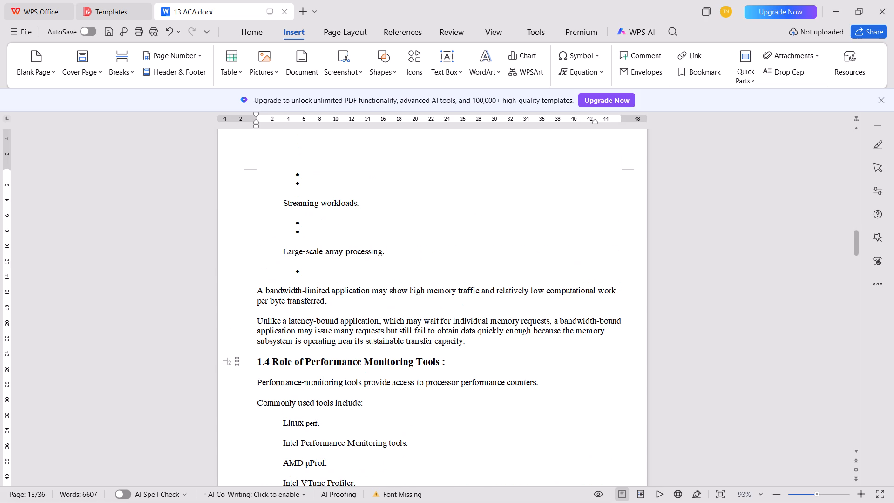
pyautogui.click(359, 273)
pyautogui.press('BackSpace')
pyautogui.press('BackSpace')
pyautogui.scroll(4, 359, 273)
pyautogui.press('BackSpace')
pyautogui.click(345, 384)
pyautogui.press('BackSpace')
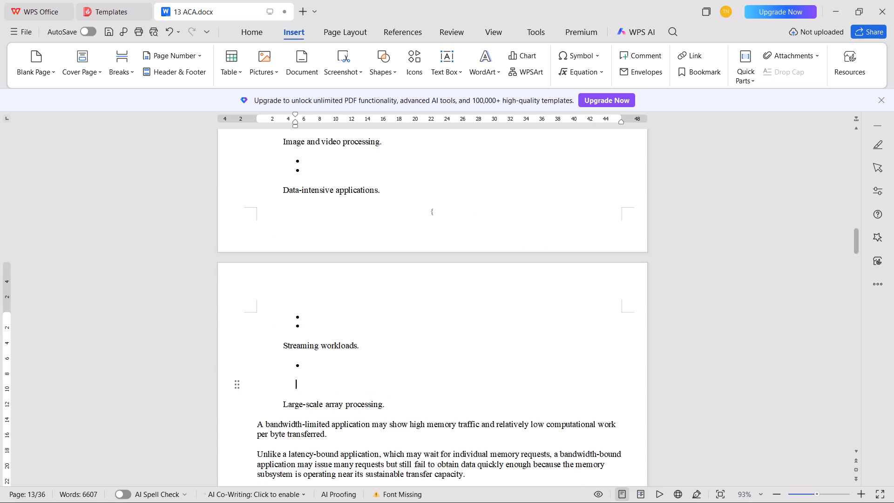
pyautogui.press('BackSpace')
pyautogui.press('BackSpace')
# Delete the empty bullets above "Streaming workloads" and the blank line above "Large-scale array processing" in section 1.3.4.
pyautogui.click(339, 328)
pyautogui.press('BackSpace')
pyautogui.press('BackSpace')
pyautogui.press('BackSpace')
pyautogui.press('BackSpace')
pyautogui.click(328, 353)
pyautogui.press('BackSpace')
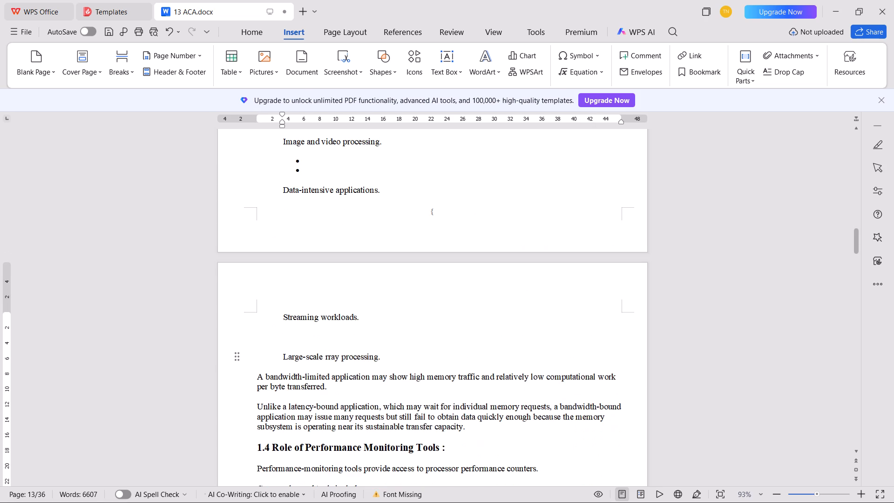
pyautogui.press('a')
pyautogui.click(334, 341)
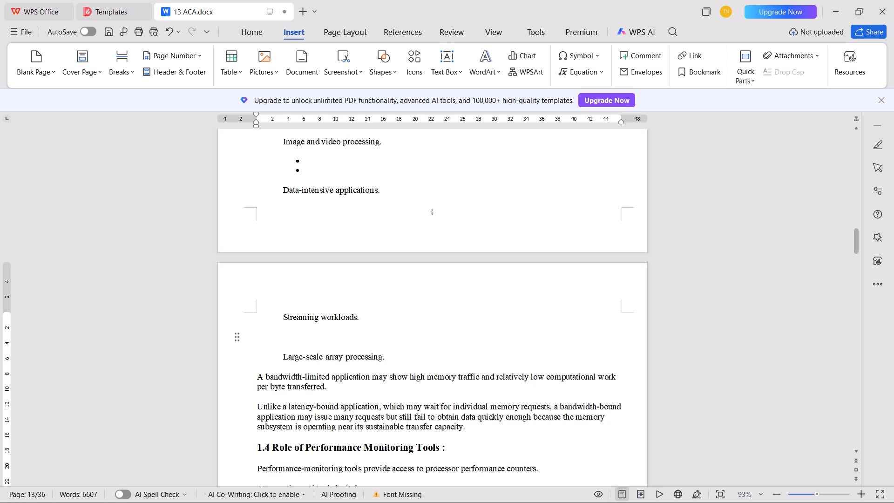
pyautogui.press('BackSpace')
# Delete the empty bullets above "Data-intensive applications" and "Image and video processing" in the section 1.3.4 list.
pyautogui.scroll(4, 329, 337)
pyautogui.click(321, 291)
pyautogui.press('BackSpace')
pyautogui.press('BackSpace')
pyautogui.press('BackSpace')
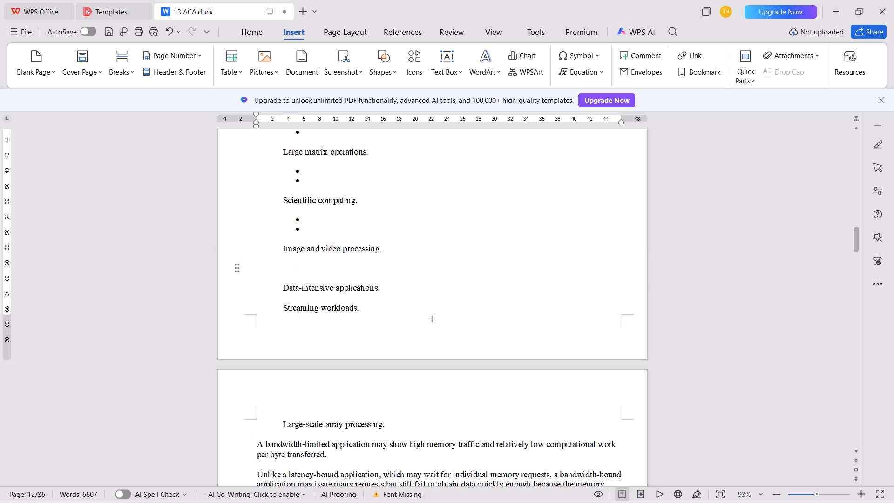
pyautogui.press('BackSpace')
pyautogui.click(327, 229)
pyautogui.press('BackSpace')
pyautogui.press('BackSpace')
pyautogui.press('BackSpace')
pyautogui.press('BackSpace')
# Delete the empty bullets above "Scientific computing" and "Large matrix operations" in the section 1.3.4 list.
pyautogui.click(318, 190)
pyautogui.press('BackSpace')
pyautogui.press('BackSpace')
pyautogui.press('BackSpace')
pyautogui.scroll(4, 307, 330)
pyautogui.press('BackSpace')
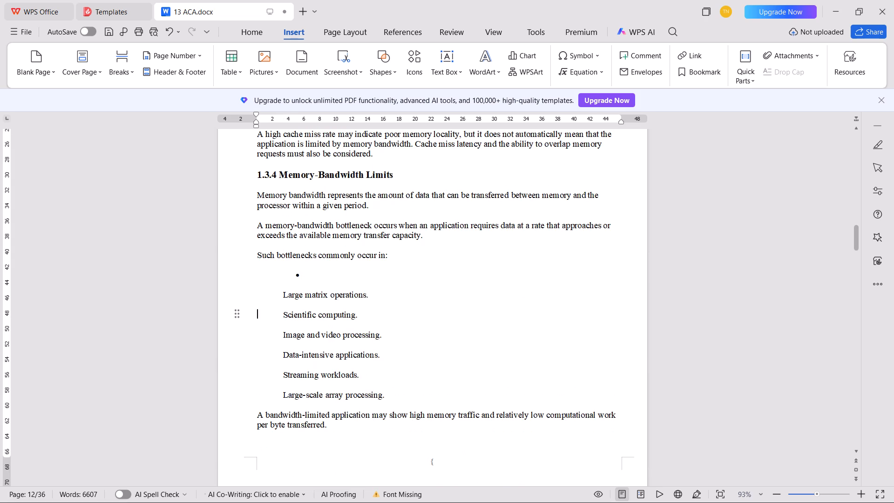
pyautogui.click(323, 277)
pyautogui.press('BackSpace')
pyautogui.press('BackSpace')
pyautogui.press('BackSpace')
# End the "1.3.4 Memory-Bandwidth Limits" heading with a spaced colon and save the document.
pyautogui.scroll(4, 323, 313)
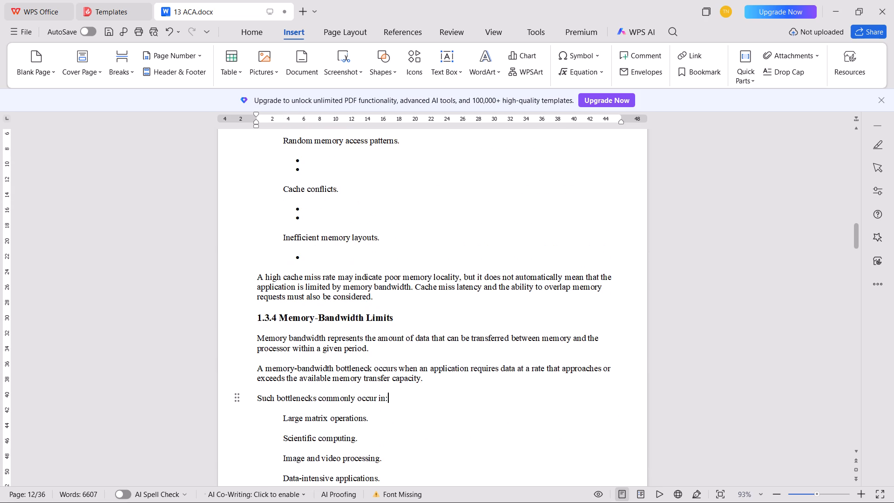
pyautogui.click(433, 320)
pyautogui.press('space')
pyautogui.write(':')
pyautogui.hotkey('ctrl', 's')
# Delete the empty bullets below and above "Inefficient memory layouts" in the list before section 1.3.4.
pyautogui.scroll(3, 433, 320)
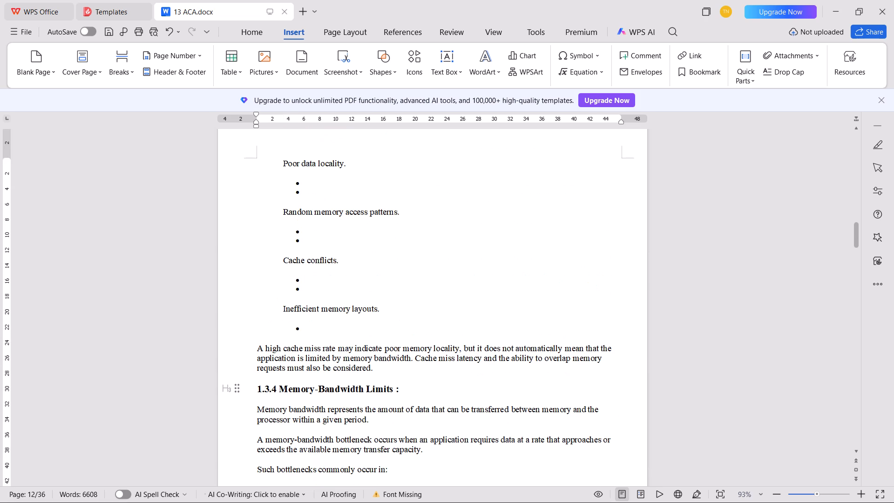
pyautogui.click(350, 343)
pyautogui.press('BackSpace')
pyautogui.press('BackSpace')
pyautogui.press('BackSpace')
pyautogui.click(325, 301)
pyautogui.press('BackSpace')
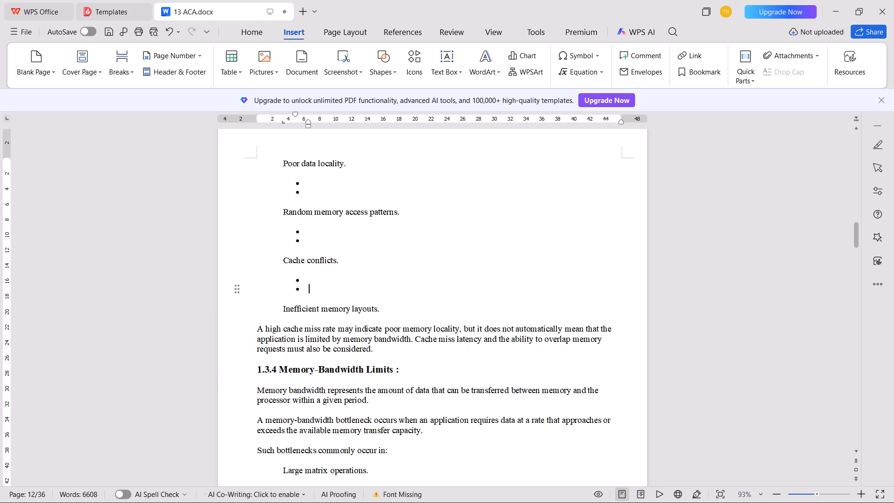
pyautogui.press('BackSpace')
pyautogui.press('BackSpace')
pyautogui.press('BackSpace')
# Delete the empty bullets above "Cache conflicts" and "Random memory access patterns" in the section 1.3.3 list.
pyautogui.click(321, 254)
pyautogui.press('BackSpace')
pyautogui.press('BackSpace')
pyautogui.press('BackSpace')
pyautogui.press('BackSpace')
pyautogui.click(319, 196)
pyautogui.press('BackSpace')
pyautogui.press('BackSpace')
pyautogui.press('BackSpace')
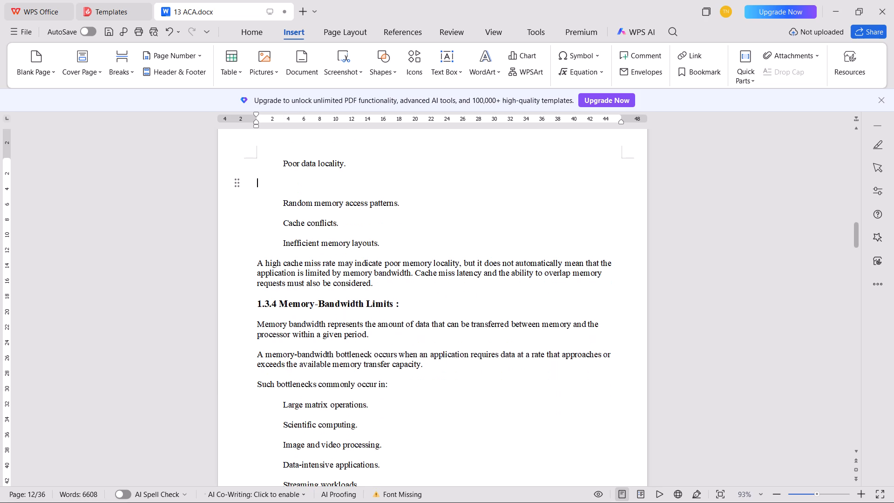
pyautogui.press('5')
pyautogui.press('BackSpace')
pyautogui.press('F5')
pyautogui.scroll(3, 364, 378)
pyautogui.press('BackSpace')
# Delete the empty bullets above "Poor data locality" and "Large working sets" in the section 1.3.3 list.
pyautogui.scroll(2, 310, 245)
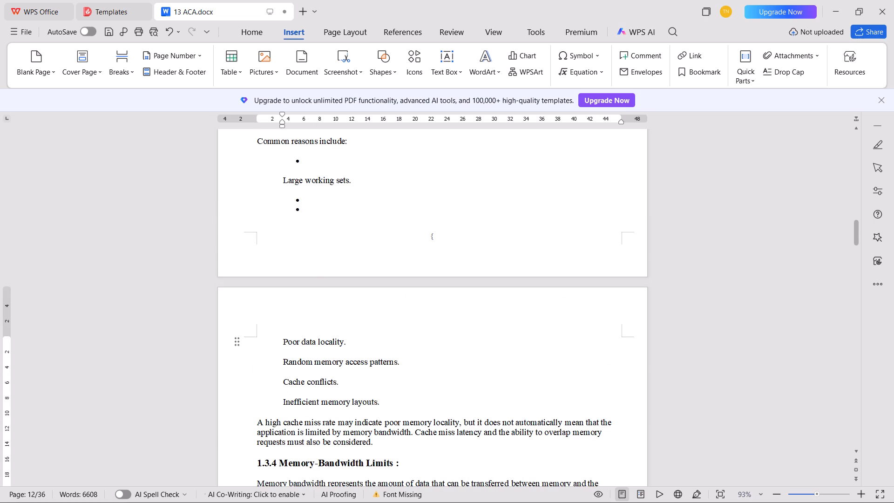
pyautogui.click(314, 230)
pyautogui.press('BackSpace')
pyautogui.press('BackSpace')
pyautogui.press('BackSpace')
pyautogui.press('BackSpace')
pyautogui.click(320, 163)
pyautogui.press('BackSpace')
pyautogui.press('BackSpace')
pyautogui.scroll(6, 371, 372)
pyautogui.press('BackSpace')
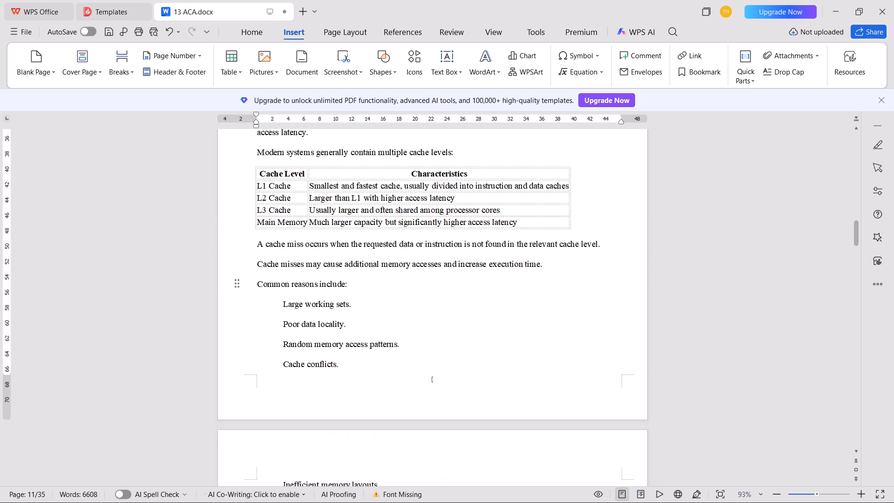
# End the "1.3.3 Cache Misses" heading with a spaced colon and save the document.
pyautogui.scroll(4, 296, 249)
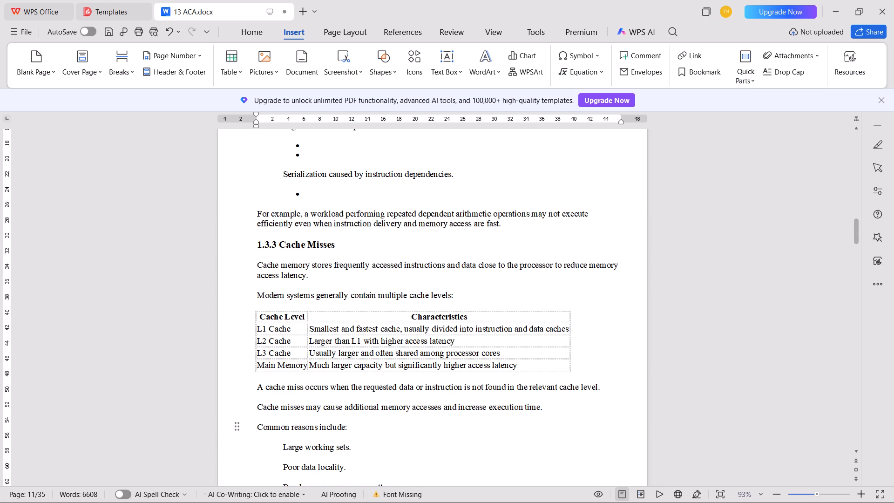
pyautogui.click(350, 252)
pyautogui.press('space')
pyautogui.write(':')
pyautogui.hotkey('ctrl', 's')
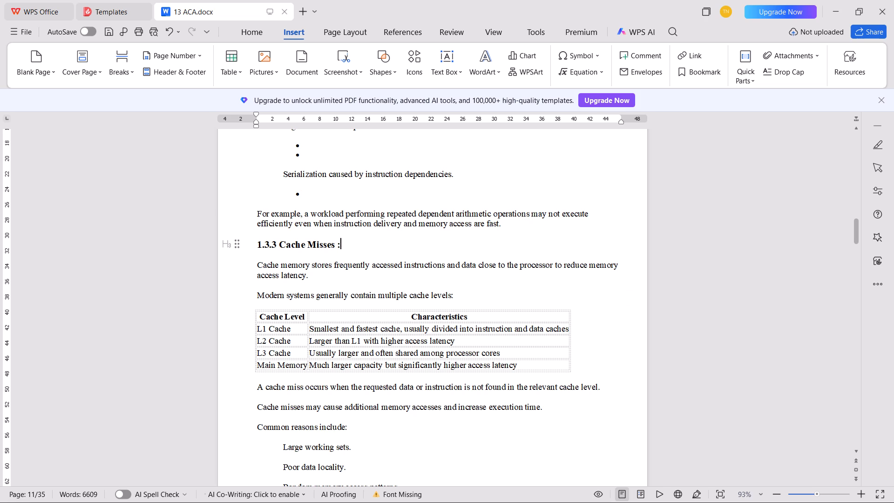
# Delete the empty bullets below and above "Serialization caused by instruction dependencies" in the list before section 1.3.3.
pyautogui.scroll(4, 325, 250)
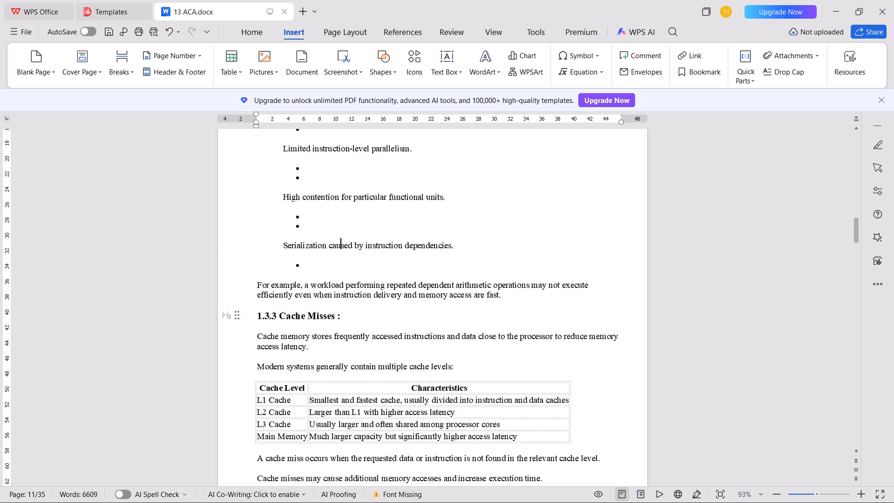
pyautogui.click(327, 301)
pyautogui.press('BackSpace')
pyautogui.press('BackSpace')
pyautogui.press('BackSpace')
pyautogui.click(320, 261)
pyautogui.press('BackSpace')
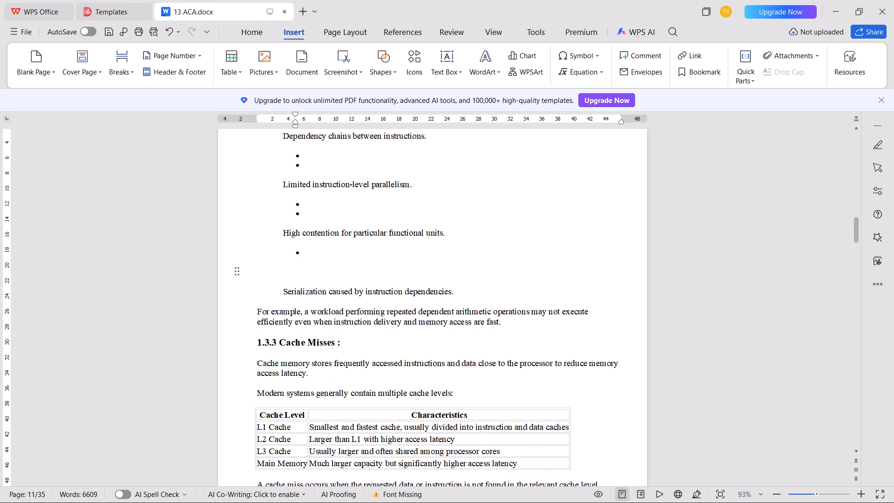
pyautogui.press('BackSpace')
pyautogui.press('BackSpace')
pyautogui.press('BackSpace')
# Delete the empty bullets above "High contention for particular functional units" and "Limited instruction-level parallelism" in the section 1.3.2 list.
pyautogui.click(326, 213)
pyautogui.press('BackSpace')
pyautogui.press('BackSpace')
pyautogui.press('BackSpace')
pyautogui.press('BackSpace')
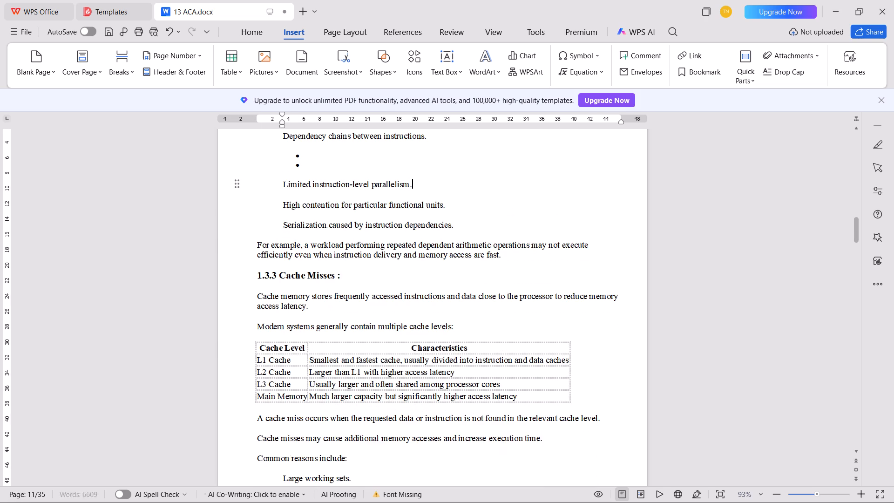
pyautogui.click(325, 166)
pyautogui.press('BackSpace')
pyautogui.scroll(2, 341, 321)
pyautogui.scroll(-1, 341, 321)
pyautogui.scroll(1, 341, 321)
pyautogui.press('BackSpace')
pyautogui.press('BackSpace')
pyautogui.press('BackSpace')
# Delete the empty bullets above "Dependency chains between instructions" in the section 1.3.2 list.
pyautogui.click(325, 201)
pyautogui.press('BackSpace')
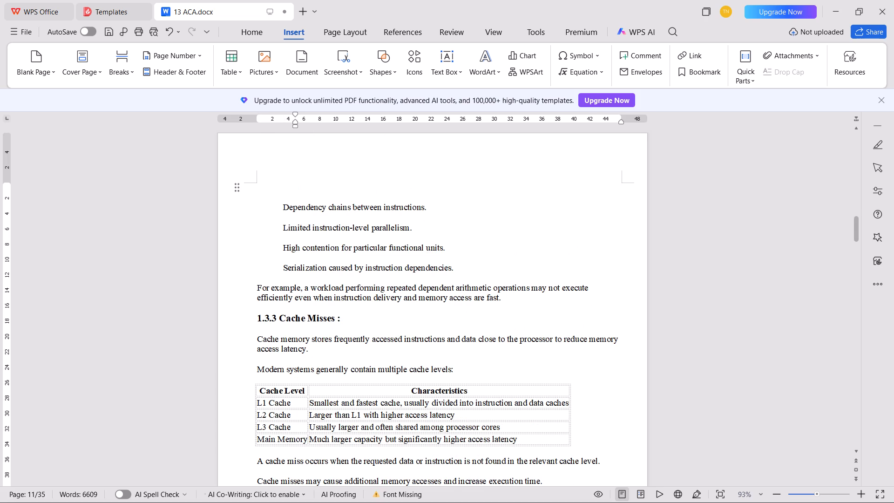
pyautogui.press('BackSpace')
pyautogui.scroll(7, 352, 289)
pyautogui.press('BackSpace')
pyautogui.press('BackSpace')
# Delete the empty bullets above "Long-latency arithmetic operations" and "Insufficient execution-unit capacity" in the section 1.3.2 list.
pyautogui.scroll(4, 348, 287)
pyautogui.click(321, 317)
pyautogui.press('BackSpace')
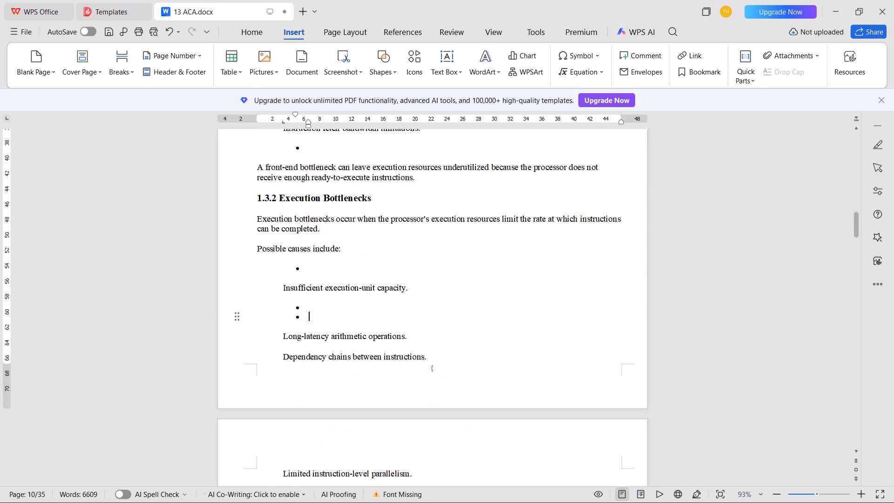
pyautogui.press('BackSpace')
pyautogui.press('BackSpace')
pyautogui.press('BackSpace')
pyautogui.click(334, 270)
pyautogui.press('BackSpace')
pyautogui.press('BackSpace')
pyautogui.press('BackSpace')
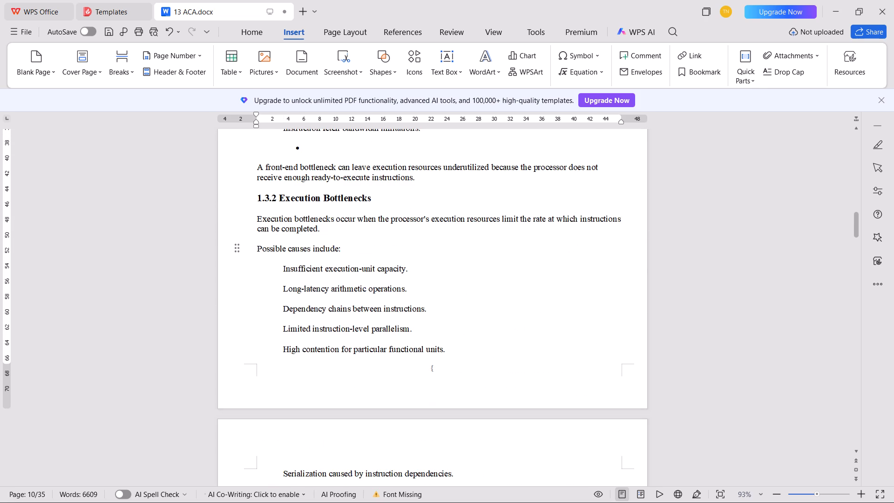
# End the "1.3.2 Execution Bottlenecks" heading with a spaced colon and save the document.
pyautogui.click(396, 205)
pyautogui.press('space')
pyautogui.write(':')
pyautogui.hotkey('ctrl', 's')
# Delete the empty bullets below and above "Instruction fetch bandwidth limitations" in the list before section 1.3.2.
pyautogui.scroll(4, 396, 205)
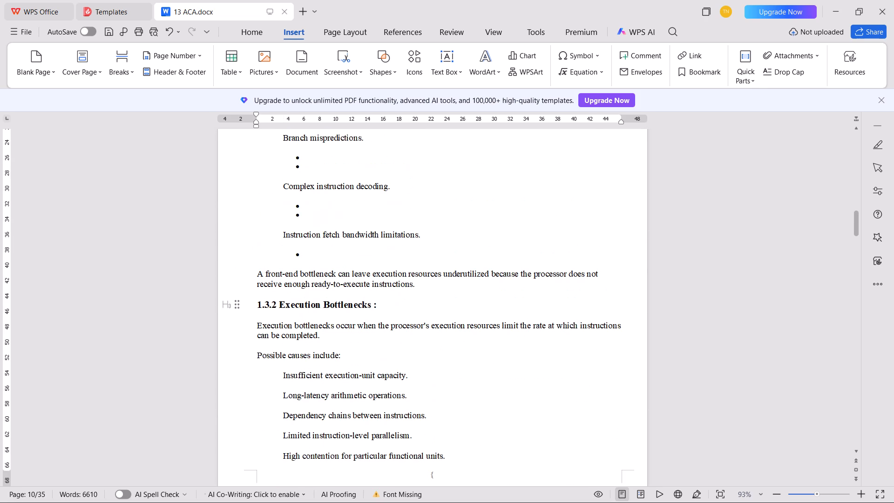
pyautogui.click(342, 253)
pyautogui.press('BackSpace')
pyautogui.press('BackSpace')
pyautogui.press('BackSpace')
pyautogui.click(325, 223)
pyautogui.press('BackSpace')
pyautogui.press('BackSpace')
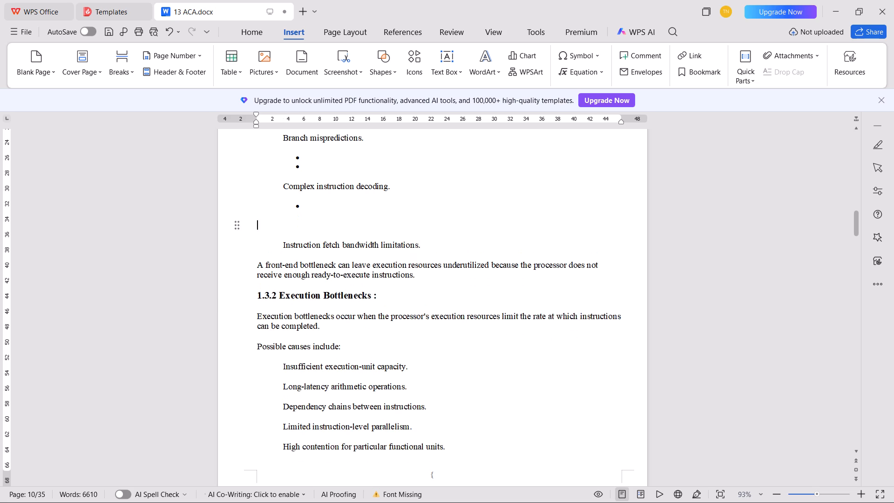
pyautogui.press('BackSpace')
pyautogui.press('BackSpace')
# Delete the empty bullets above "Complex instruction decoding" and "Branch mispredictions" in the section 1.3.1 causes list.
pyautogui.click(335, 174)
pyautogui.press('BackSpace')
pyautogui.press('BackSpace')
pyautogui.press('BackSpace')
pyautogui.scroll(4, 342, 295)
pyautogui.press('BackSpace')
pyautogui.click(328, 265)
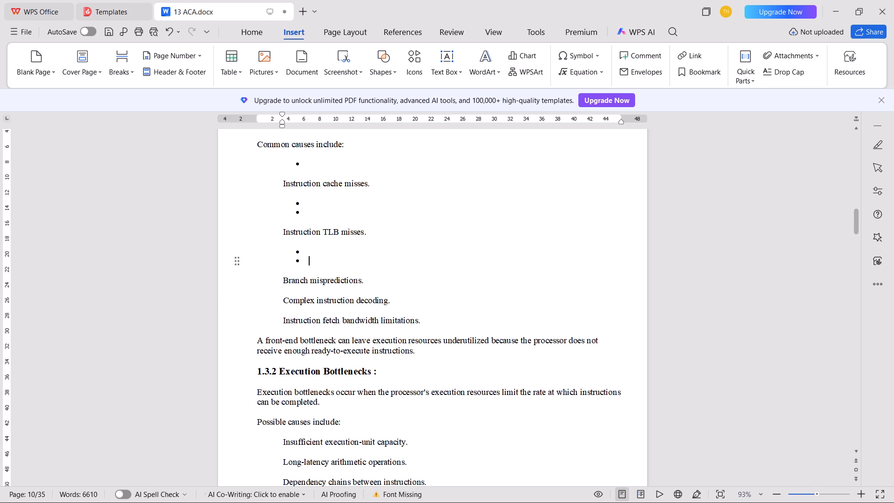
pyautogui.press('BackSpace')
pyautogui.press('BackSpace')
pyautogui.press('BackSpace')
pyautogui.press('BackSpace')
# Delete the empty bullets above "Instruction TLB misses" and "Instruction cache misses" in the section 1.3.1 causes list.
pyautogui.click(337, 211)
pyautogui.press('BackSpace')
pyautogui.press('BackSpace')
pyautogui.press('BackSpace')
pyautogui.scroll(4, 412, 391)
pyautogui.press('BackSpace')
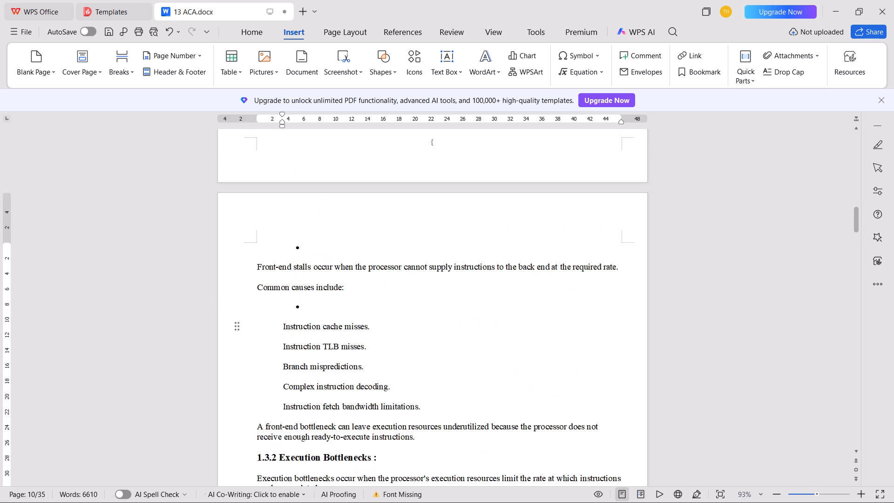
pyautogui.click(323, 308)
pyautogui.press('BackSpace')
pyautogui.press('BackSpace')
pyautogui.press('BackSpace')
# Delete the empty bullets below and above "Instruction delivery to the execution pipeline" in section 1.3.1.
pyautogui.click(331, 248)
pyautogui.press('BackSpace')
pyautogui.press('BackSpace')
pyautogui.press('BackSpace')
pyautogui.scroll(5, 363, 354)
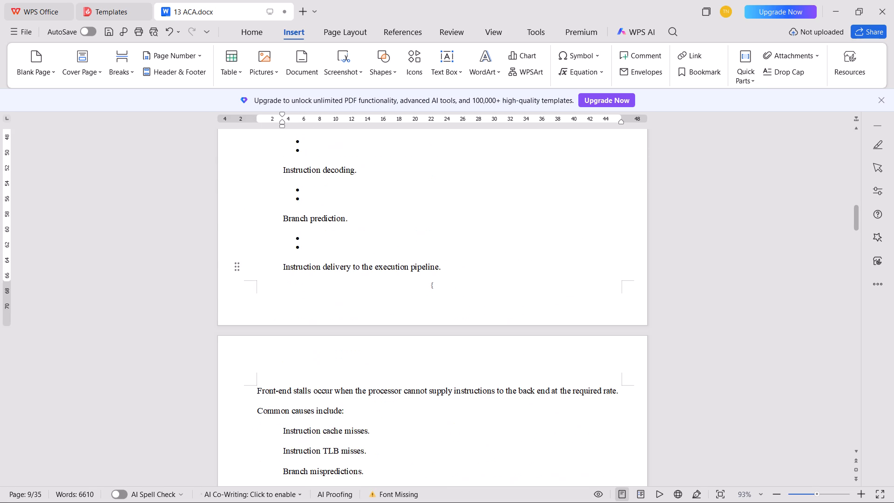
pyautogui.click(331, 258)
pyautogui.press('BackSpace')
pyautogui.press('BackSpace')
pyautogui.press('BackSpace')
pyautogui.press('BackSpace')
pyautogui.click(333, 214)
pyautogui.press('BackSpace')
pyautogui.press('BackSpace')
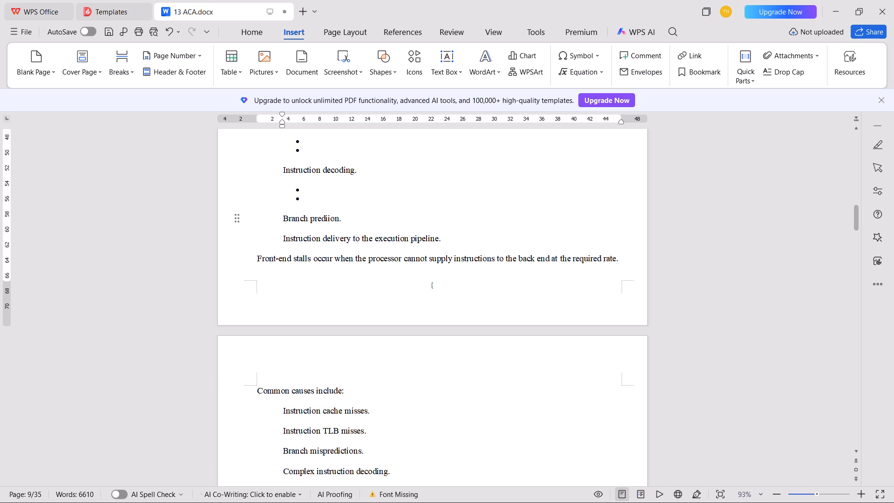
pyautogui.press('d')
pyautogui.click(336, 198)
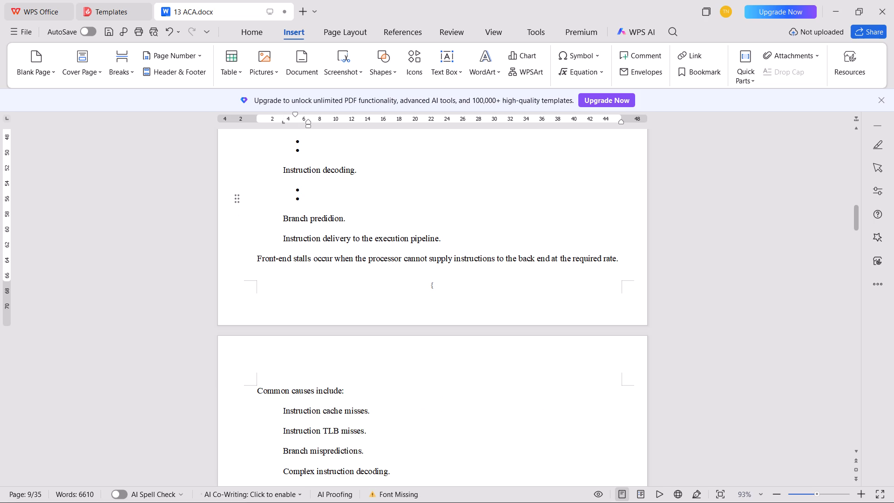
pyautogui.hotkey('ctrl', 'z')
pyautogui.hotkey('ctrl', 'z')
# Delete the empty bullets above "Branch prediction" and "Instruction decoding" in the first section 1.3.1 list.
pyautogui.click(333, 209)
pyautogui.press('BackSpace')
pyautogui.press('BackSpace')
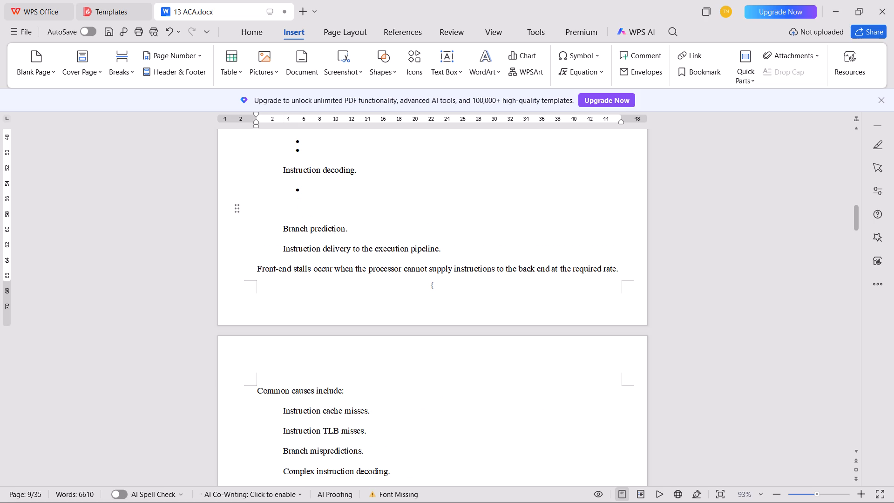
pyautogui.press('BackSpace')
pyautogui.press('BackSpace')
pyautogui.scroll(4, 316, 278)
pyautogui.click(318, 295)
pyautogui.press('BackSpace')
pyautogui.press('BackSpace')
pyautogui.press('BackSpace')
# Clear the empty bullets above "Instruction cache access" and remove the blank line above "Instruction decoding".
pyautogui.click(318, 240)
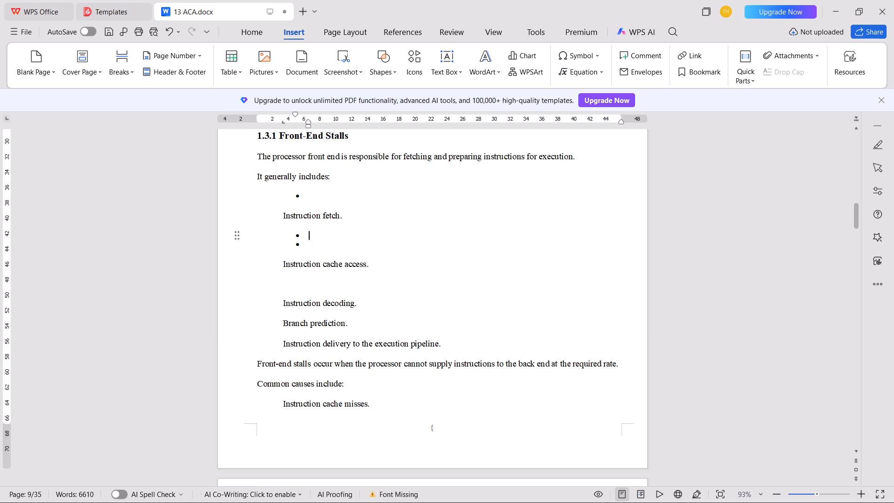
pyautogui.press('BackSpace')
pyautogui.press('BackSpace')
pyautogui.press('BackSpace')
pyautogui.click(314, 273)
pyautogui.press('BackSpace')
pyautogui.click(319, 234)
pyautogui.press('BackSpace')
pyautogui.press('BackSpace')
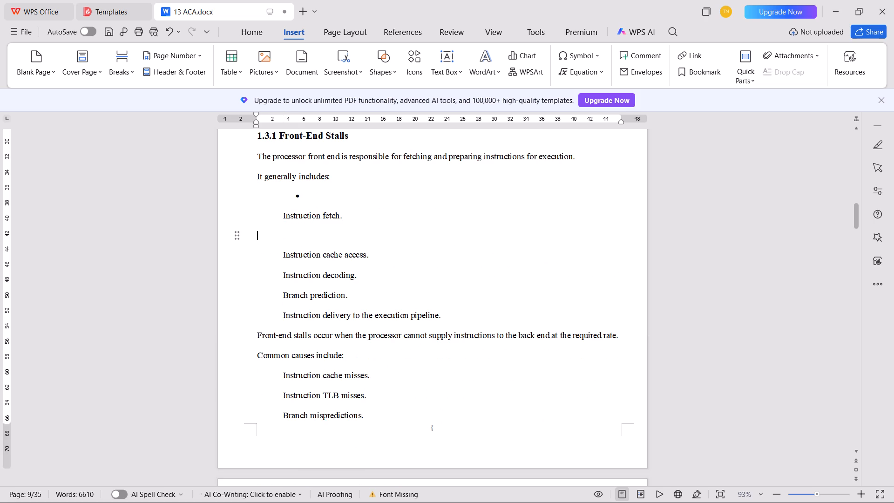
# Delete the empty bullet above "Instruction fetch" and the blank line below it in section 1.3.1.
pyautogui.click(323, 195)
pyautogui.press('BackSpace')
pyautogui.press('BackSpace')
pyautogui.press('BackSpace')
pyautogui.click(348, 217)
pyautogui.press('BackSpace')
# End the "1.3.1 Front-End Stalls" heading with a spaced colon and save the document.
pyautogui.scroll(7, 352, 262)
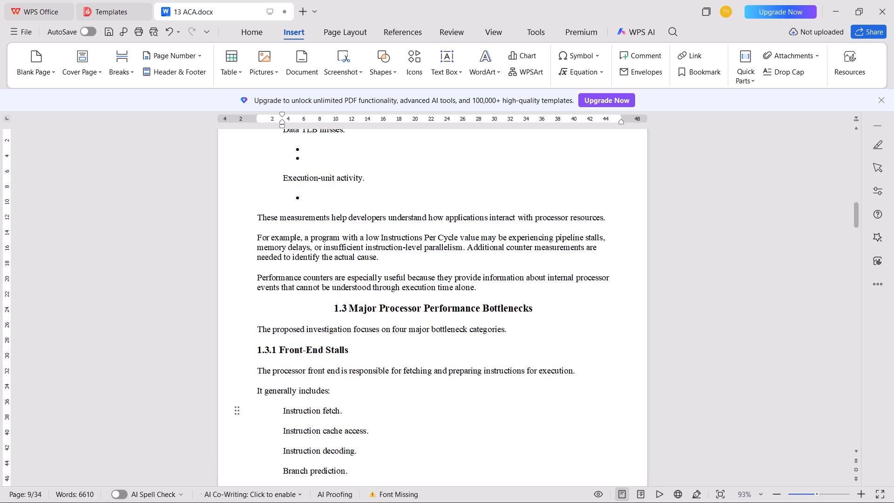
pyautogui.click(374, 353)
pyautogui.press('space')
pyautogui.write(':')
pyautogui.hotkey('ctrl', 's')
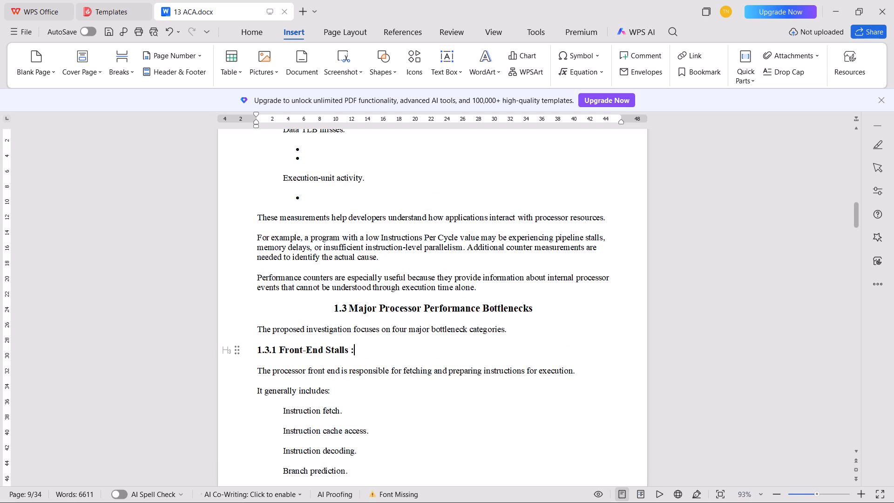
# Left-align the "1.3 Major Processor Performance Bottlenecks" heading, end it with a spaced colon and save the document.
pyautogui.click(295, 301)
pyautogui.press('Down')
pyautogui.press('BackSpace')
pyautogui.press('\\')
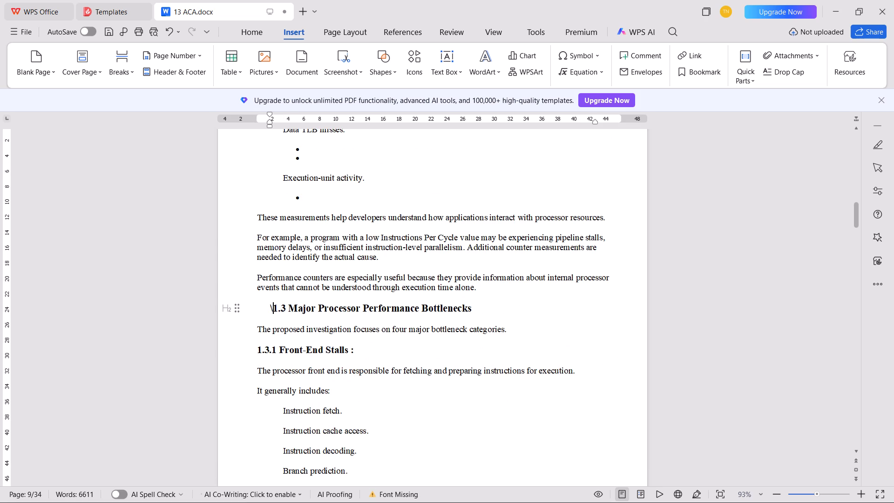
pyautogui.press('Down')
pyautogui.press('Up')
pyautogui.press('BackSpace')
pyautogui.press('BackSpace')
pyautogui.press('Down')
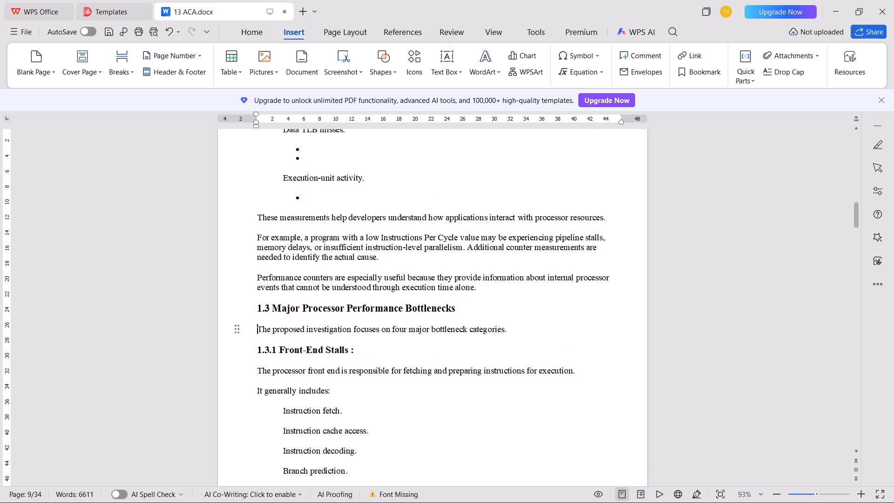
pyautogui.press('Left')
pyautogui.press('space')
pyautogui.write(':')
pyautogui.hotkey('ctrl', 's')
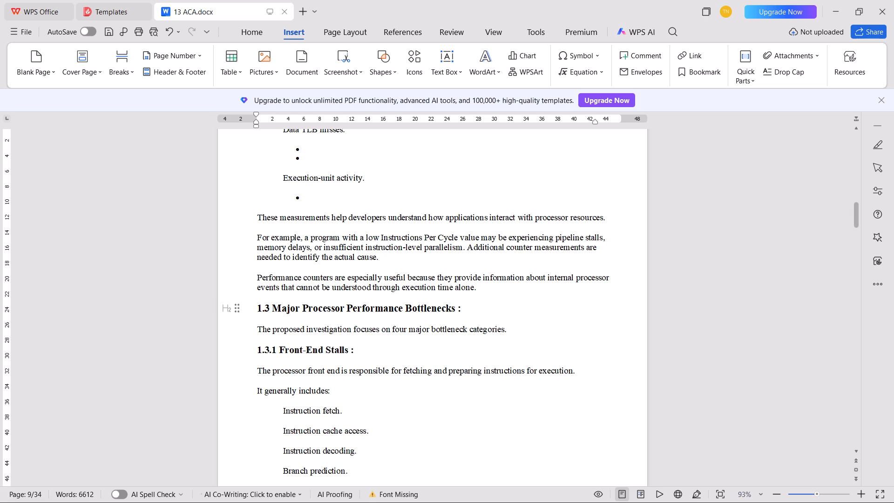
# Delete the empty bullets below and above "Execution-unit activity" in the section 1.2 event list.
pyautogui.scroll(4, 348, 440)
pyautogui.click(315, 339)
pyautogui.press('BackSpace')
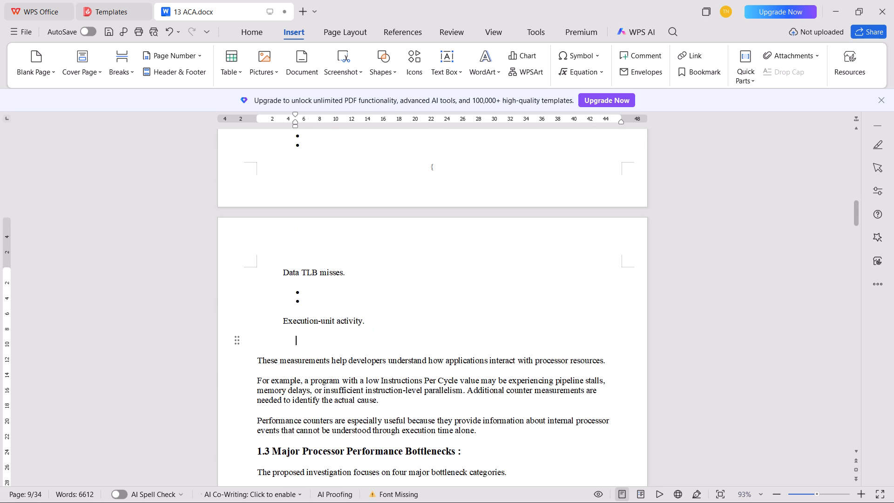
pyautogui.press('BackSpace')
pyautogui.press('BackSpace')
pyautogui.click(316, 307)
pyautogui.press('BackSpace')
pyautogui.press('BackSpace')
pyautogui.press('BackSpace')
pyautogui.press('BackSpace')
# Delete the empty bullets above "Data TLB misses" and "Memory operations" in the section 1.2 list.
pyautogui.scroll(4, 331, 351)
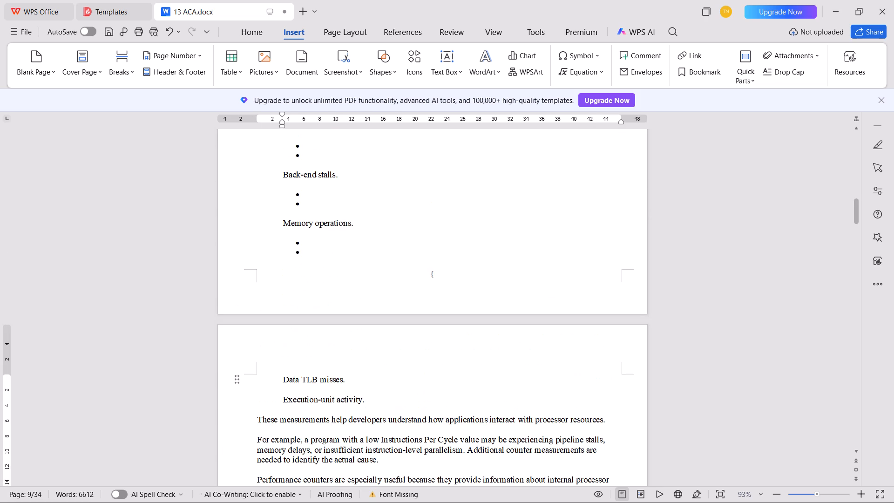
pyautogui.click(332, 274)
pyautogui.press('BackSpace')
pyautogui.press('BackSpace')
pyautogui.press('BackSpace')
pyautogui.press('BackSpace')
pyautogui.click(339, 211)
pyautogui.press('BackSpace')
pyautogui.press('BackSpace')
pyautogui.press('BackSpace')
pyautogui.press('BackSpace')
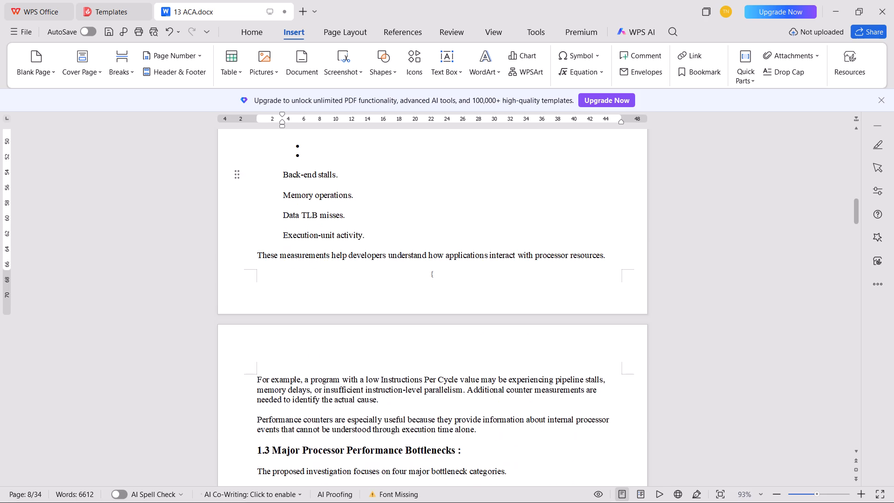
# Delete the empty bullets above "Back-end stalls" and "Front-end stalls" in the section 1.2 list.
pyautogui.scroll(4, 366, 306)
pyautogui.click(335, 294)
pyautogui.press('BackSpace')
pyautogui.press('BackSpace')
pyautogui.press('BackSpace')
pyautogui.press('BackSpace')
pyautogui.click(329, 251)
pyautogui.press('BackSpace')
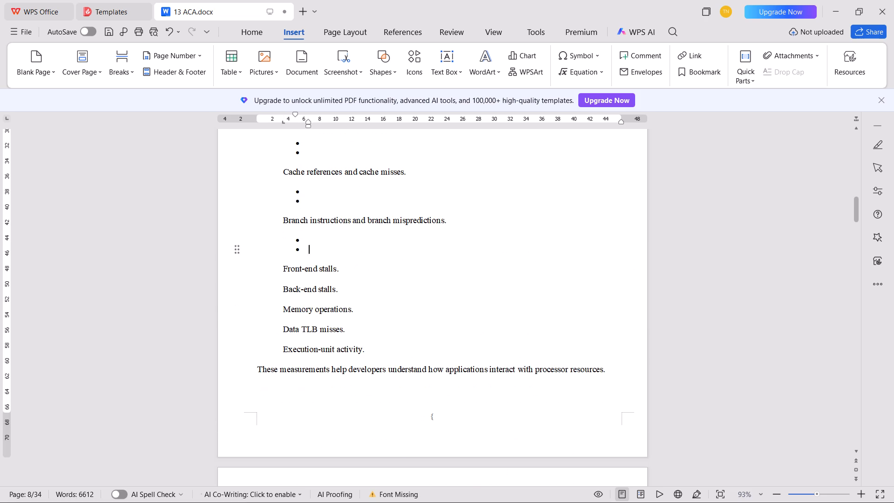
pyautogui.press('BackSpace')
pyautogui.press('BackSpace')
pyautogui.click(332, 208)
pyautogui.click(332, 243)
pyautogui.press('BackSpace')
# Delete the empty bullets above "Branch instructions and branch mispredictions" and "Cache references and cache misses".
pyautogui.click(332, 212)
pyautogui.press('BackSpace')
pyautogui.press('BackSpace')
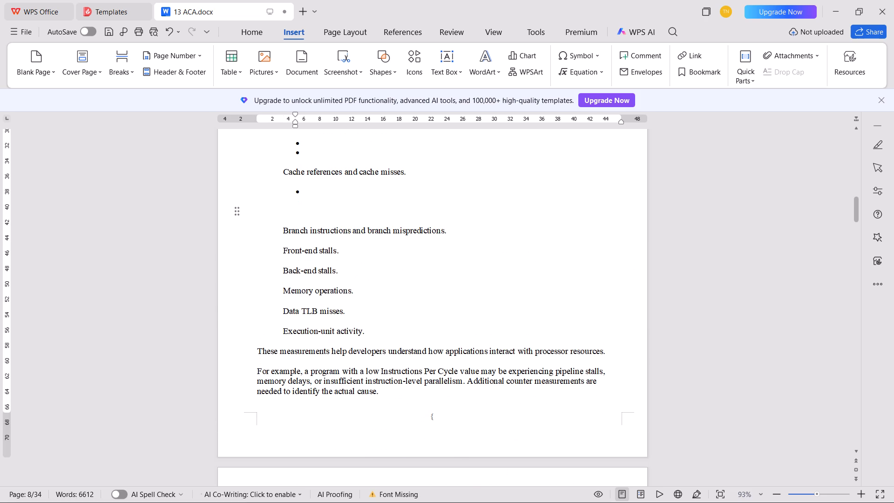
pyautogui.press('BackSpace')
pyautogui.scroll(3, 347, 278)
pyautogui.press('BackSpace')
pyautogui.click(327, 271)
pyautogui.press('BackSpace')
pyautogui.press('BackSpace')
pyautogui.press('BackSpace')
pyautogui.press('BackSpace')
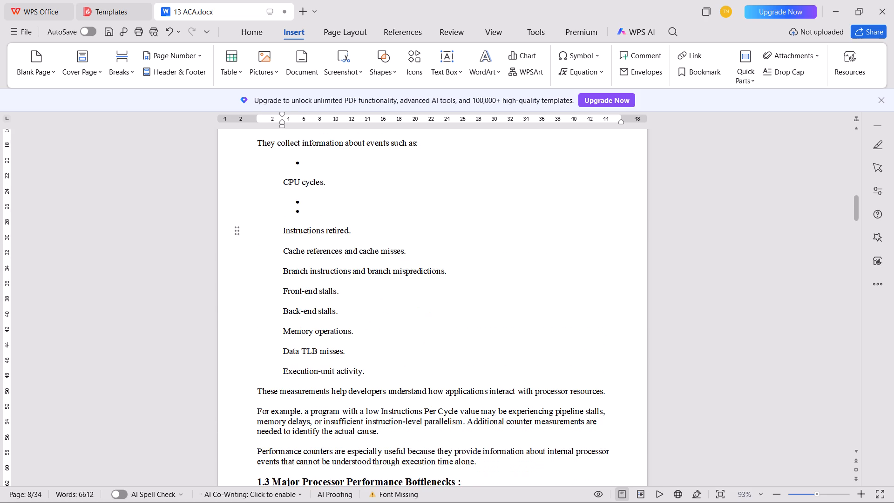
# Delete the empty bullets above "Instructions retired" and "CPU cycles" in the section 1.2 list.
pyautogui.click(341, 211)
pyautogui.press('BackSpace')
pyautogui.press('BackSpace')
pyautogui.press('BackSpace')
pyautogui.press('BackSpace')
pyautogui.scroll(3, 366, 311)
pyautogui.click(334, 271)
pyautogui.press('BackSpace')
pyautogui.press('BackSpace')
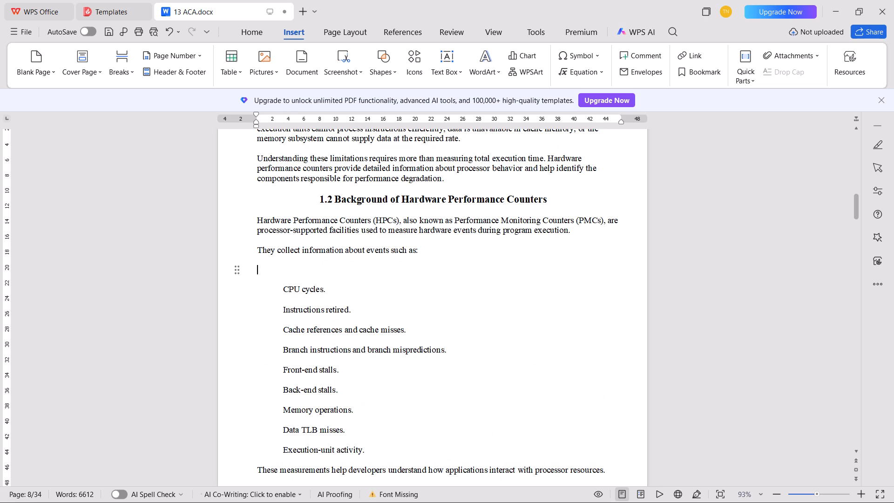
pyautogui.press('BackSpace')
# Left-align the "1.2 Background of Hardware Performance Counters" heading, end it with a spaced colon and save the document.
pyautogui.click(302, 206)
pyautogui.press('BackSpace')
pyautogui.press('e')
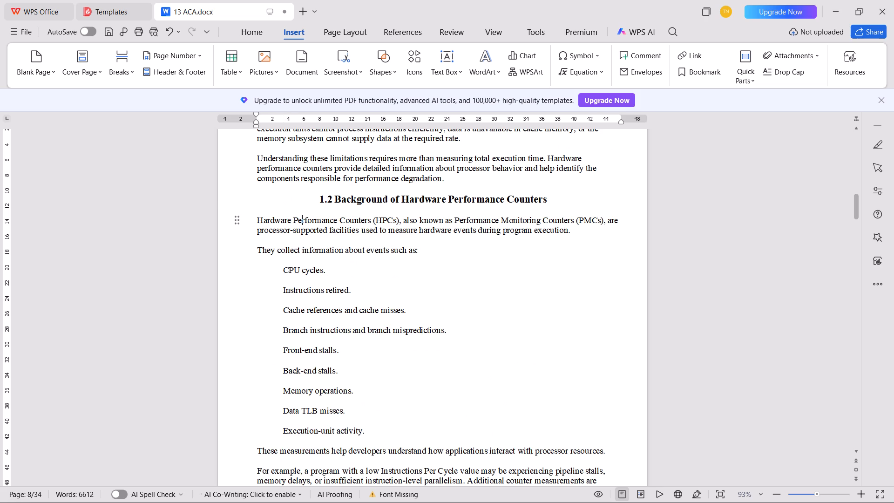
pyautogui.click(299, 199)
pyautogui.press('BackSpace')
pyautogui.press('BackSpace')
pyautogui.press('Down')
pyautogui.press('Left')
pyautogui.press('space')
pyautogui.write(':')
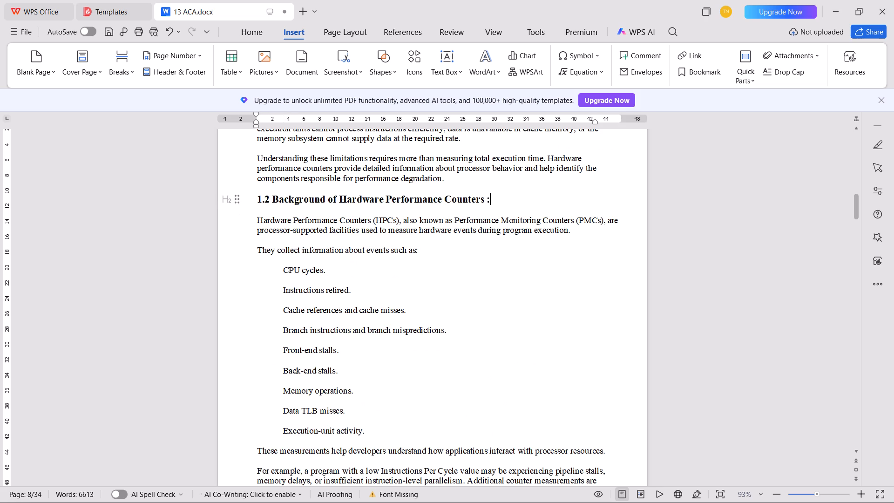
pyautogui.hotkey('ctrl', 's')
# Left-align the "1.1 Introduction to Advanced Computer Architecture" heading and end it with a spaced colon.
pyautogui.scroll(-1, 242, 159)
pyautogui.scroll(6, 241, 173)
pyautogui.scroll(5, 271, 306)
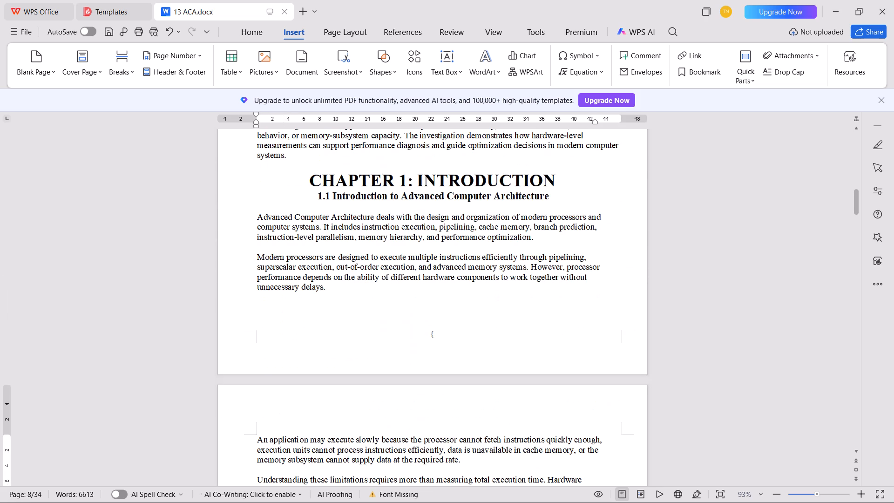
pyautogui.click(291, 188)
pyautogui.click(295, 193)
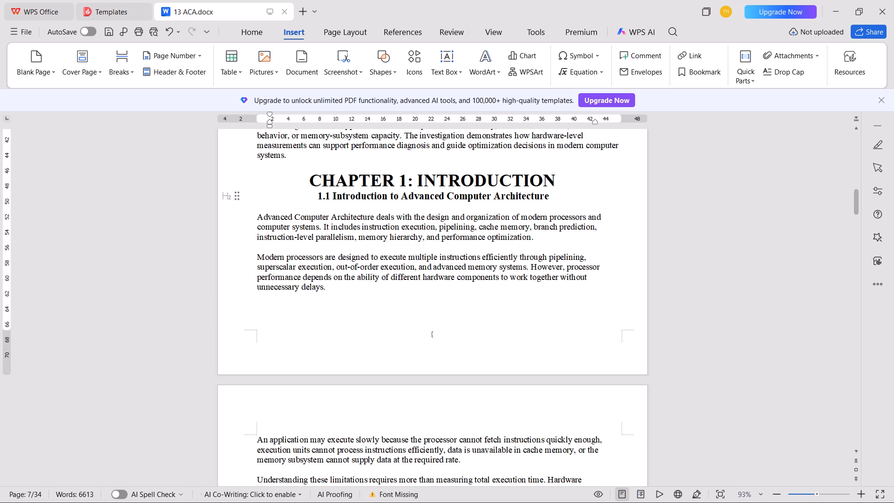
pyautogui.press('BackSpace')
pyautogui.press('BackSpace')
pyautogui.press('Down')
pyautogui.press('Left')
pyautogui.press('space')
pyautogui.write(':')
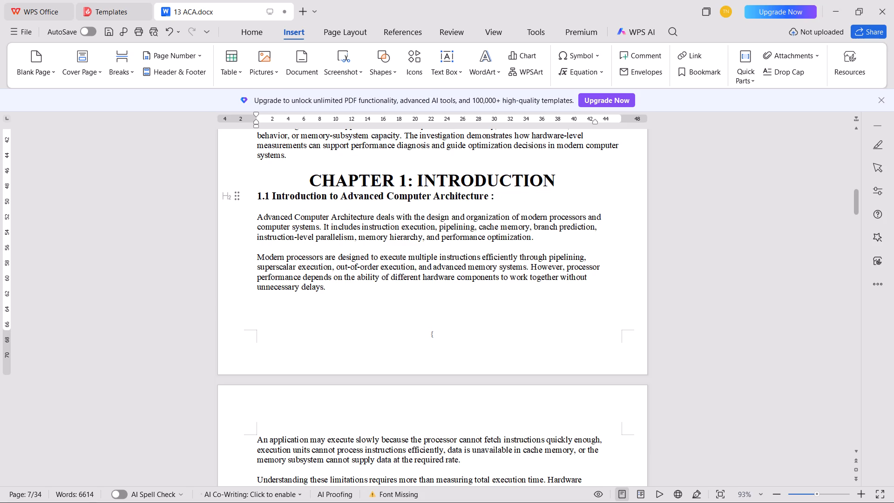
# Split the Chapter 1 title into left-aligned lines "CHAPTER 1" and "INTRODUCTION", removing the colon.
pyautogui.press('Up')
pyautogui.hotkey('ctrl', 'Left')
pyautogui.hotkey('ctrl', 'Left')
pyautogui.hotkey('ctrl', 'Right')
pyautogui.press('BackSpace')
pyautogui.press('BackSpace')
pyautogui.press('Return')
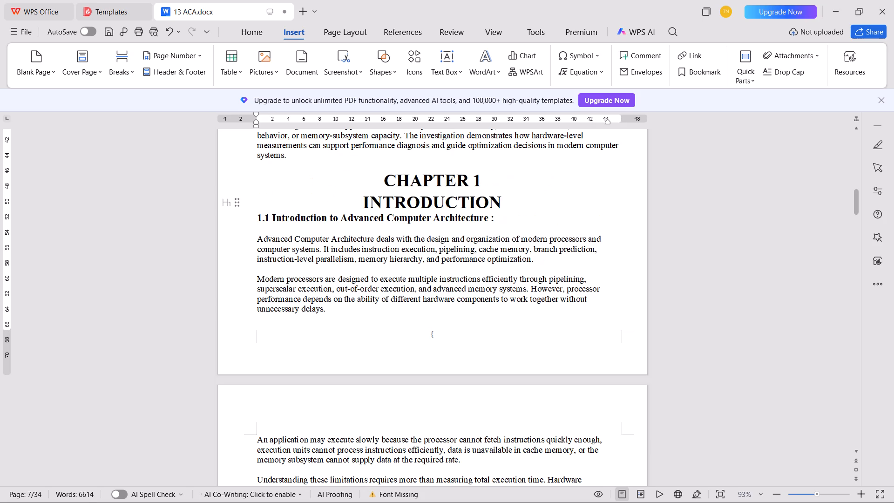
pyautogui.press('BackSpace')
pyautogui.press('Up')
pyautogui.press('BackSpace')
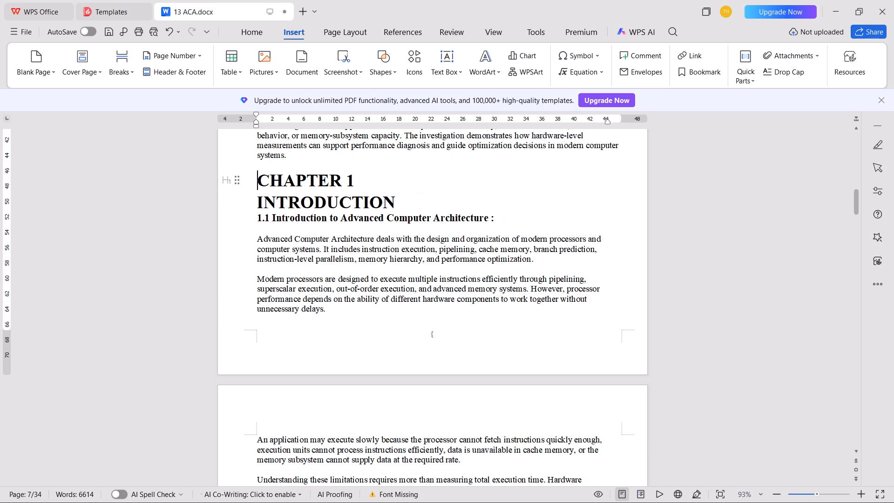
# Start Chapter 1 on its own page after the abstract, without leaving a blank page between them.
pyautogui.click(302, 161)
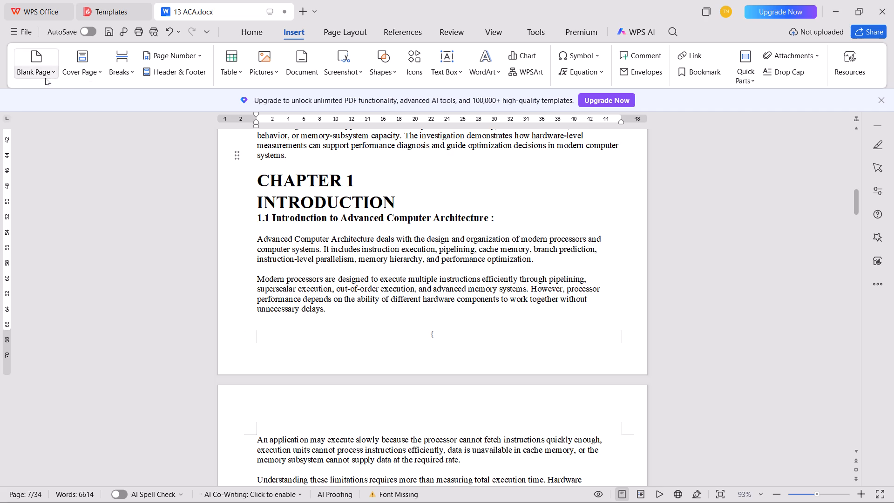
pyautogui.click(45, 78)
pyautogui.click(67, 94)
pyautogui.scroll(3, 318, 259)
pyautogui.press('Right')
pyautogui.press('Right')
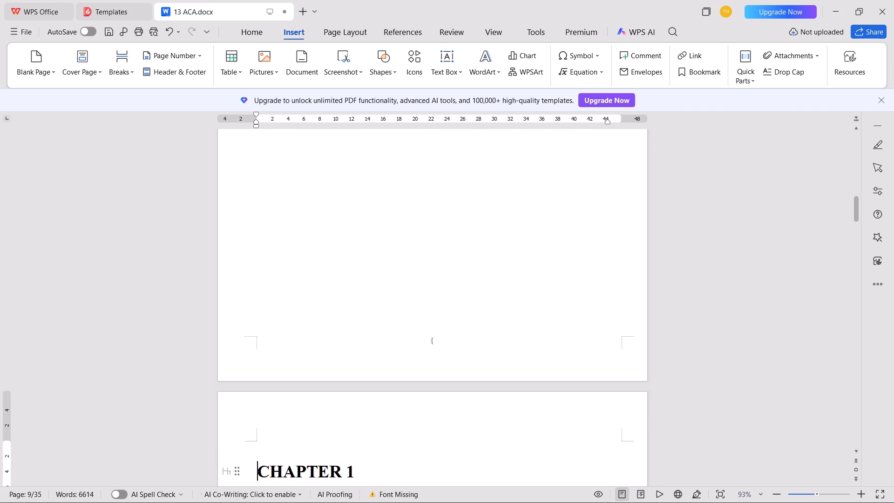
pyautogui.press('BackSpace')
pyautogui.press('BackSpace')
# Delete the "COMPLEX ENGINEERING PROBLEM (CEP) REPORT" title and the Subject and Title lines above the ABSTRACT heading.
pyautogui.scroll(15, 307, 259)
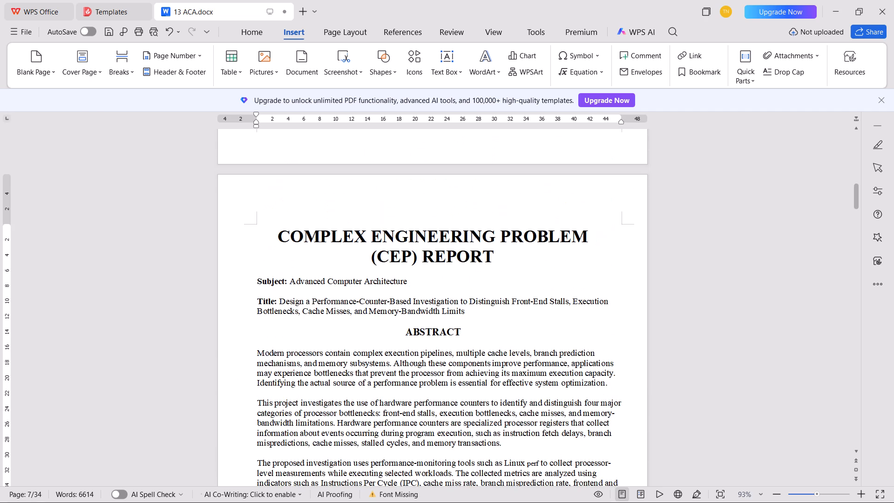
pyautogui.moveTo(473, 321); pyautogui.dragTo(226, 238)
pyautogui.press('BackSpace')
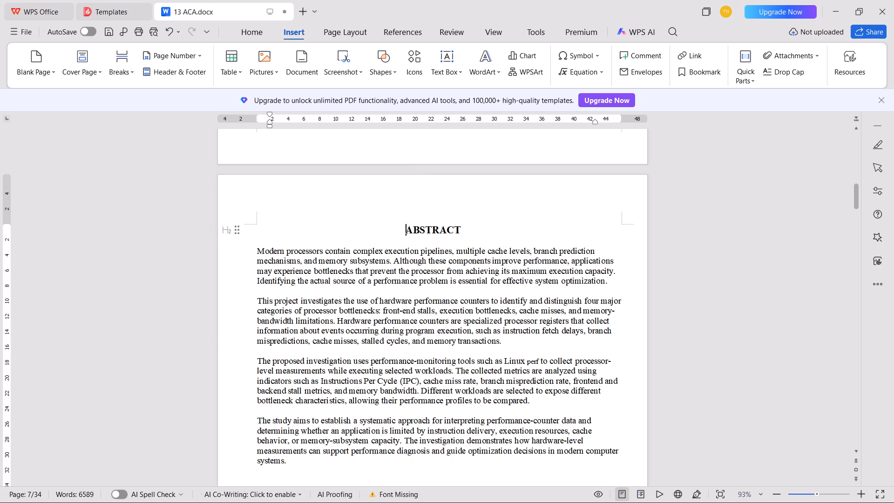
pyautogui.press('BackSpace')
pyautogui.press('BackSpace')
# Set the ABSTRACT heading's font size to 18.
pyautogui.click(226, 237)
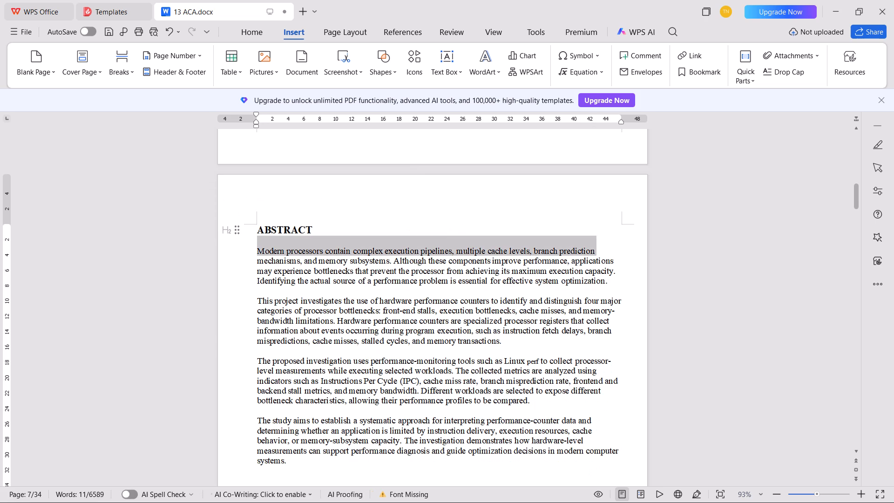
pyautogui.click(226, 231)
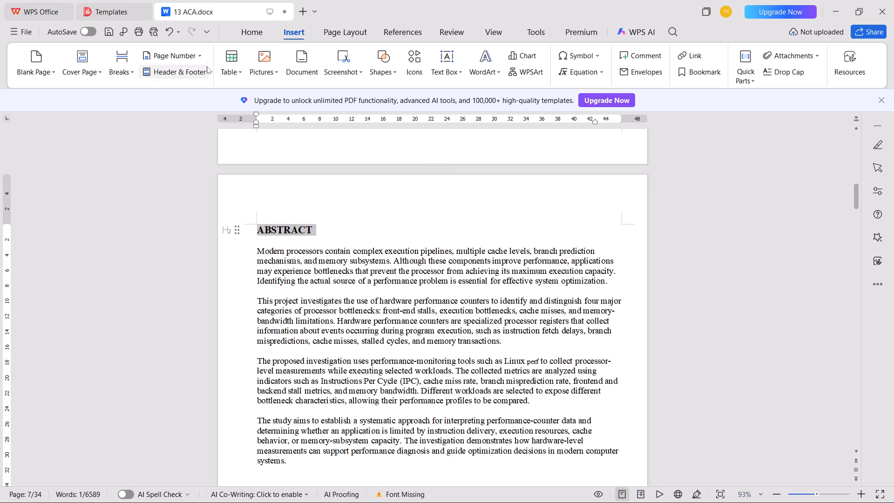
pyautogui.click(252, 28)
pyautogui.click(188, 56)
pyautogui.write('18')
pyautogui.press('Return')
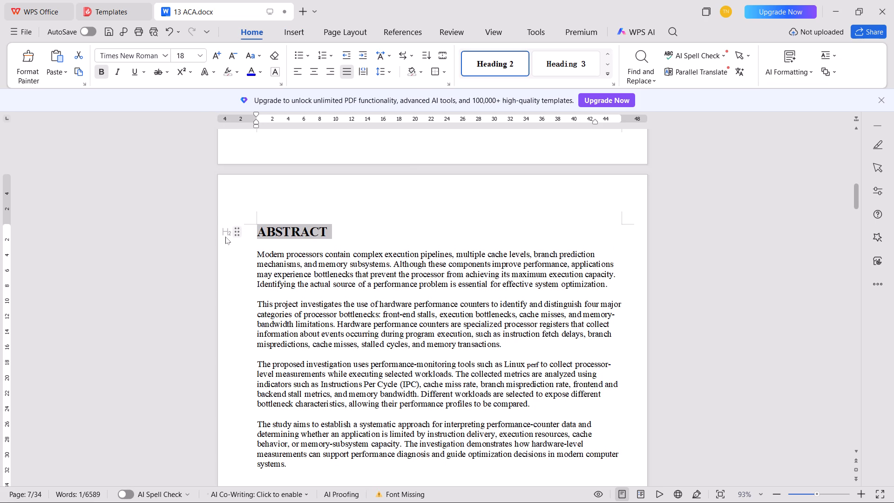
# Justify the abstract page from its heading through the last paragraph and save the document.
pyautogui.moveTo(192, 232); pyautogui.dragTo(163, 452)
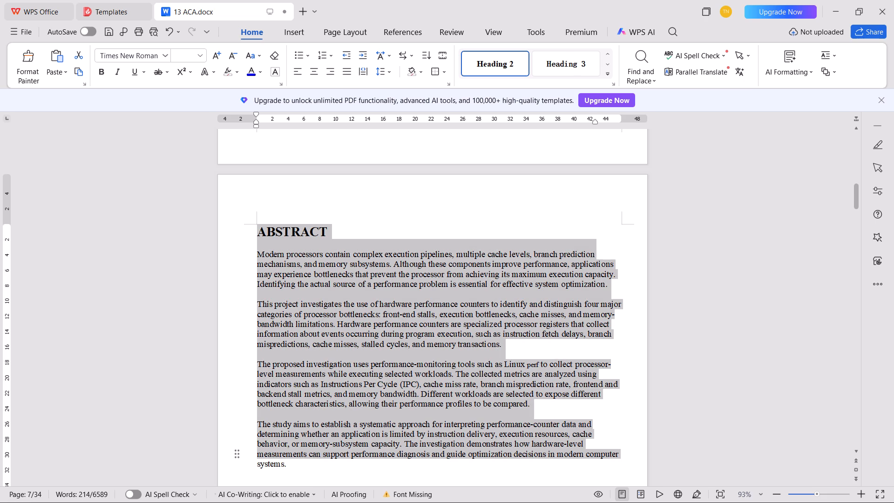
pyautogui.moveTo(163, 452); pyautogui.dragTo(163, 462)
pyautogui.hotkey('ctrl', 'j')
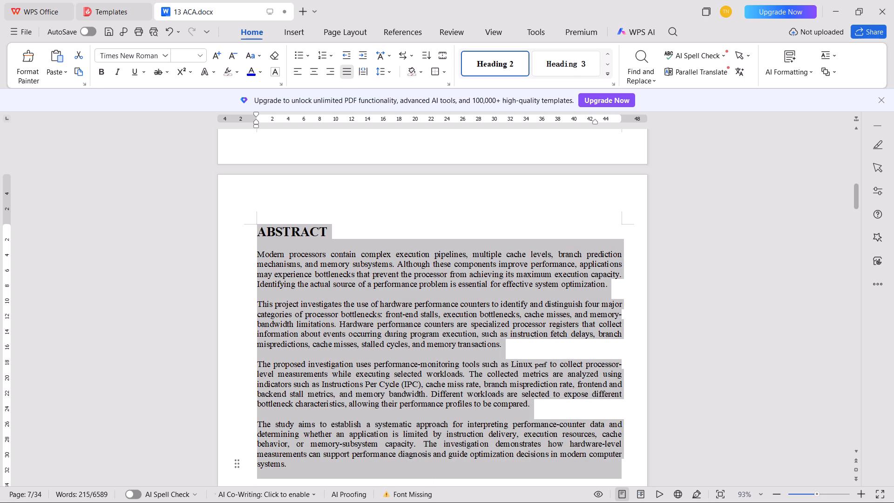
pyautogui.hotkey('ctrl', 's')
# Center the ABSTRACT heading and save the document.
pyautogui.click(198, 229)
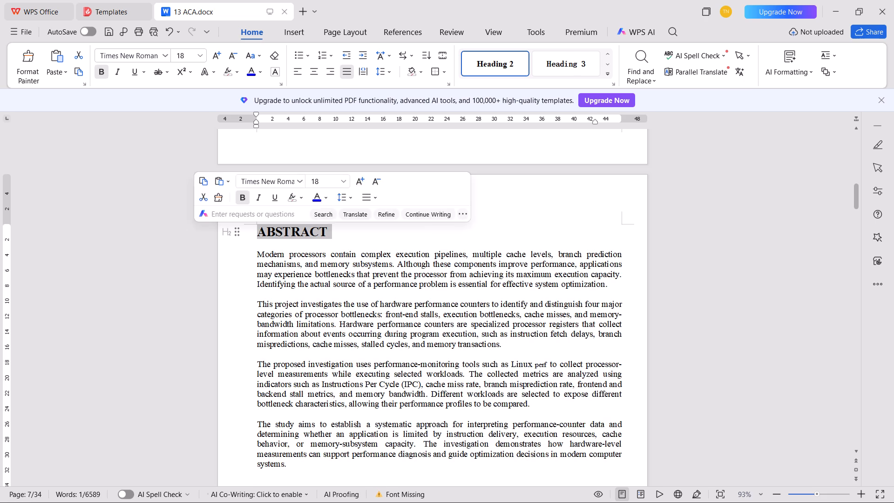
pyautogui.hotkey('ctrl', 'e')
pyautogui.hotkey('ctrl', 's')
# Apply 1.5 line spacing and justified alignment to all of Chapter 1, from its title through its closing paragraph.
pyautogui.scroll(-11, 389, 297)
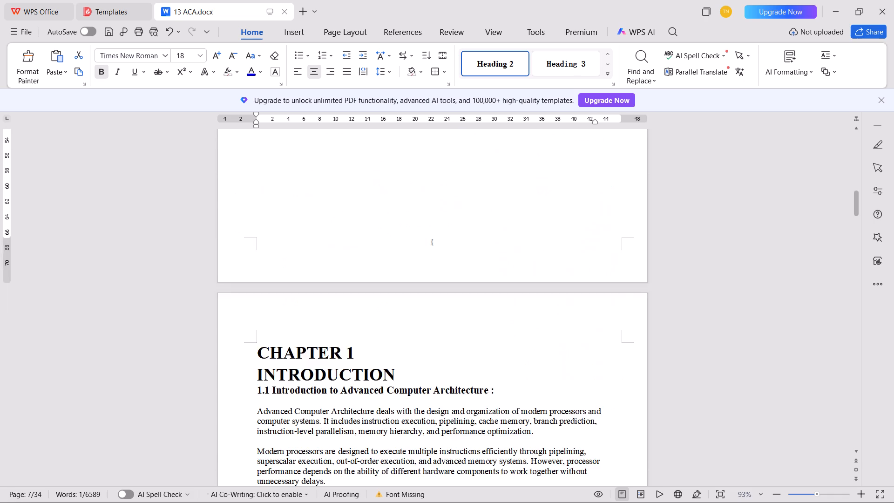
pyautogui.scroll(-6, 399, 305)
pyautogui.moveTo(241, 283); pyautogui.dragTo(248, 358)
pyautogui.scroll(-3, 248, 358)
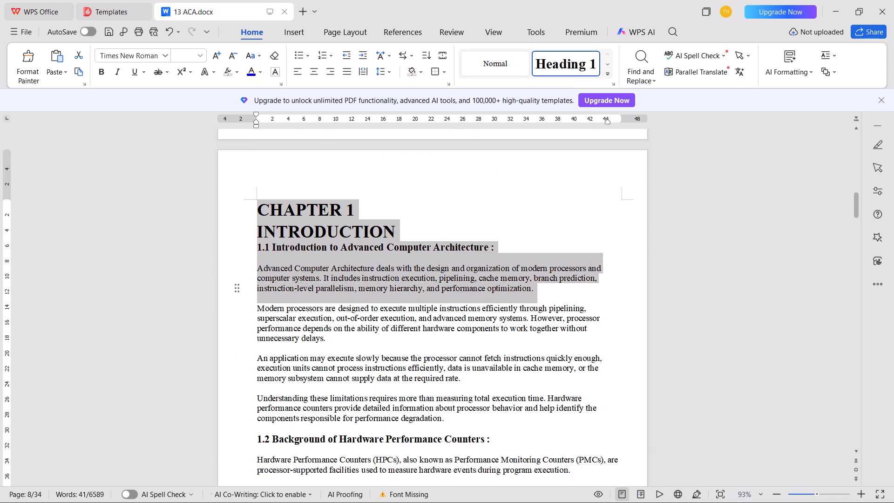
pyautogui.scroll(-20, 248, 358)
pyautogui.moveTo(248, 358); pyautogui.dragTo(250, 368)
pyautogui.scroll(1, 250, 361)
pyautogui.scroll(-20, 250, 361)
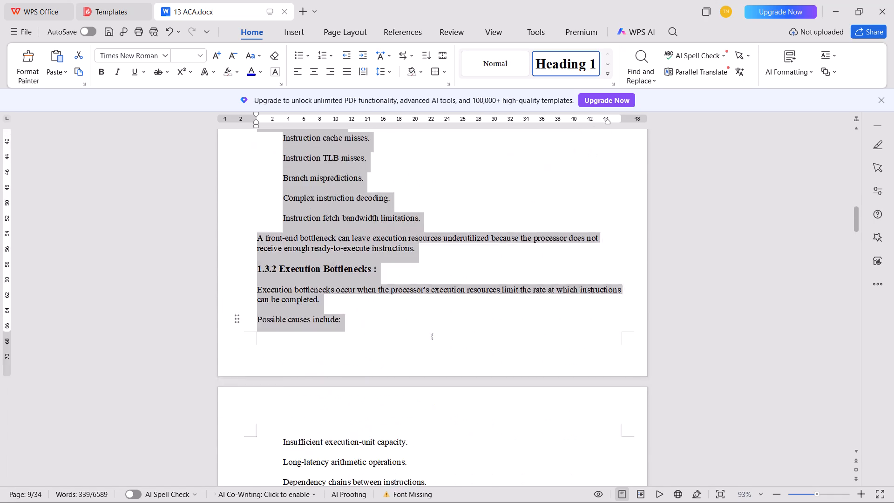
pyautogui.scroll(-20, 250, 368)
pyautogui.scroll(-4, 250, 368)
pyautogui.moveTo(250, 368); pyautogui.dragTo(246, 378)
pyautogui.scroll(1, 246, 376)
pyautogui.scroll(-13, 246, 376)
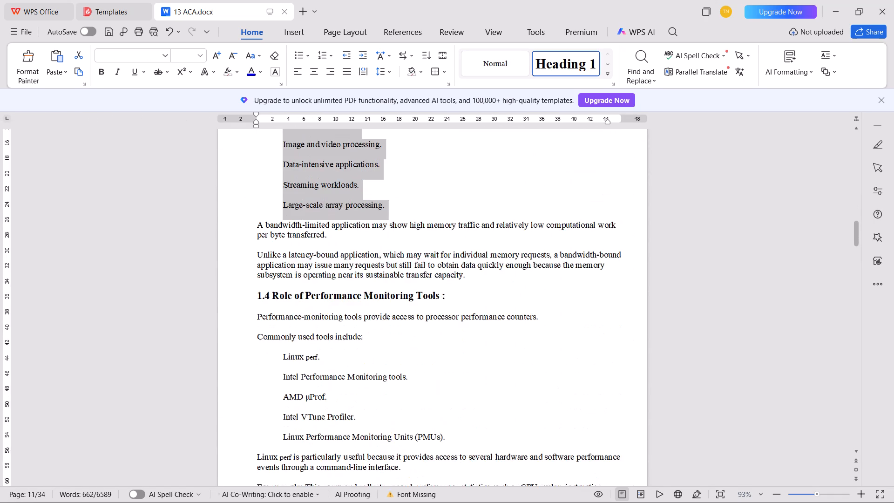
pyautogui.scroll(-5, 246, 378)
pyautogui.moveTo(246, 378); pyautogui.dragTo(246, 383)
pyautogui.scroll(1, 246, 378)
pyautogui.scroll(-20, 246, 378)
pyautogui.scroll(-7, 246, 378)
pyautogui.scroll(1, 246, 379)
pyautogui.scroll(-7, 246, 382)
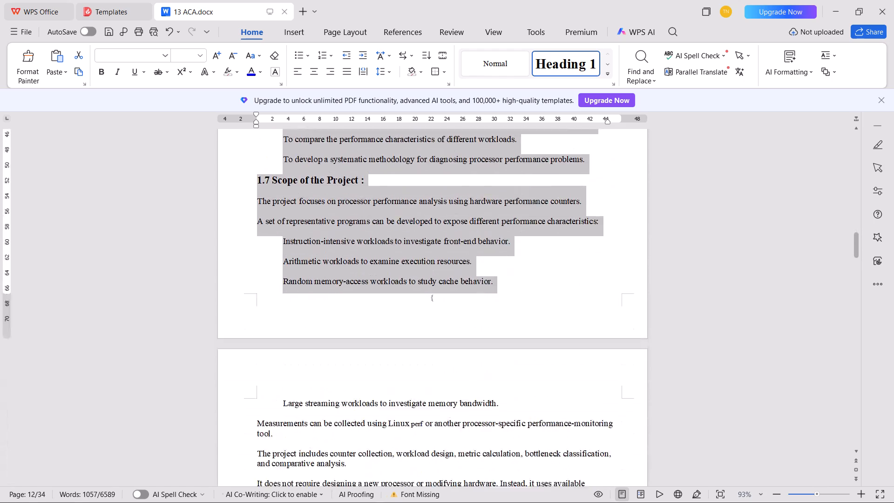
pyautogui.scroll(-8, 246, 383)
pyautogui.moveTo(246, 383); pyautogui.dragTo(246, 308)
pyautogui.scroll(-6, 246, 387)
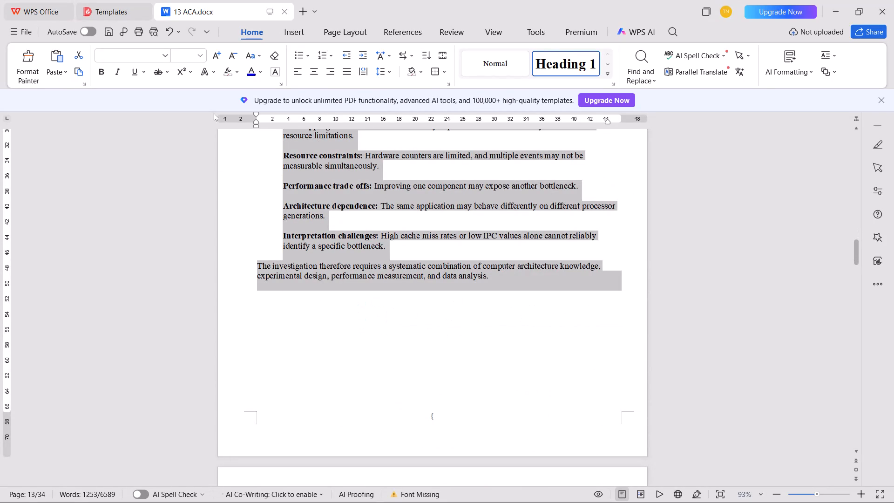
pyautogui.click(382, 75)
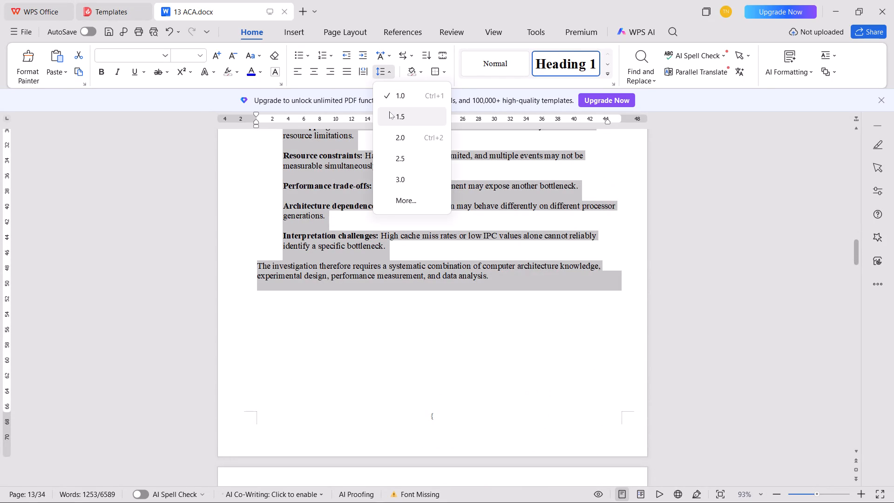
pyautogui.click(389, 111)
pyautogui.hotkey('ctrl', 'j')
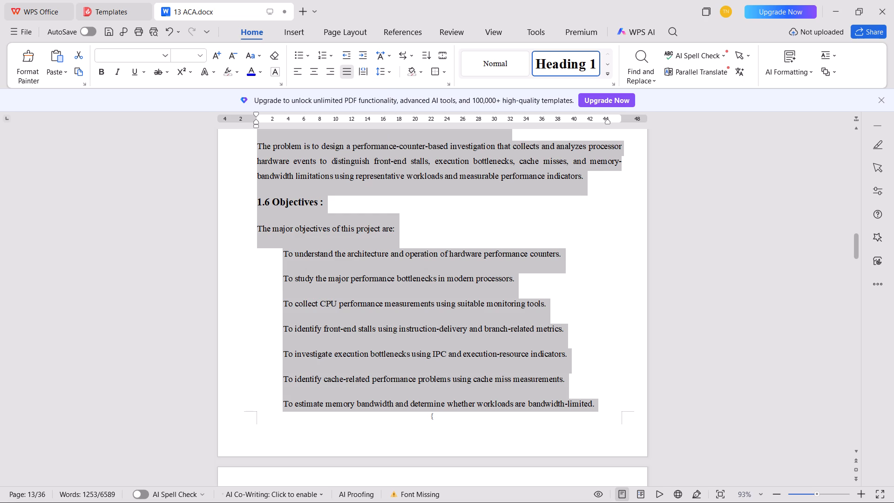
# Center the CHAPTER 1 and INTRODUCTION title lines and save the document.
pyautogui.press('Left')
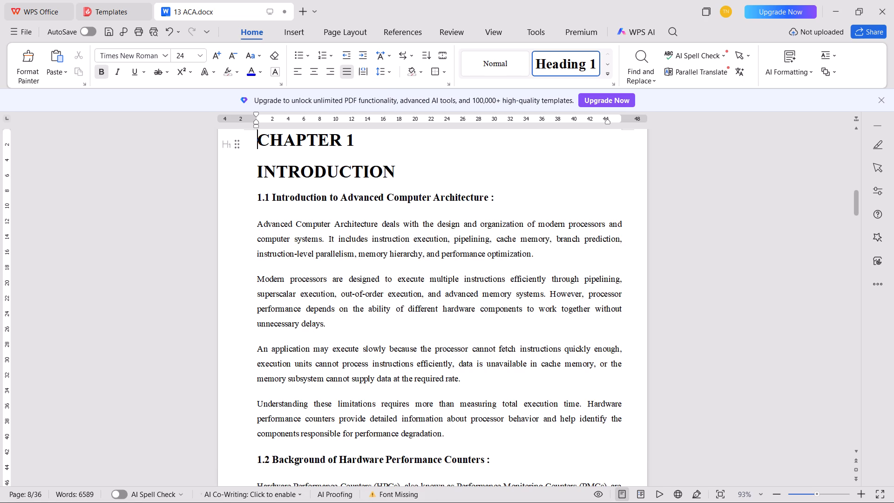
pyautogui.moveTo(188, 147); pyautogui.dragTo(187, 170)
pyautogui.hotkey('ctrl', 'e')
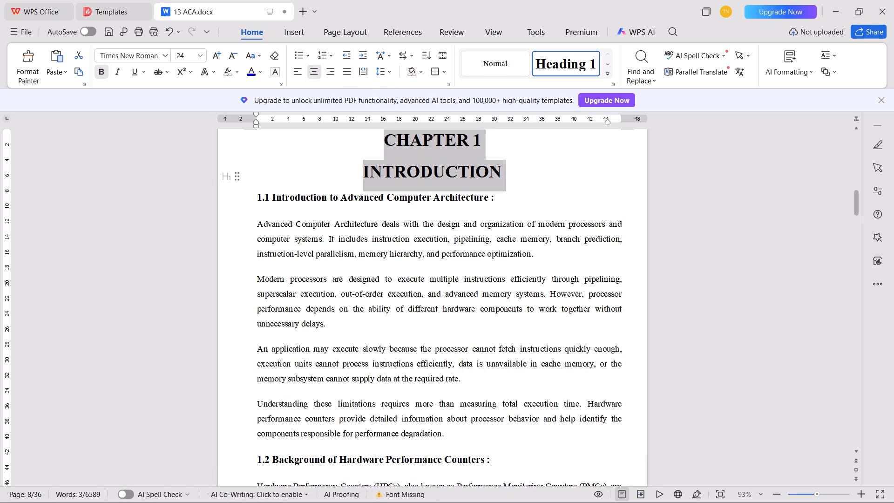
pyautogui.hotkey('ctrl', 's')
# Format the hardware event items in section 1.2, CPU cycles through Execution-unit activity, as an indented a., b., c. list with bold letters.
pyautogui.scroll(-9, 214, 247)
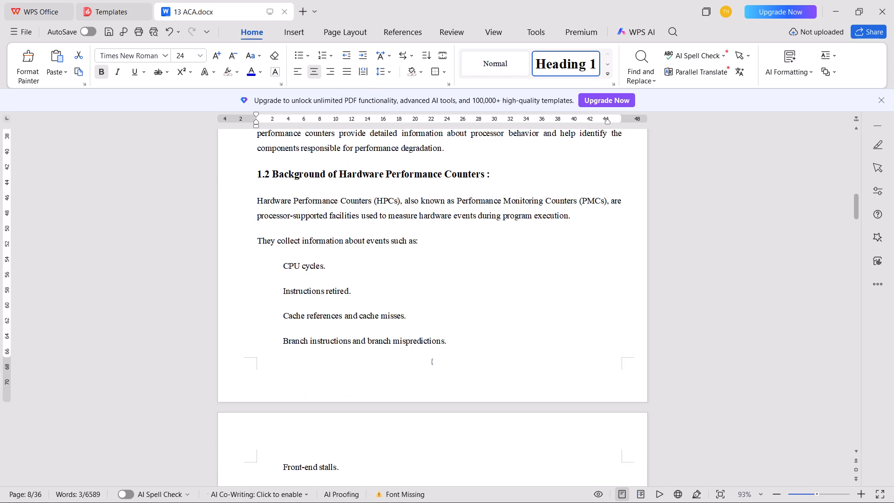
pyautogui.moveTo(281, 265); pyautogui.dragTo(371, 428)
pyautogui.scroll(-4, 356, 332)
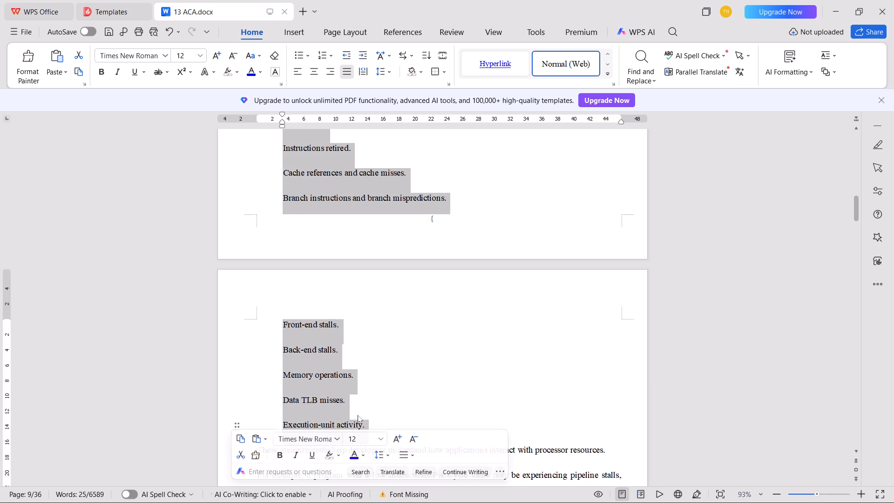
pyautogui.click(332, 61)
pyautogui.click(417, 148)
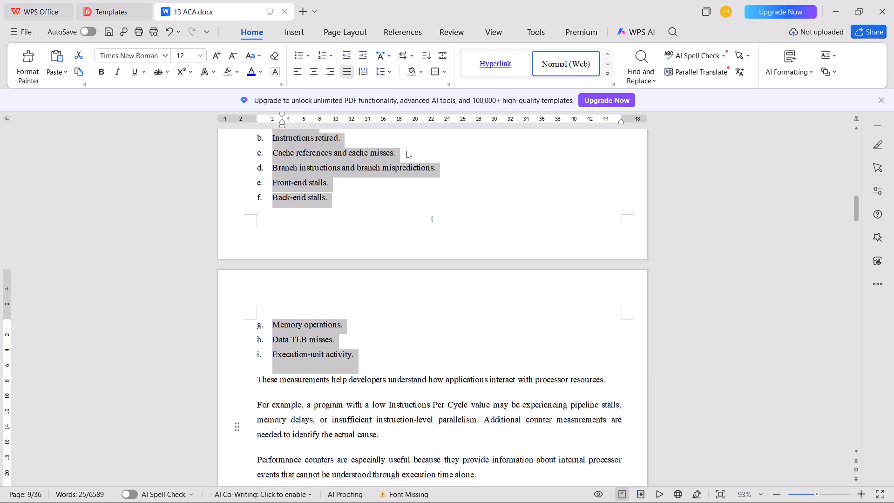
pyautogui.press('Tab')
pyautogui.click(274, 137)
pyautogui.hotkey('ctrl', 'b')
# Turn the five items under "It generally includes:" in section 1.3.1 into an indented a., b., c. list with bold letters.
pyautogui.scroll(-4, 332, 250)
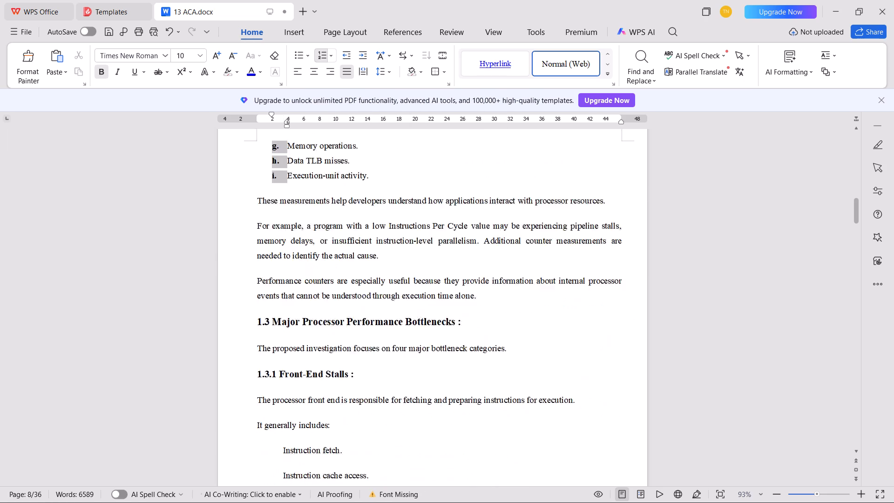
pyautogui.scroll(-2, 333, 253)
pyautogui.scroll(-3, 367, 332)
pyautogui.moveTo(457, 442); pyautogui.dragTo(454, 443)
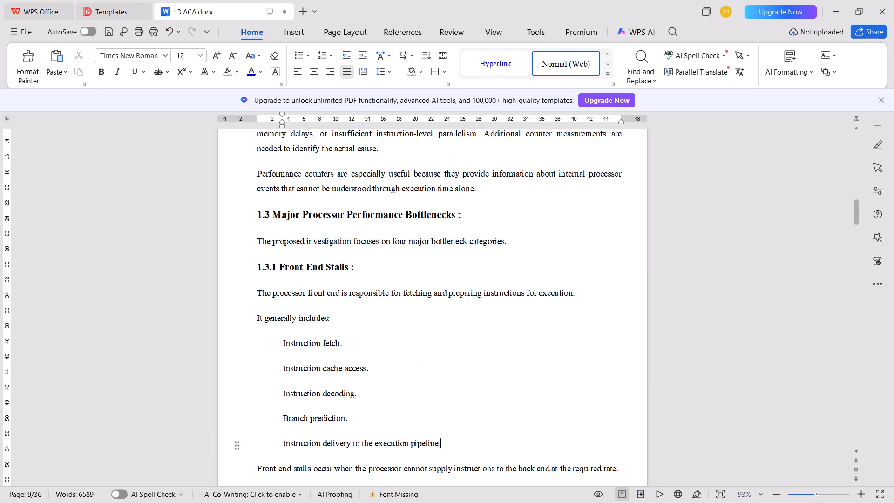
pyautogui.moveTo(454, 443); pyautogui.dragTo(268, 340)
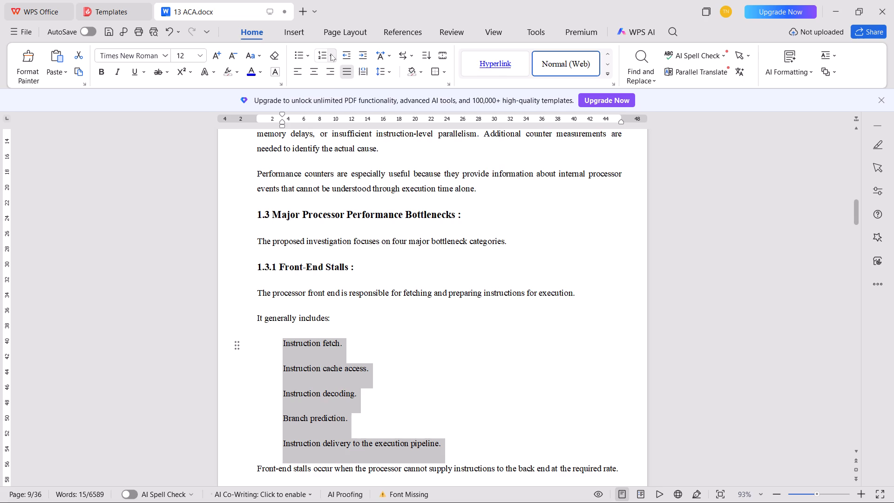
pyautogui.click(331, 54)
pyautogui.click(425, 145)
pyautogui.press('Tab')
pyautogui.click(276, 347)
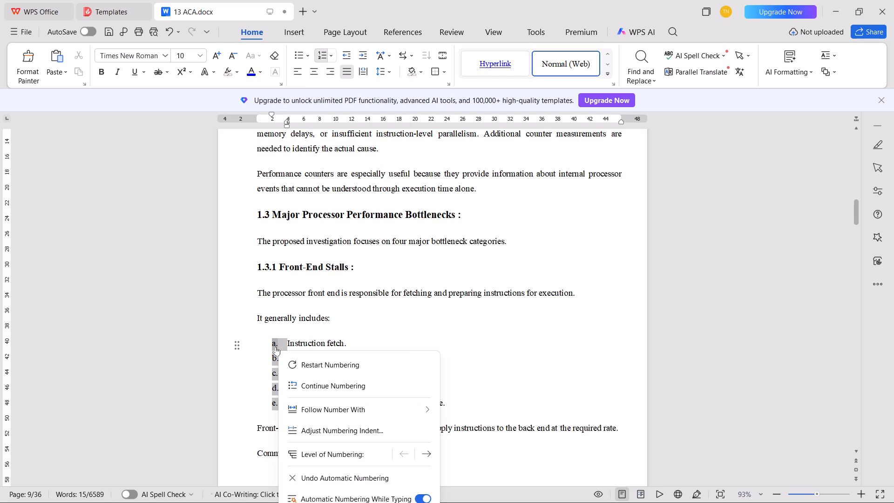
pyautogui.hotkey('ctrl', 'b')
# Turn the five items under "Common causes include:" in section 1.3.1 into an indented a., b., c. list with bold letters.
pyautogui.scroll(-5, 384, 327)
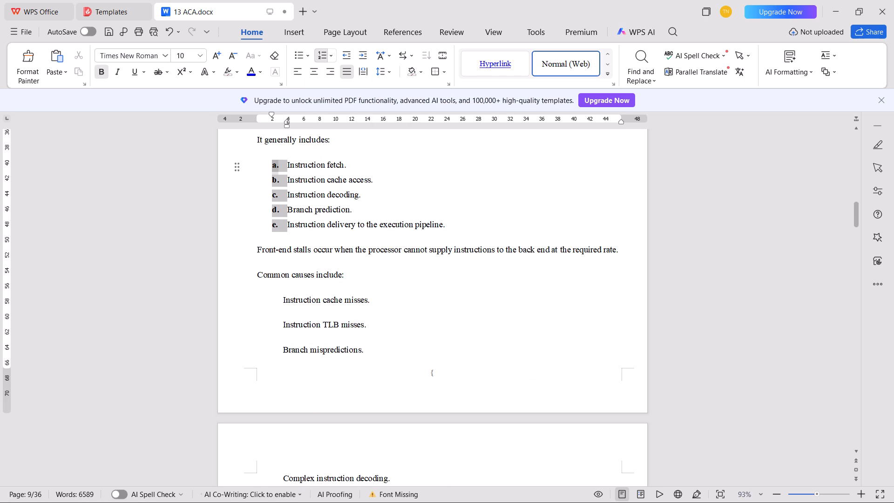
pyautogui.moveTo(281, 299); pyautogui.dragTo(422, 363)
pyautogui.scroll(-4, 348, 358)
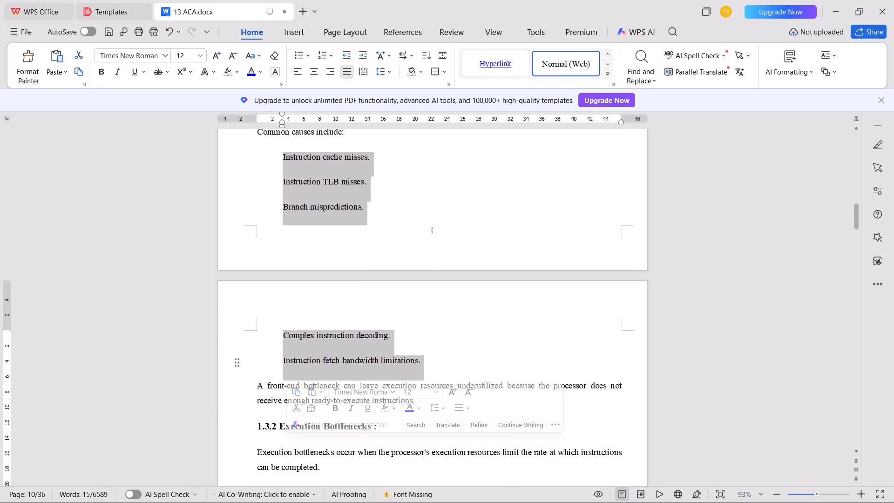
pyautogui.click(332, 58)
pyautogui.click(417, 134)
pyautogui.press('Tab')
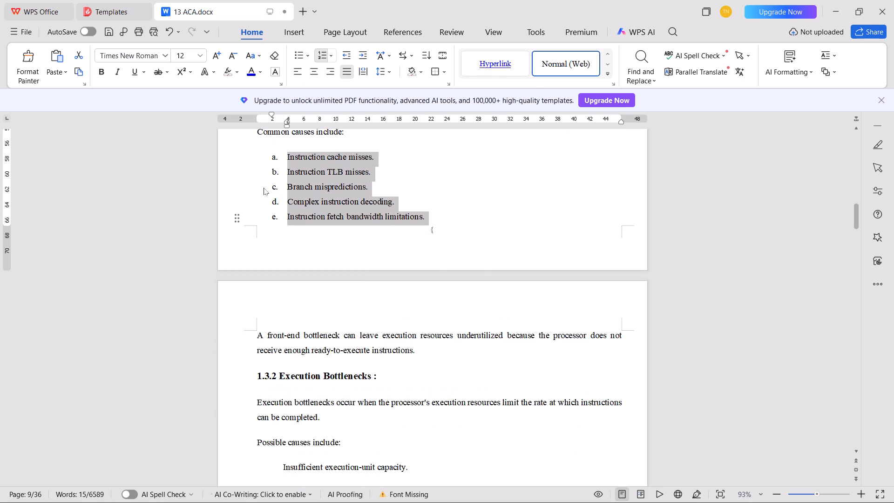
pyautogui.click(277, 160)
pyautogui.hotkey('ctrl', 'b')
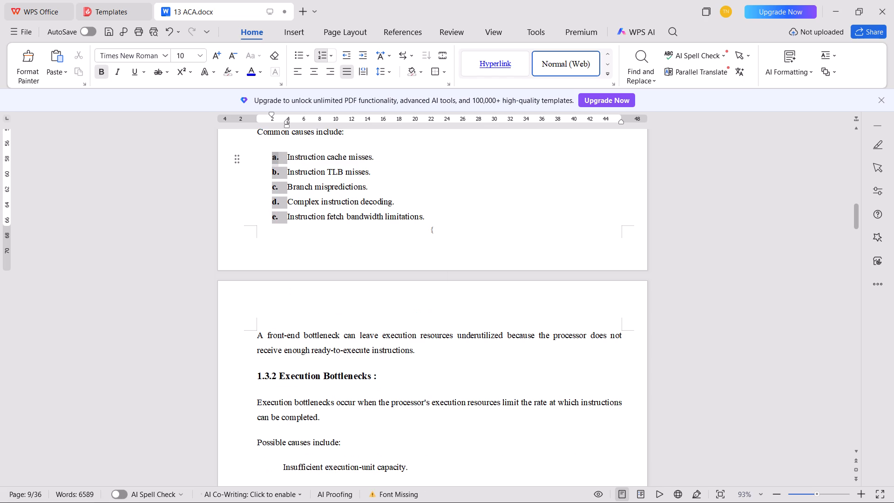
# Turn the six items under "Possible causes include:" in section 1.3.2 into an indented a., b., c. list with bold letters.
pyautogui.scroll(-4, 372, 370)
pyautogui.moveTo(278, 323); pyautogui.dragTo(475, 445)
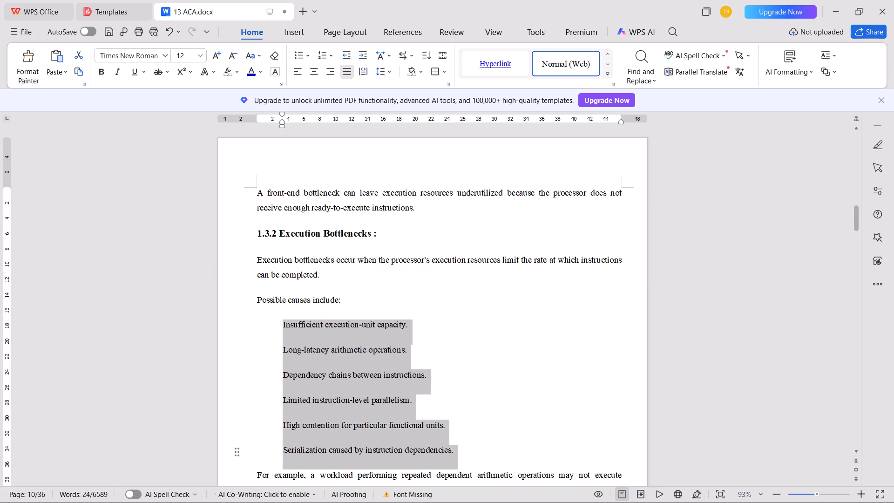
pyautogui.moveTo(475, 445); pyautogui.dragTo(475, 450)
pyautogui.click(330, 57)
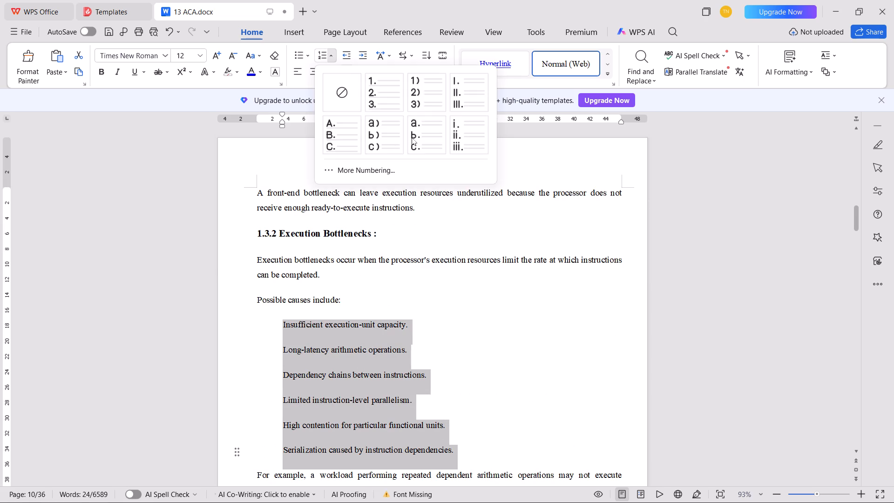
pyautogui.click(412, 136)
pyautogui.press('Tab')
pyautogui.click(271, 326)
pyautogui.click(275, 326)
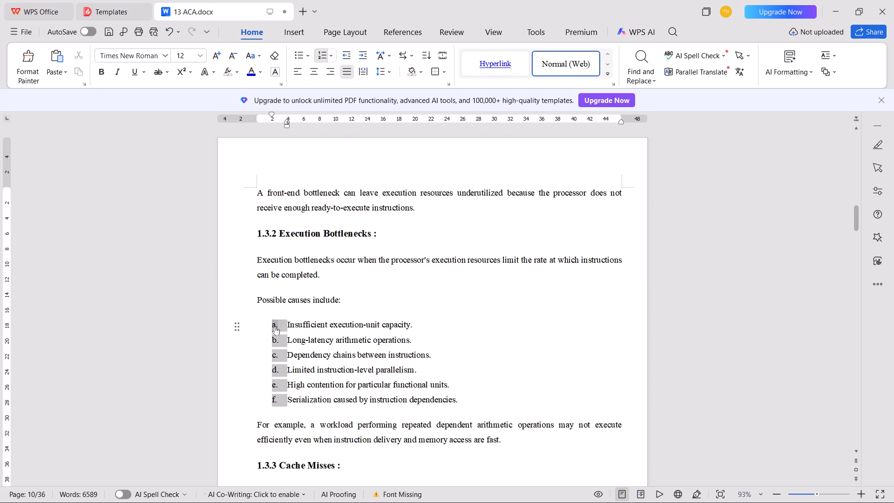
pyautogui.hotkey('ctrl', 'b')
pyautogui.click(318, 316)
# AutoFit the cache level table in section 1.3.3 to the full text width of the page.
pyautogui.scroll(-10, 318, 320)
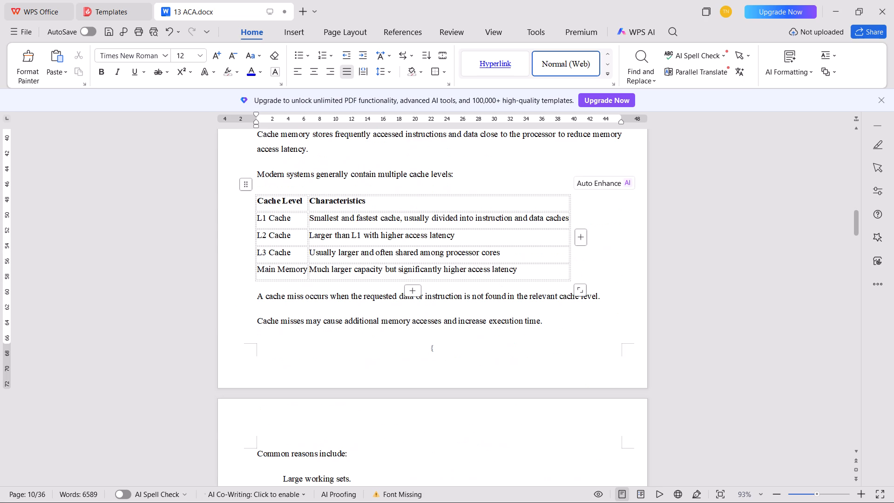
pyautogui.click(279, 216)
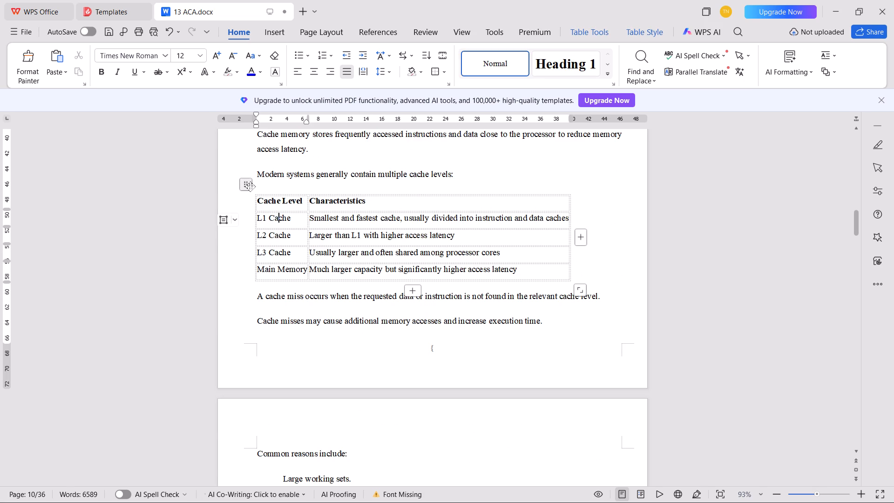
pyautogui.click(250, 186)
pyautogui.click(576, 27)
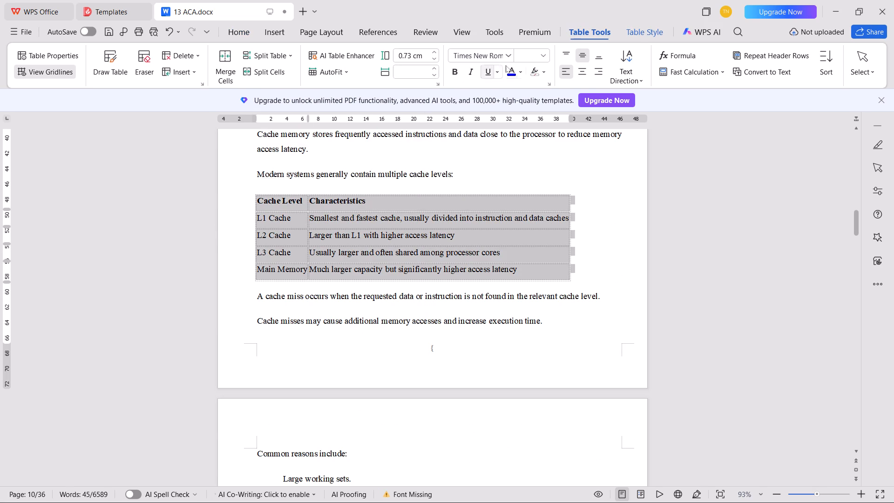
pyautogui.click(335, 69)
pyautogui.click(354, 115)
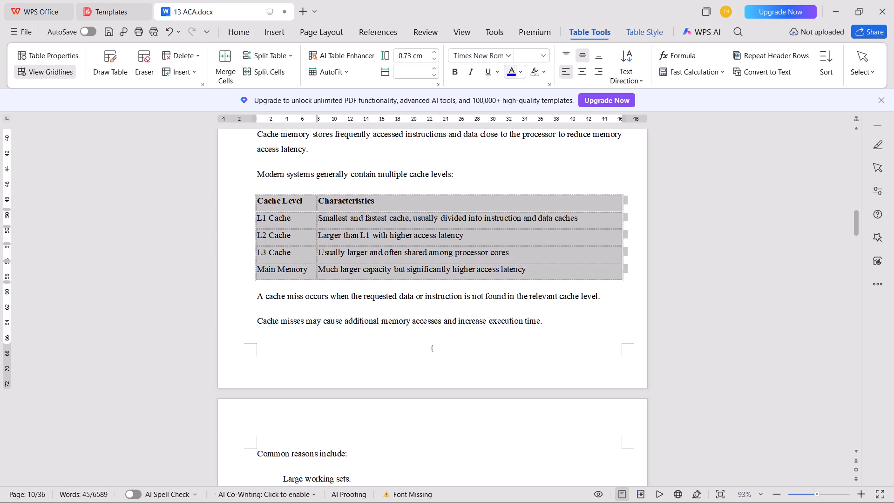
# Set the cache level table's style options to include First Row shading.
pyautogui.click(648, 29)
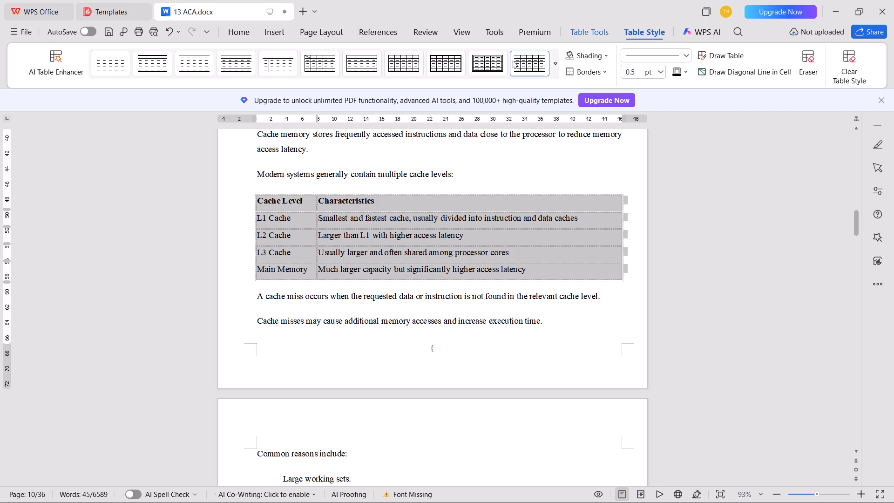
pyautogui.click(555, 70)
pyautogui.click(367, 140)
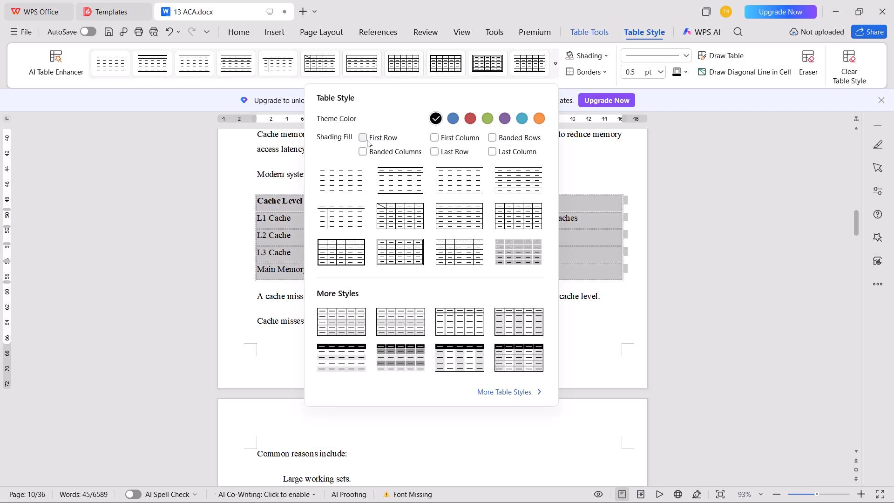
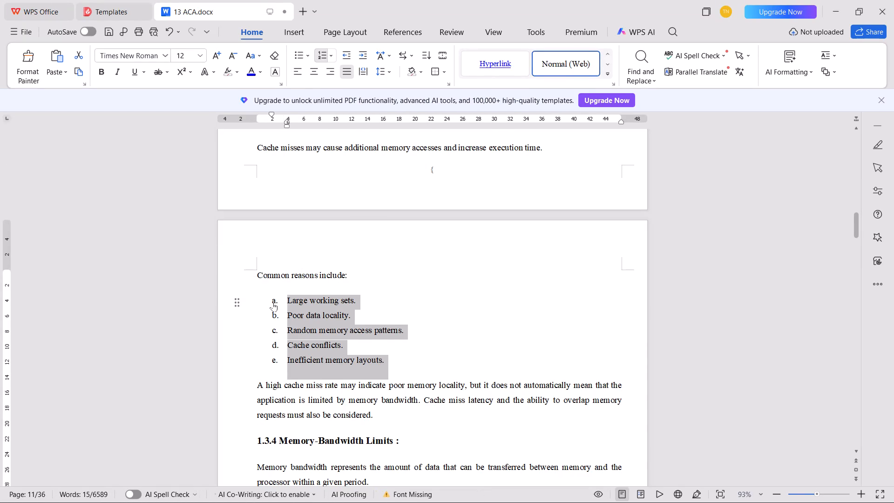
# Make the a. to e. list letters bold under "Common reasons include:" in section 1.3.3.
pyautogui.hotkey('ctrl', 'b')
pyautogui.click(447, 337)
# Turn the six items under "Such bottlenecks commonly occur in:" in section 1.3.4 into an indented a., b., c. list with bold letters.
pyautogui.scroll(-8, 448, 337)
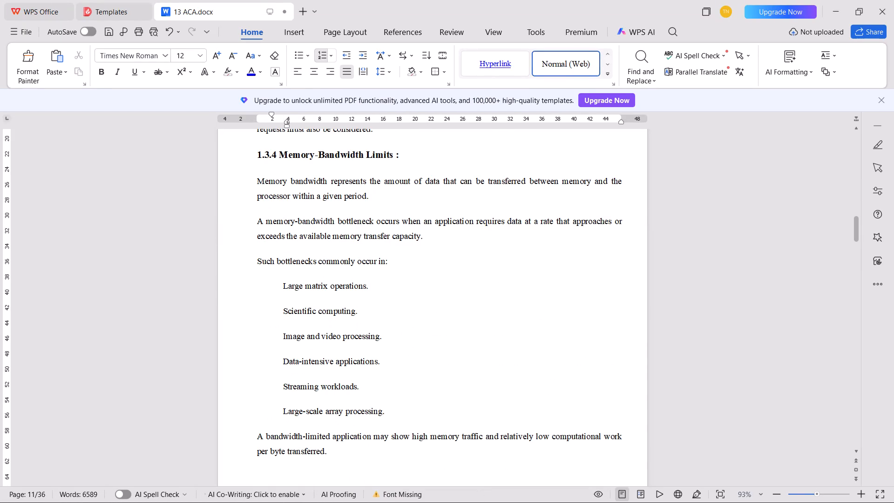
pyautogui.moveTo(417, 407); pyautogui.dragTo(282, 288)
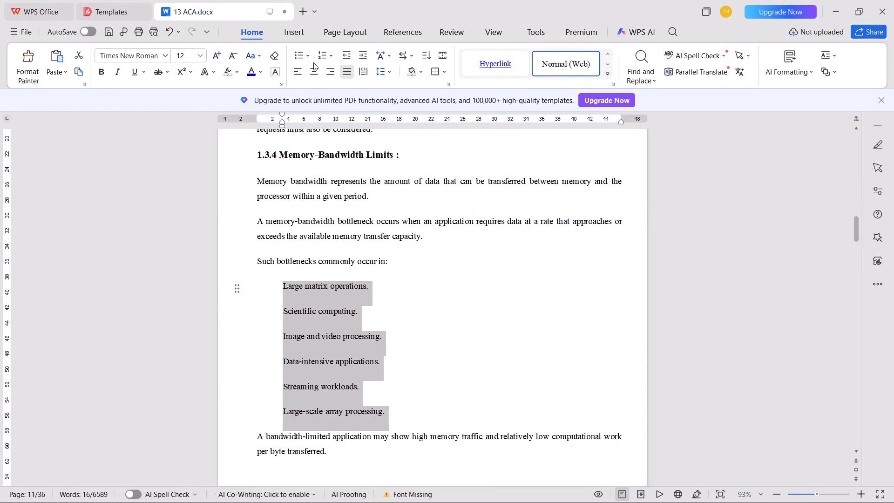
pyautogui.click(335, 55)
pyautogui.click(414, 136)
pyautogui.press('Tab')
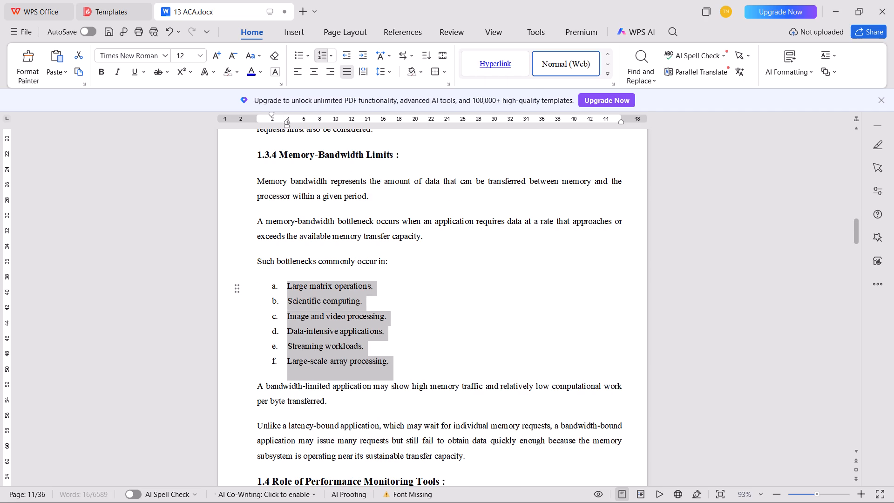
pyautogui.click(278, 286)
pyautogui.hotkey('ctrl', 'b')
pyautogui.click(372, 363)
# Turn the five items under "Commonly used tools include:" in section 1.4 into an indented a., b., c. list with bold letters.
pyautogui.scroll(-4, 372, 365)
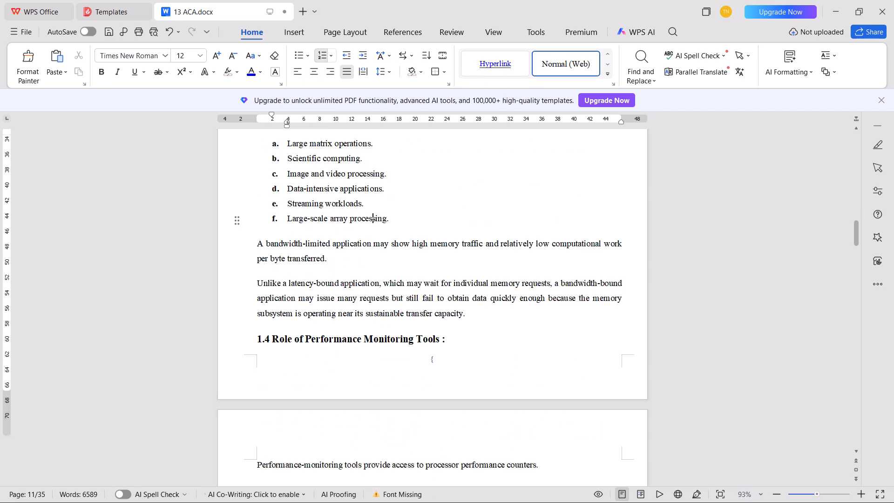
pyautogui.scroll(-5, 428, 352)
pyautogui.moveTo(456, 435); pyautogui.dragTo(287, 345)
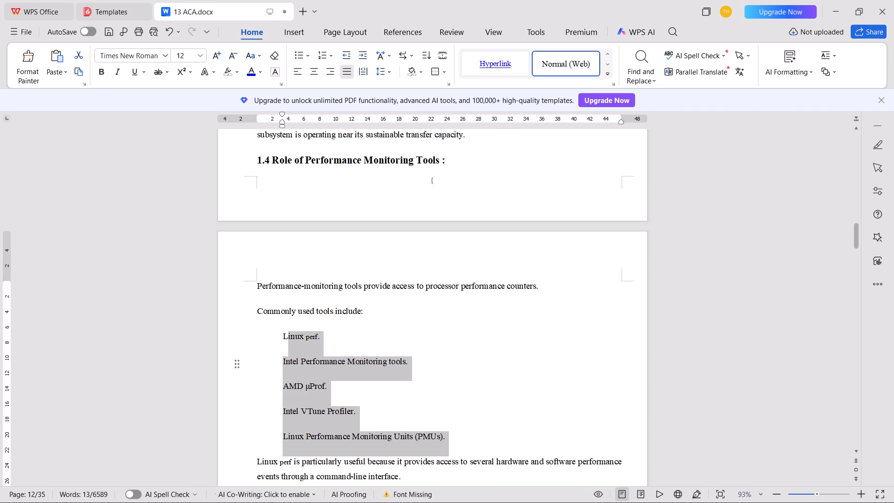
pyautogui.moveTo(287, 345); pyautogui.dragTo(279, 333)
pyautogui.click(332, 57)
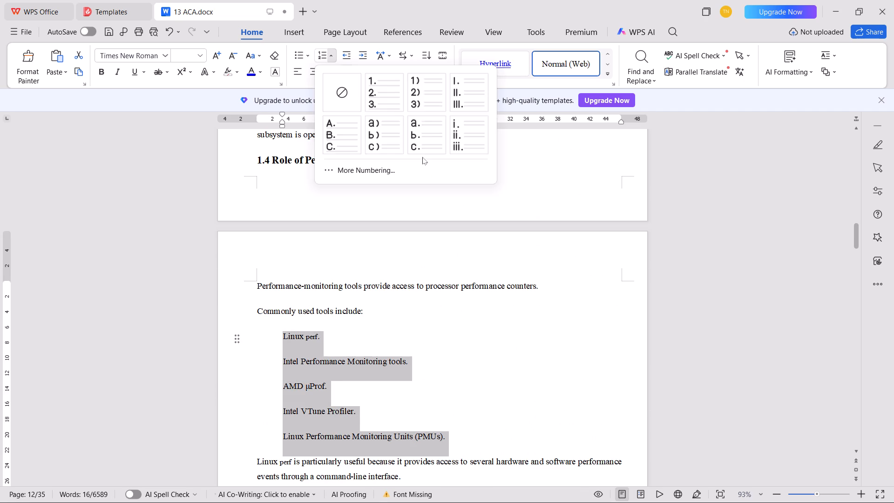
pyautogui.click(423, 145)
pyautogui.press('Tab')
pyautogui.click(276, 338)
pyautogui.hotkey('ctrl', 'b')
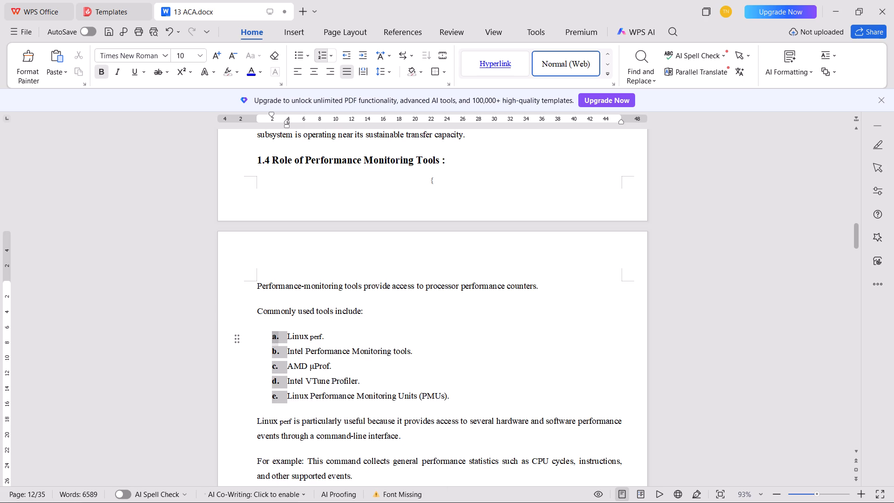
# Turn the nine objectives in section 1.6 into an indented a., b., c. list with bold letters.
pyautogui.scroll(-19, 374, 315)
pyautogui.scroll(-2, 553, 392)
pyautogui.moveTo(601, 393); pyautogui.dragTo(241, 201)
pyautogui.scroll(4, 343, 258)
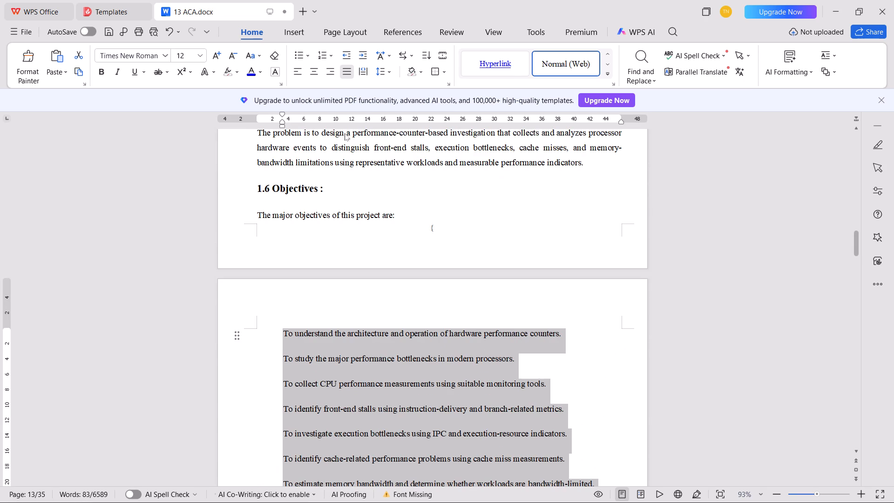
pyautogui.click(330, 58)
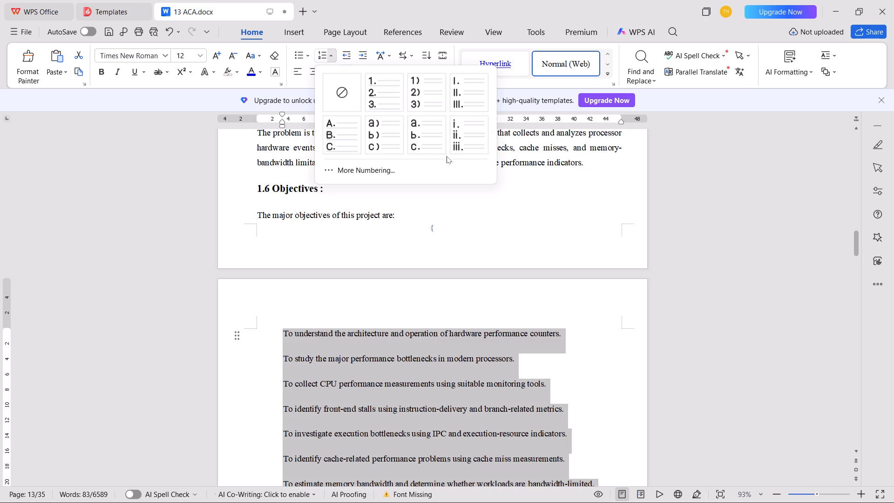
pyautogui.click(447, 156)
pyautogui.click(435, 148)
pyautogui.press('Tab')
pyautogui.click(273, 333)
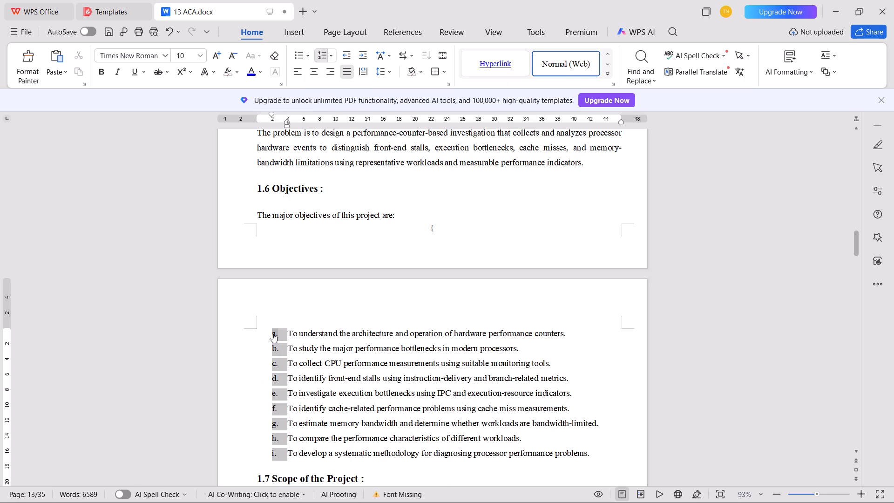
pyautogui.hotkey('ctrl', 'b')
pyautogui.click(382, 382)
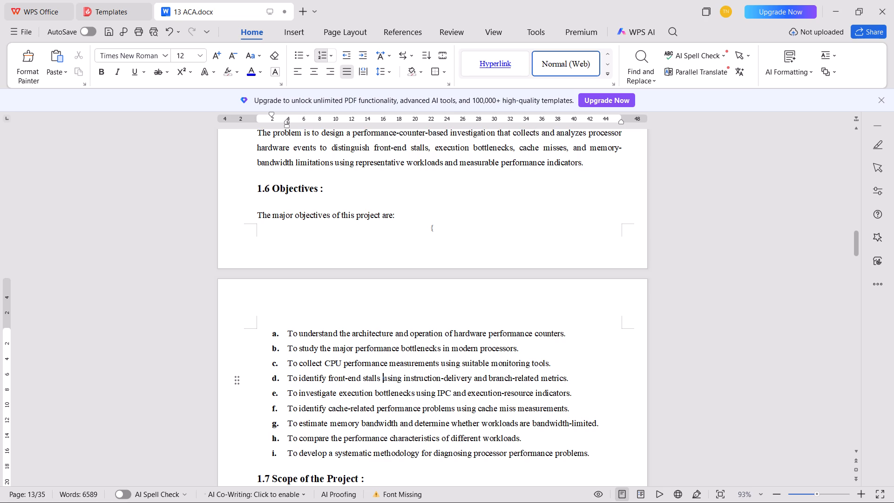
# Turn the four workload items in section 1.7 into an indented a., b., c. list with bold letters.
pyautogui.scroll(-5, 398, 372)
pyautogui.scroll(-5, 284, 312)
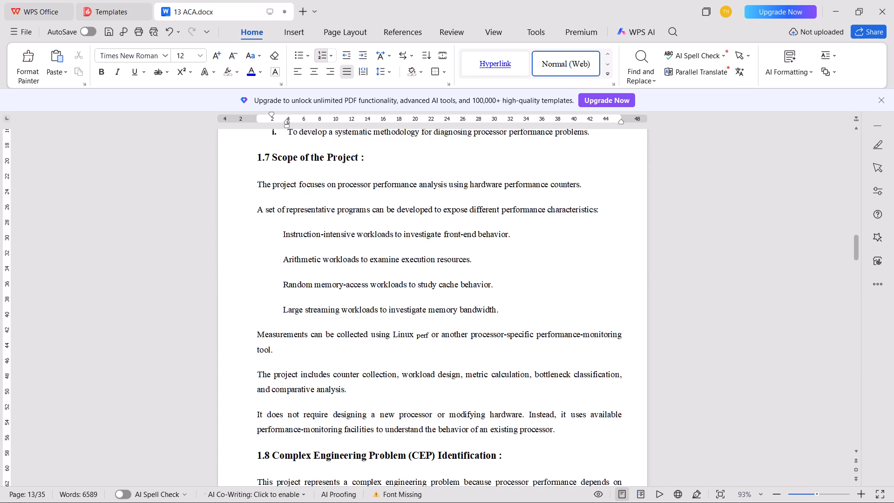
pyautogui.moveTo(507, 305); pyautogui.dragTo(260, 239)
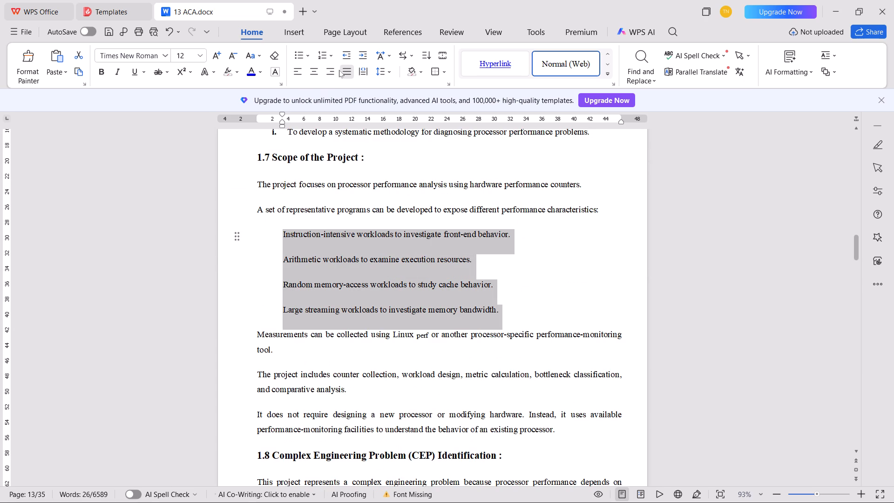
pyautogui.click(332, 56)
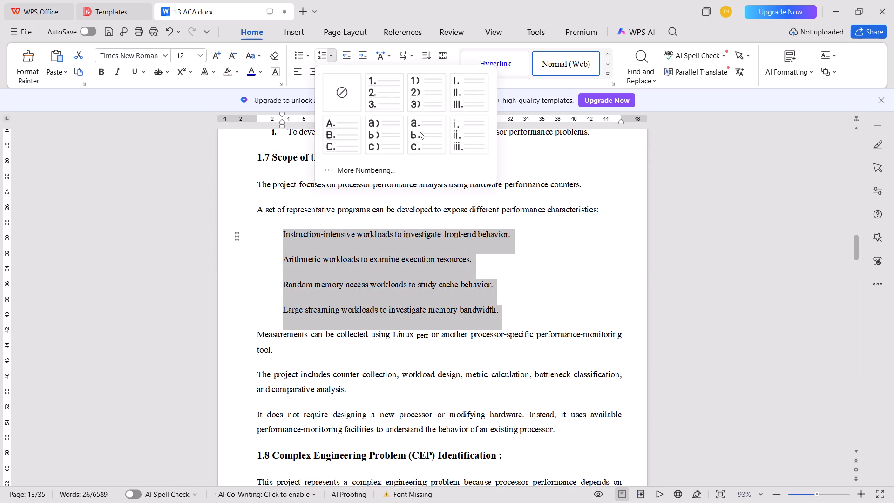
pyautogui.click(420, 133)
pyautogui.press('Tab')
pyautogui.click(271, 235)
pyautogui.click(277, 235)
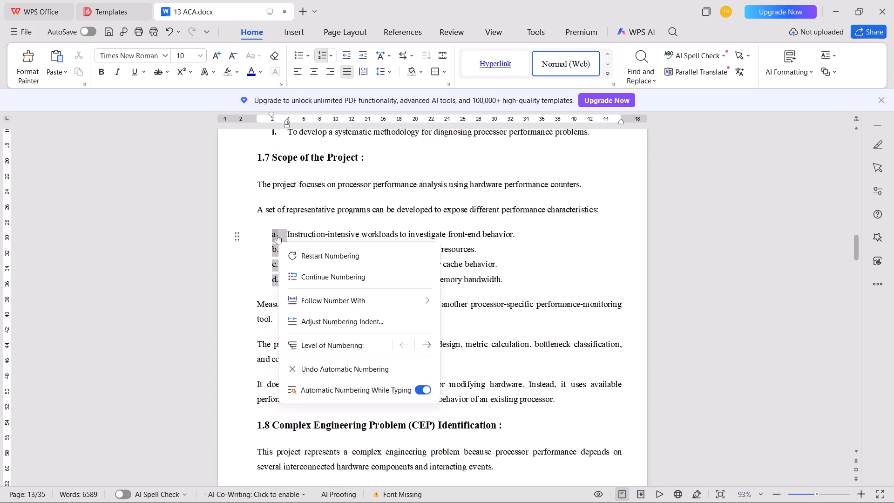
pyautogui.hotkey('ctrl', 'b')
# Turn the section 1.8 items from "Multiple interacting subsystems" onward into an indented a., b., c. list with bold letters, and save the document.
pyautogui.scroll(-9, 335, 301)
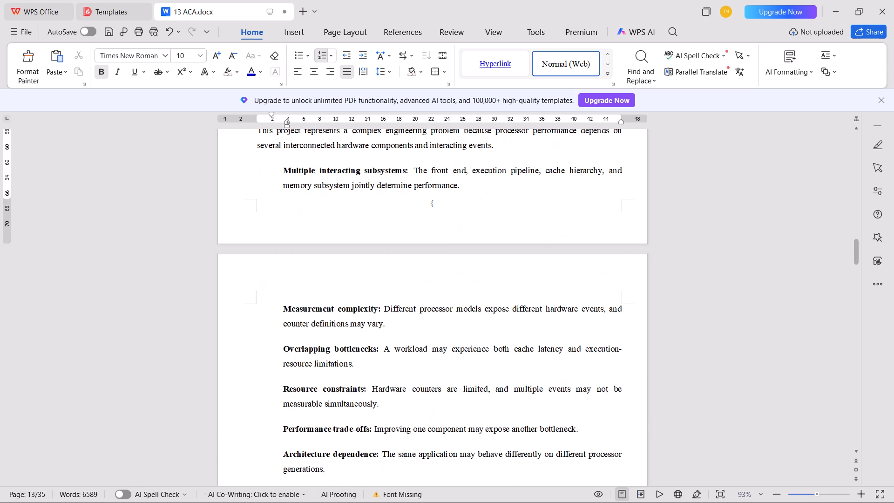
pyautogui.scroll(-3, 367, 422)
pyautogui.moveTo(412, 401); pyautogui.dragTo(288, 388)
pyautogui.scroll(-1, 299, 392)
pyautogui.scroll(5, 299, 392)
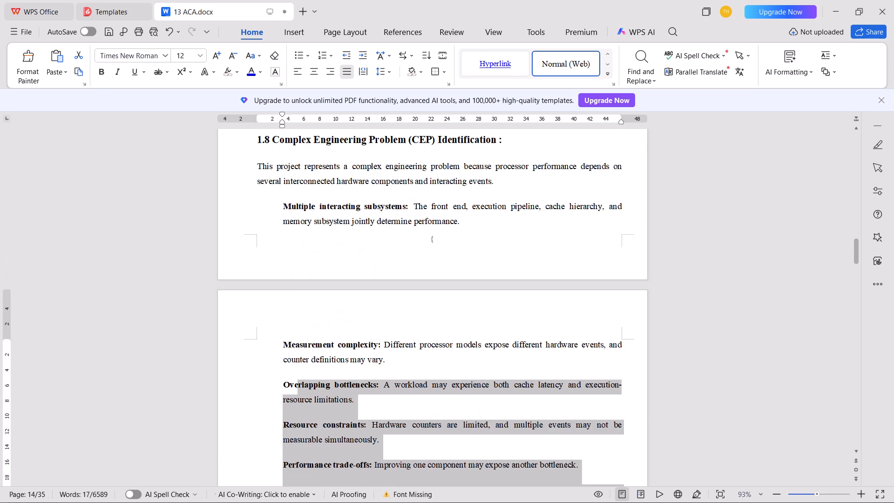
pyautogui.moveTo(288, 388); pyautogui.dragTo(275, 280)
pyautogui.scroll(2, 287, 324)
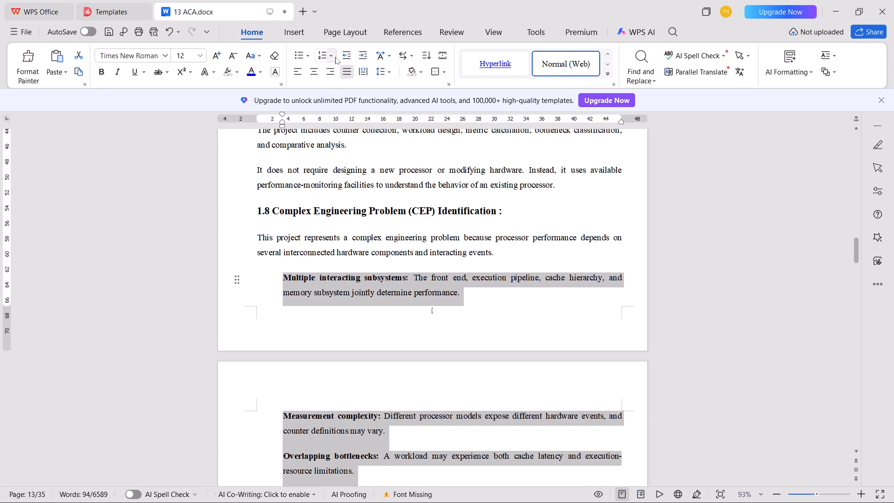
pyautogui.click(335, 57)
pyautogui.click(412, 143)
pyautogui.press('Tab')
pyautogui.click(273, 277)
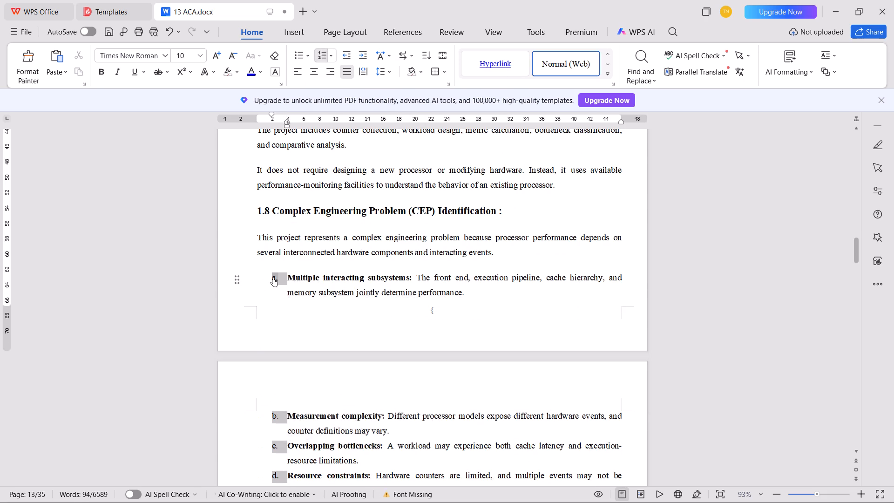
pyautogui.hotkey('ctrl', 'b')
pyautogui.scroll(-18, 370, 267)
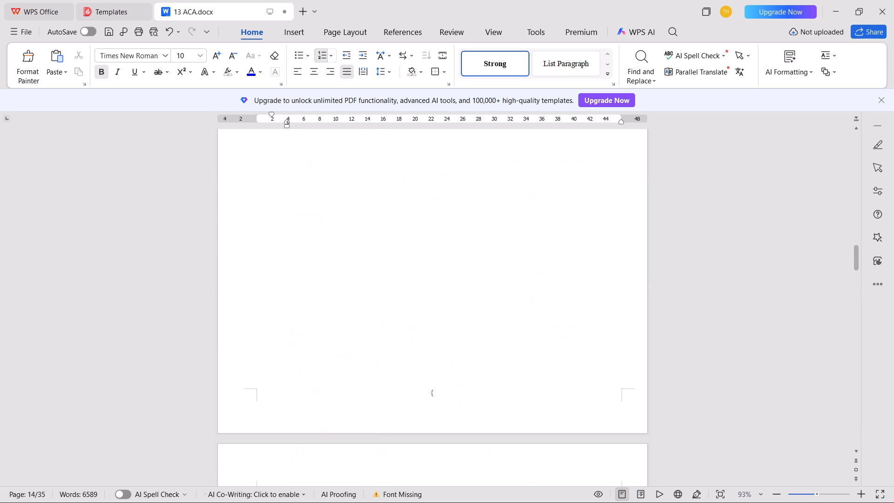
pyautogui.hotkey('ctrl', 's')
# Justify all of Chapter 2, from its title through the closing paragraph on project limitations just before Chapter 3.
pyautogui.scroll(-9, 375, 266)
pyautogui.moveTo(239, 288); pyautogui.dragTo(241, 298)
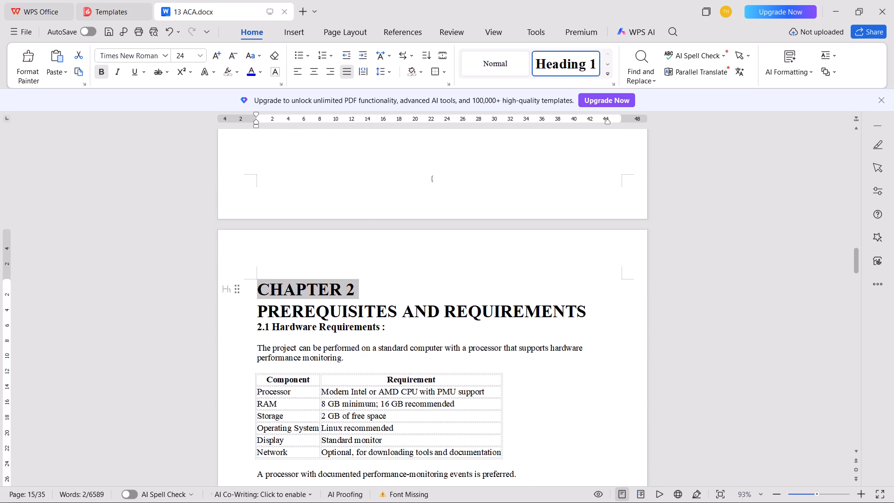
pyautogui.moveTo(241, 298); pyautogui.dragTo(236, 331)
pyautogui.scroll(-20, 240, 308)
pyautogui.scroll(-13, 240, 308)
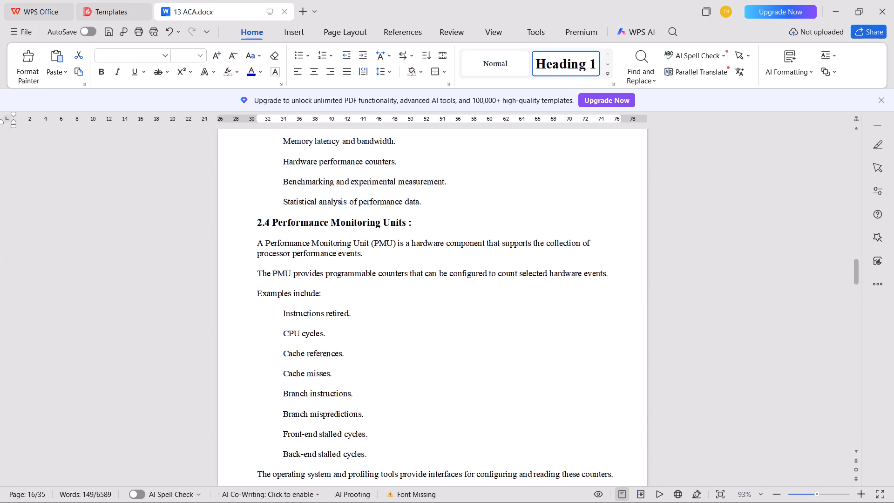
pyautogui.scroll(-8, 236, 331)
pyautogui.moveTo(236, 331); pyautogui.dragTo(236, 331)
pyautogui.scroll(-13, 236, 331)
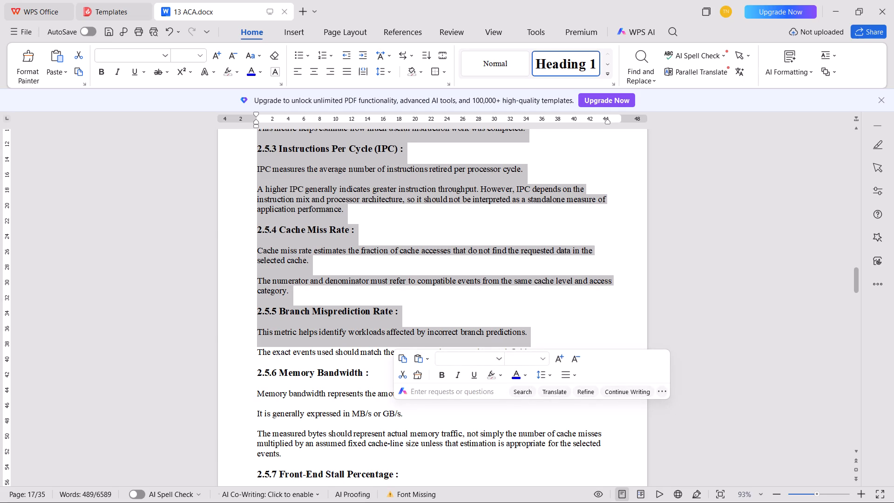
pyautogui.keyDown('shift'); pyautogui.moveTo(248, 349); pyautogui.dragTo(231, 391); pyautogui.keyUp('shift')
pyautogui.keyDown('shift'); pyautogui.scroll(-11, 234, 389); pyautogui.keyUp('shift')
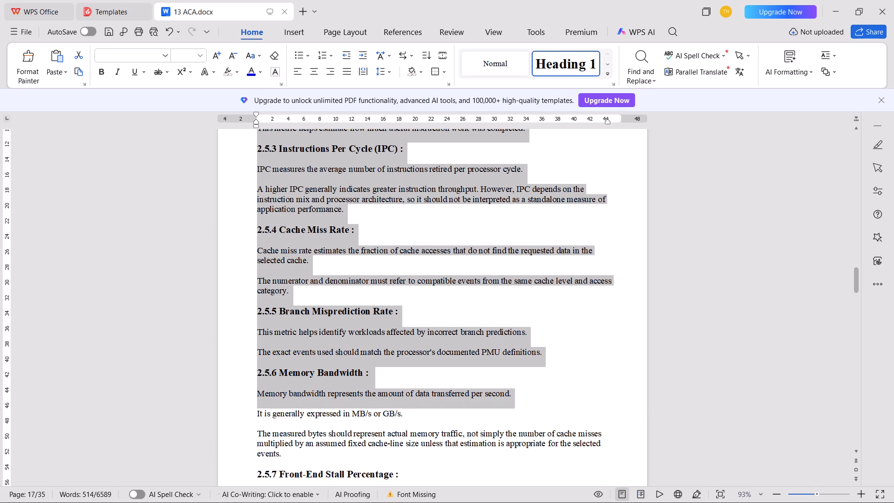
pyautogui.keyDown('shift'); pyautogui.moveTo(231, 391); pyautogui.dragTo(292, 422); pyautogui.keyUp('shift')
pyautogui.keyDown('shift'); pyautogui.scroll(-6, 264, 378); pyautogui.keyUp('shift')
pyautogui.keyDown('shift'); pyautogui.scroll(-6, 305, 435); pyautogui.keyUp('shift')
pyautogui.scroll(-6, 311, 449)
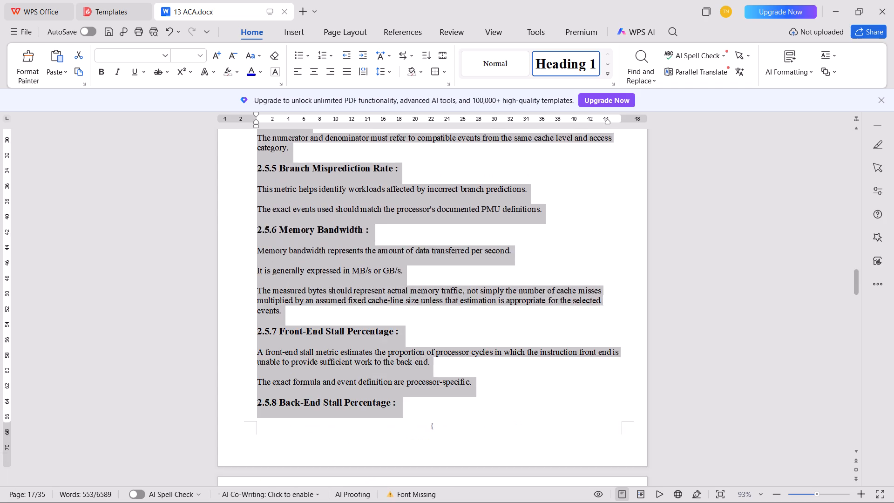
pyautogui.keyDown('shift'); pyautogui.moveTo(292, 422); pyautogui.dragTo(301, 421); pyautogui.keyUp('shift')
pyautogui.scroll(-15, 292, 422)
pyautogui.scroll(1, 301, 421)
pyautogui.scroll(-4, 301, 421)
pyautogui.scroll(3, 301, 421)
pyautogui.scroll(-10, 301, 421)
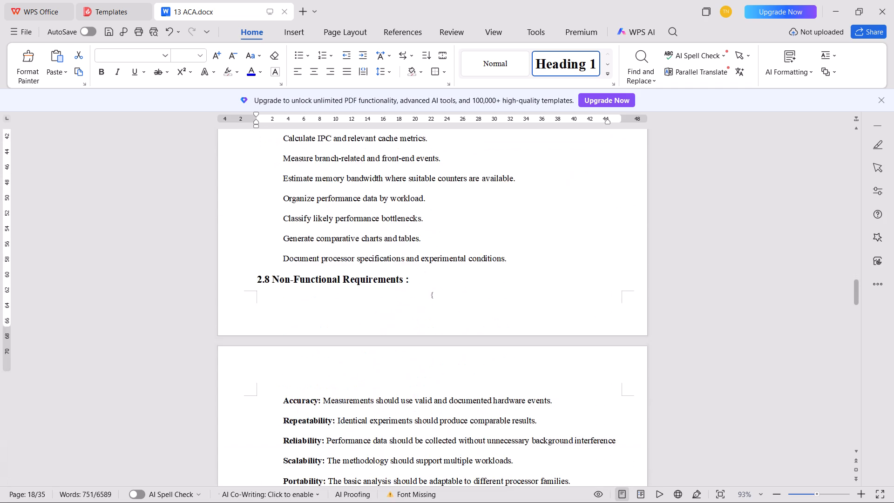
pyautogui.scroll(-4, 301, 421)
pyautogui.keyDown('shift'); pyautogui.moveTo(301, 421); pyautogui.dragTo(370, 222); pyautogui.keyUp('shift')
pyautogui.scroll(1, 301, 421)
pyautogui.scroll(-20, 301, 421)
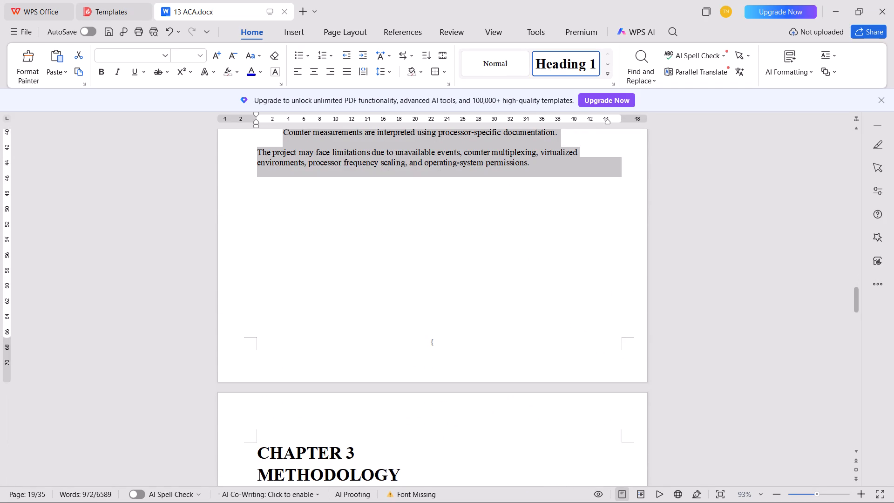
pyautogui.keyDown('shift'); pyautogui.moveTo(370, 222); pyautogui.dragTo(509, 184); pyautogui.keyUp('shift')
pyautogui.hotkey('ctrl', 'j')
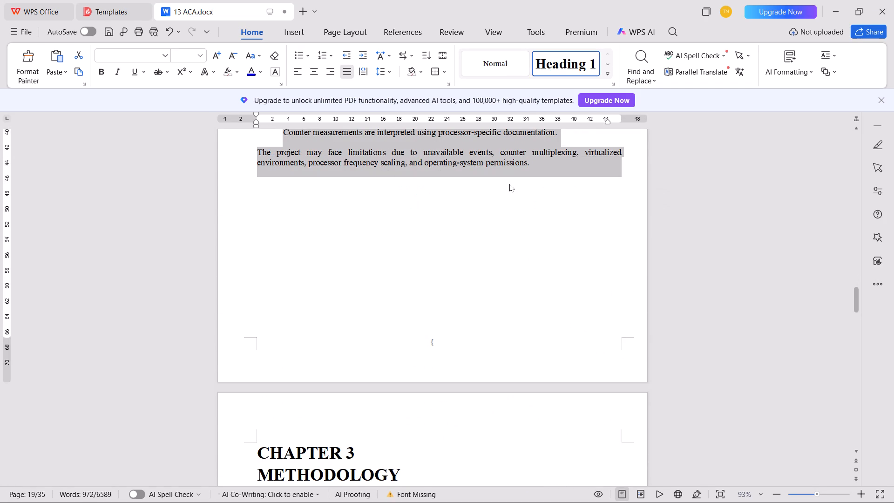
# Set the line spacing of the whole Chapter 2 selection to 1.5.
pyautogui.click(391, 72)
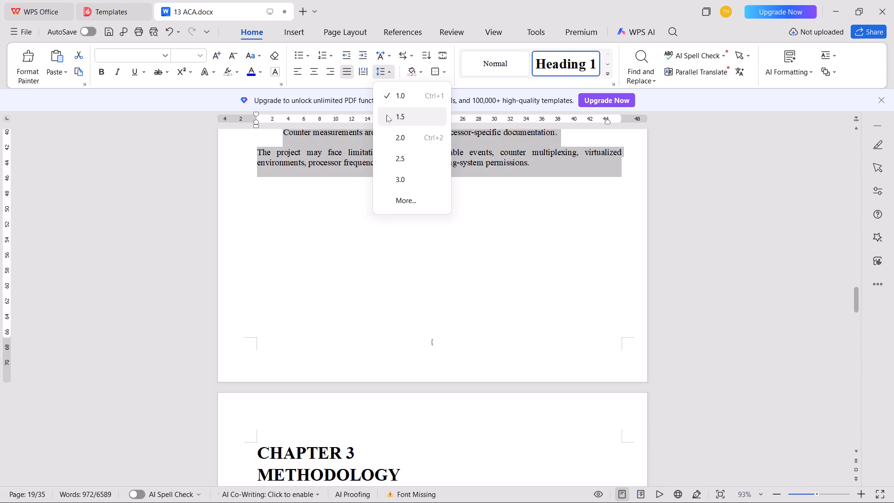
pyautogui.click(386, 115)
pyautogui.click(417, 199)
# Center the "CHAPTER 2" and "PREREQUISITES AND REQUIREMENTS" title lines and save the document.
pyautogui.scroll(20, 418, 200)
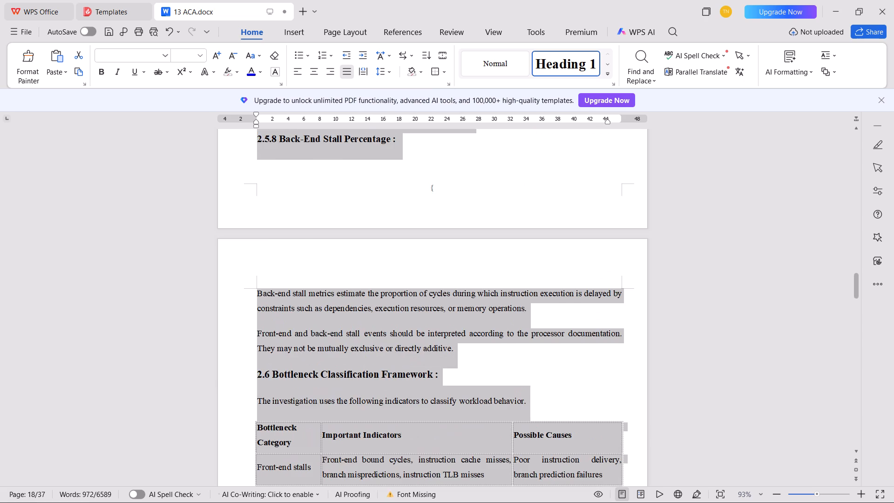
pyautogui.press('Left')
pyautogui.hotkey('ctrl', 'shift', 'Down')
pyautogui.hotkey('ctrl', 'shift', 'Down')
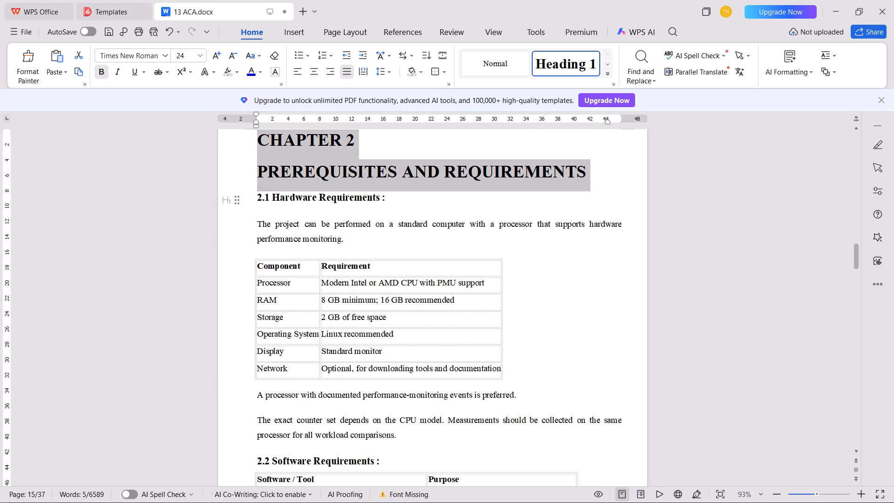
pyautogui.hotkey('ctrl', 'e')
pyautogui.hotkey('ctrl', 's')
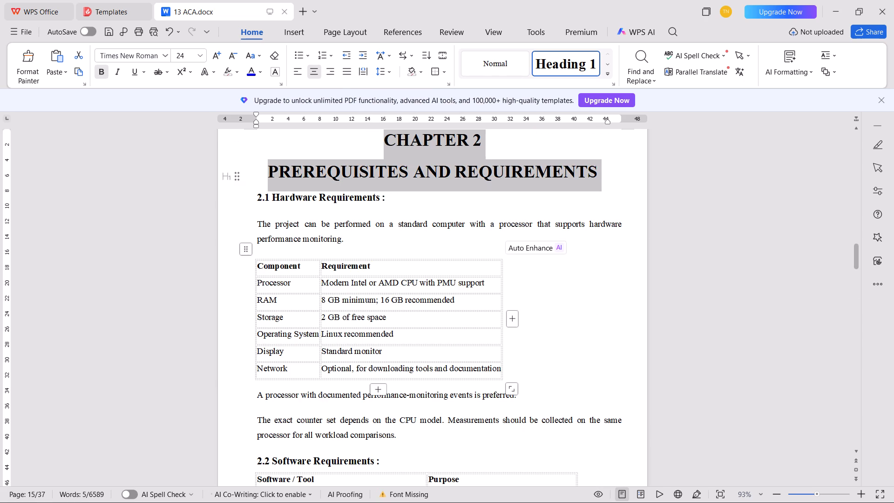
# Apply the bordered table style with a dark header row to the hardware requirements table in section 2.1.
pyautogui.click(244, 249)
pyautogui.click(439, 68)
# AutoFit the hardware requirements table in section 2.1 to the full text width of the page and save the document.
pyautogui.click(577, 32)
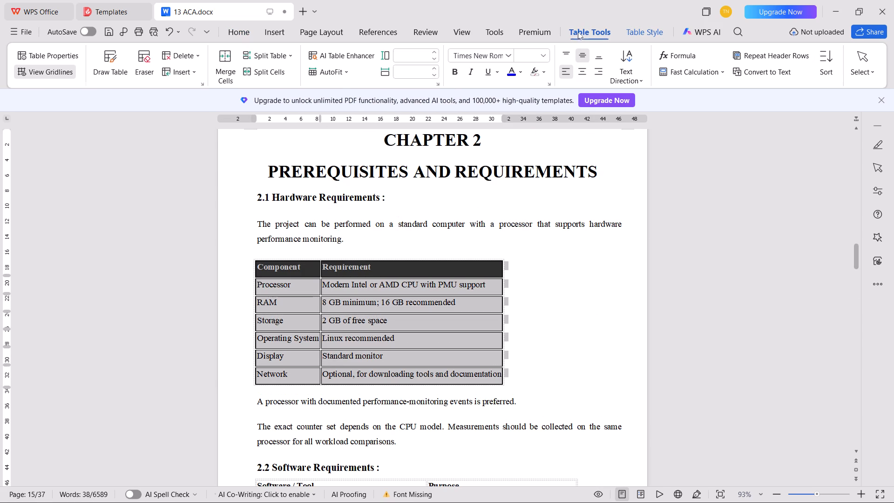
pyautogui.click(352, 75)
pyautogui.click(352, 102)
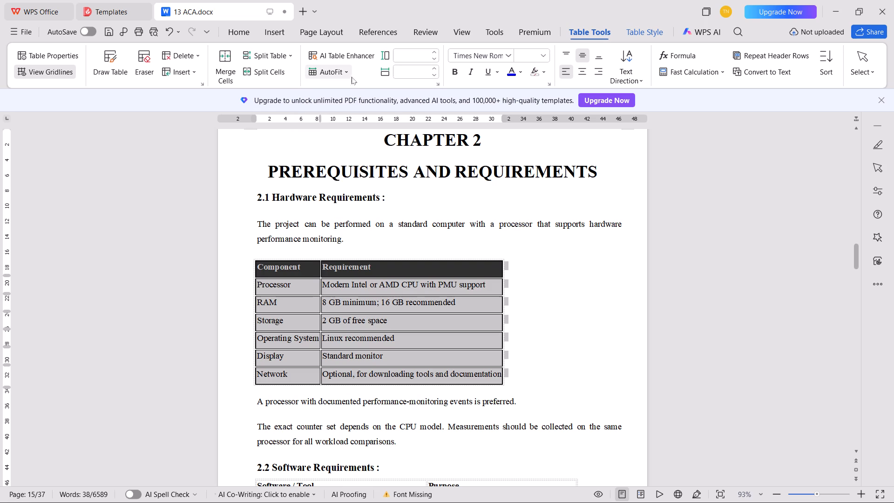
pyautogui.click(351, 75)
pyautogui.click(357, 118)
pyautogui.hotkey('ctrl', 's')
pyautogui.scroll(-5, 427, 257)
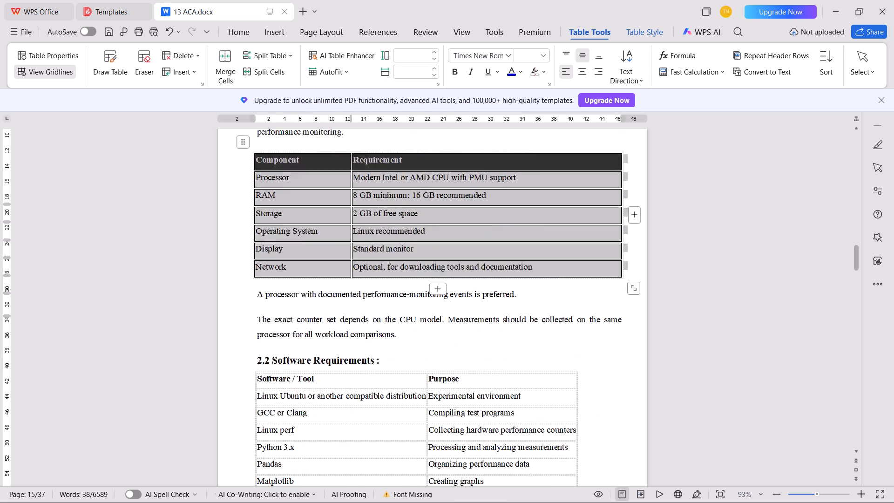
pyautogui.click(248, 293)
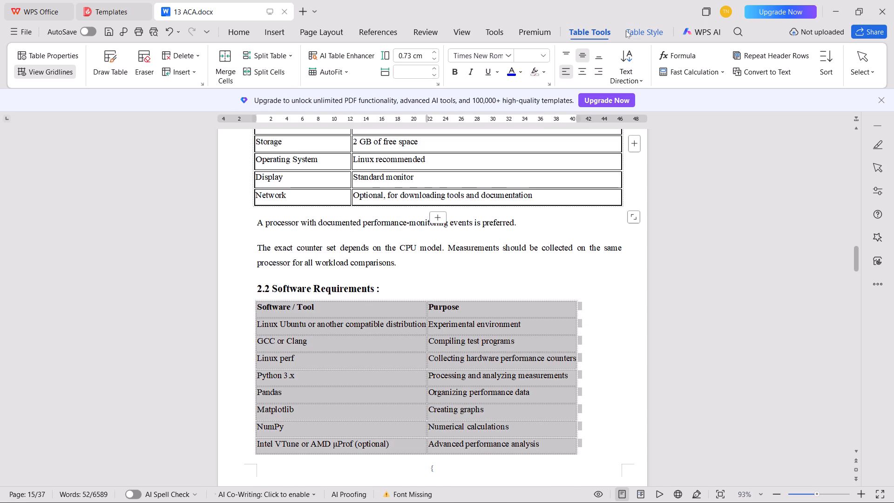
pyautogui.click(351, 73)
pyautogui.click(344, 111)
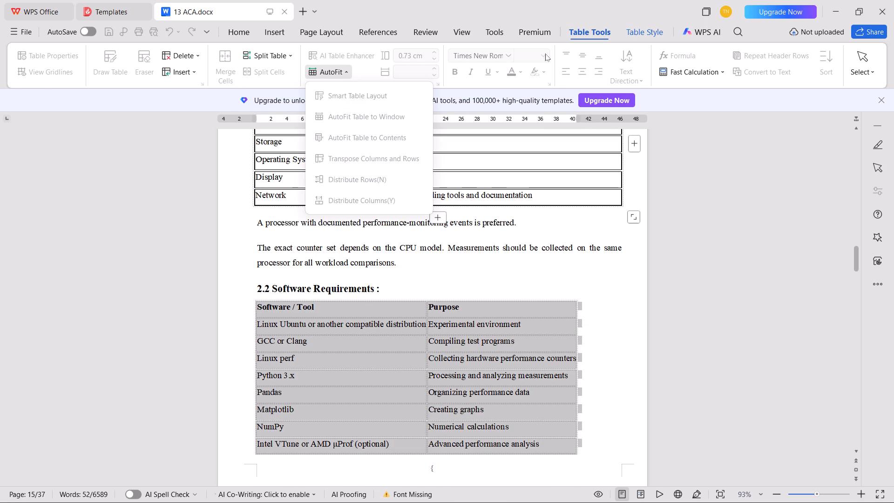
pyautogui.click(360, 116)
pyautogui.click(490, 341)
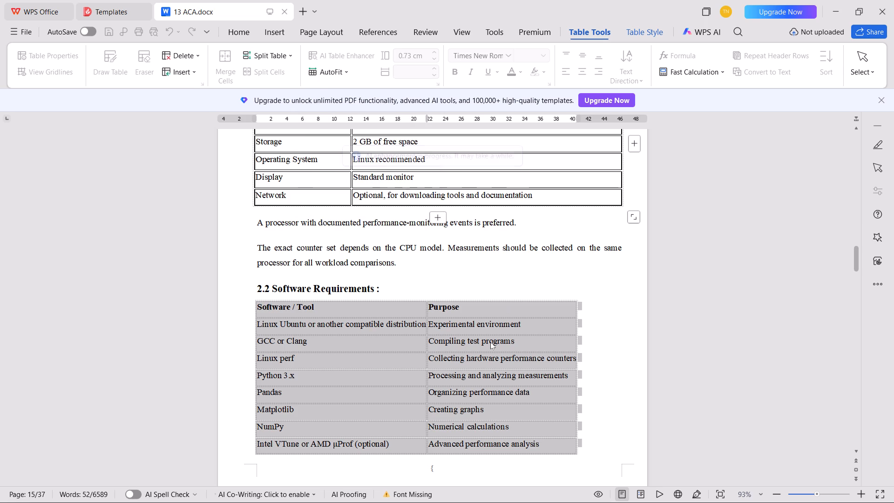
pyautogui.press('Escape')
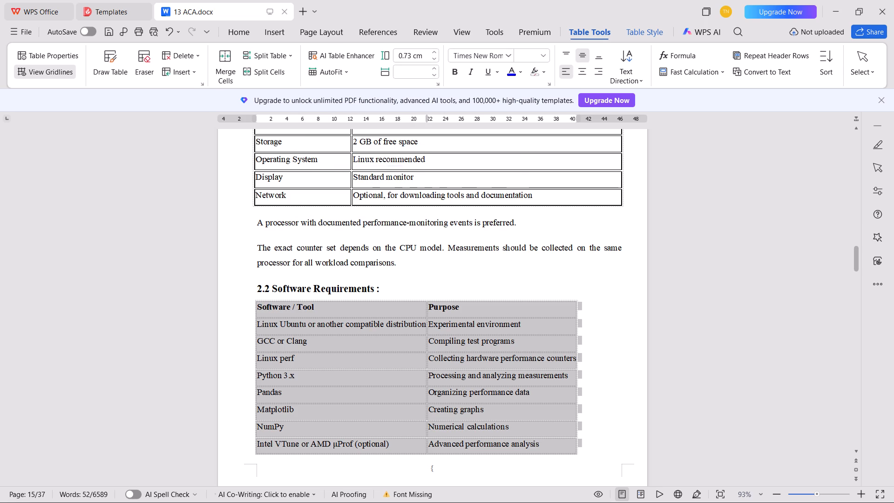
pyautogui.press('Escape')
# AutoFit the software requirements table in section 2.2 to the full text width of the page.
pyautogui.click(250, 292)
pyautogui.click(342, 74)
pyautogui.click(348, 118)
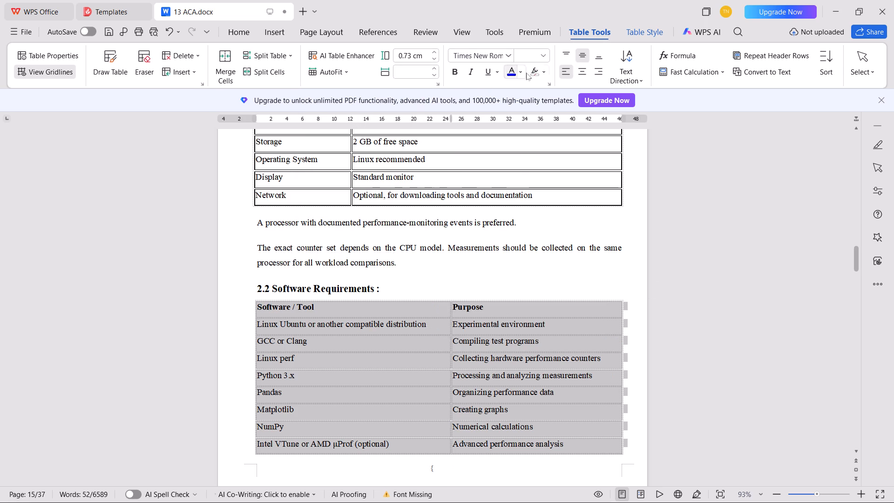
# Apply the bordered table style with a dark header row to the software requirements table in section 2.2 and save the document.
pyautogui.click(639, 35)
pyautogui.click(431, 62)
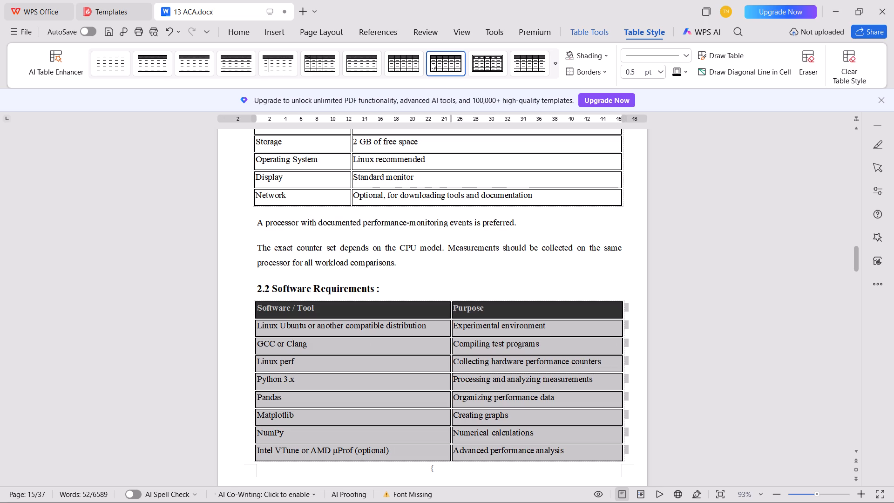
pyautogui.hotkey('ctrl', 's')
pyautogui.click(634, 286)
# Delete the entire Pandas and NumPy rows from the software requirements table in section 2.2 and save the document.
pyautogui.scroll(-8, 582, 299)
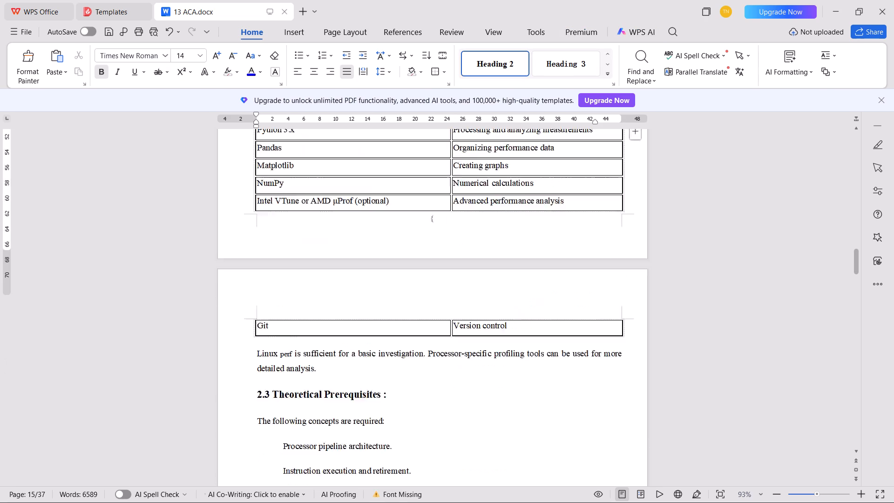
pyautogui.scroll(-1, 484, 291)
pyautogui.scroll(3, 321, 269)
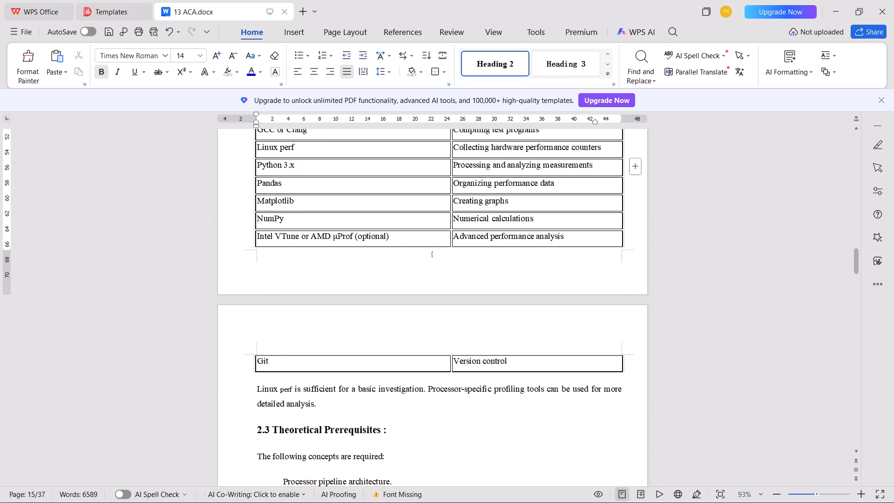
pyautogui.rightClick(288, 187)
pyautogui.click(329, 85)
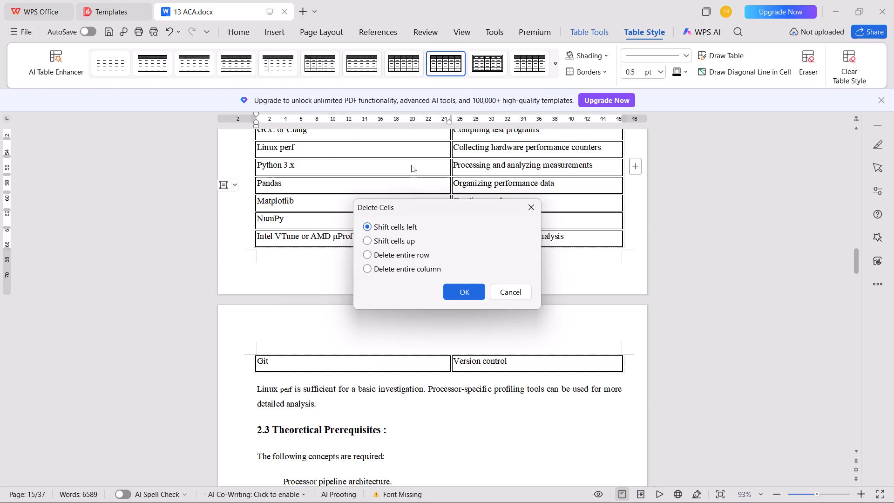
pyautogui.click(397, 257)
pyautogui.click(470, 288)
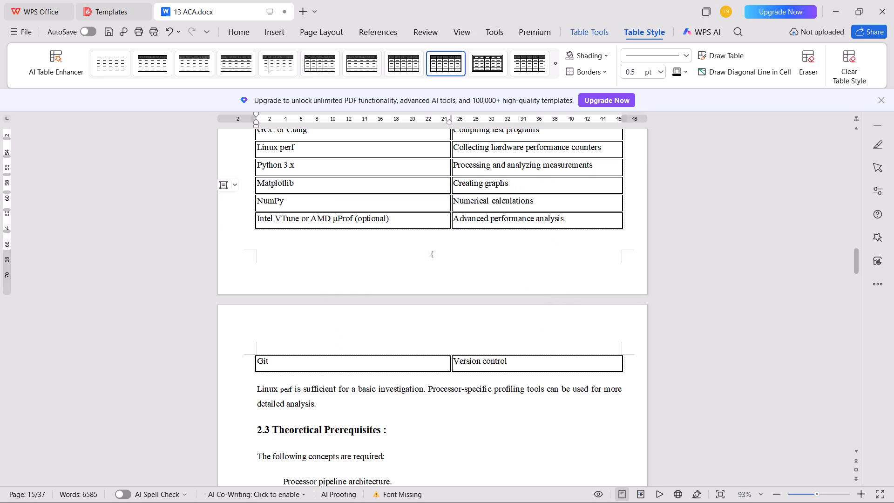
pyautogui.rightClick(288, 199)
pyautogui.click(339, 82)
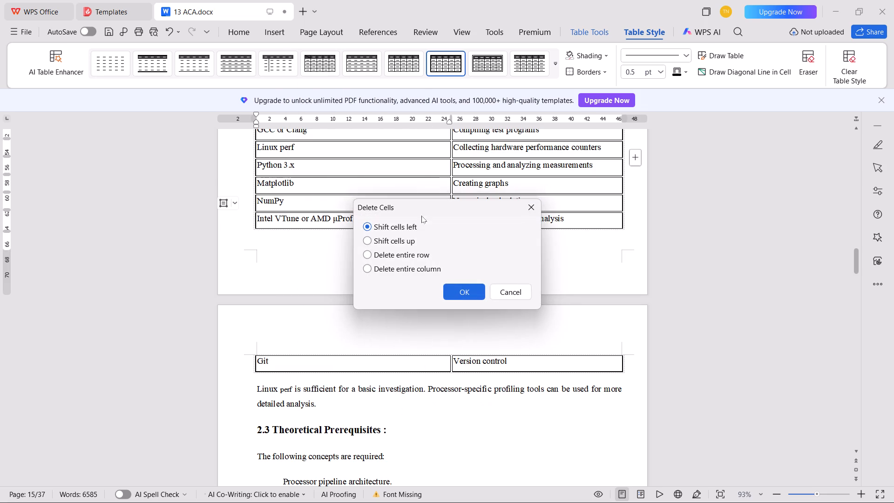
pyautogui.click(410, 253)
pyautogui.click(470, 296)
pyautogui.click(682, 304)
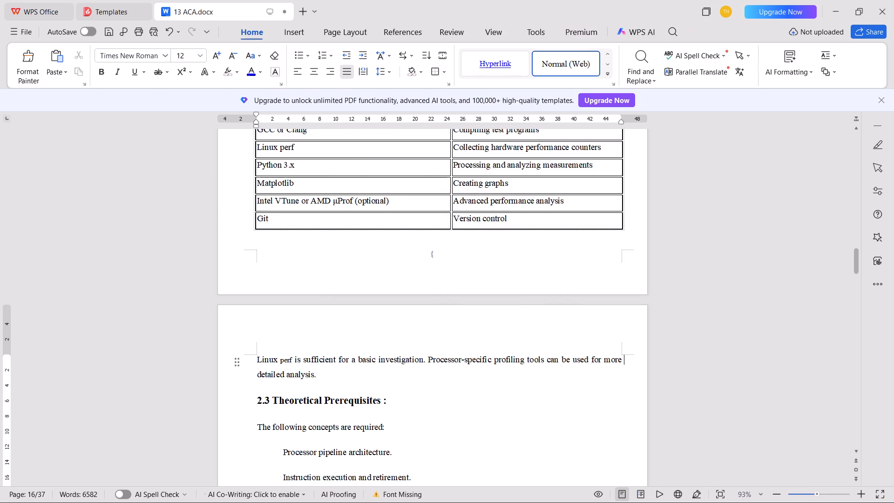
pyautogui.hotkey('ctrl', 's')
# Format the required concepts under 2.3 Theoretical Prerequisites as an indented a., b., c. list with bold letters.
pyautogui.scroll(-7, 311, 305)
pyautogui.scroll(-3, 410, 359)
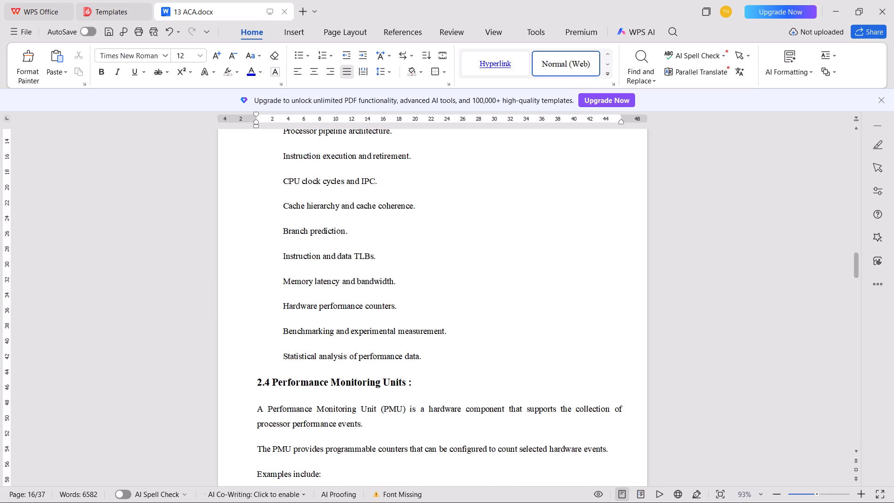
pyautogui.moveTo(429, 361); pyautogui.dragTo(281, 252)
pyautogui.scroll(3, 277, 340)
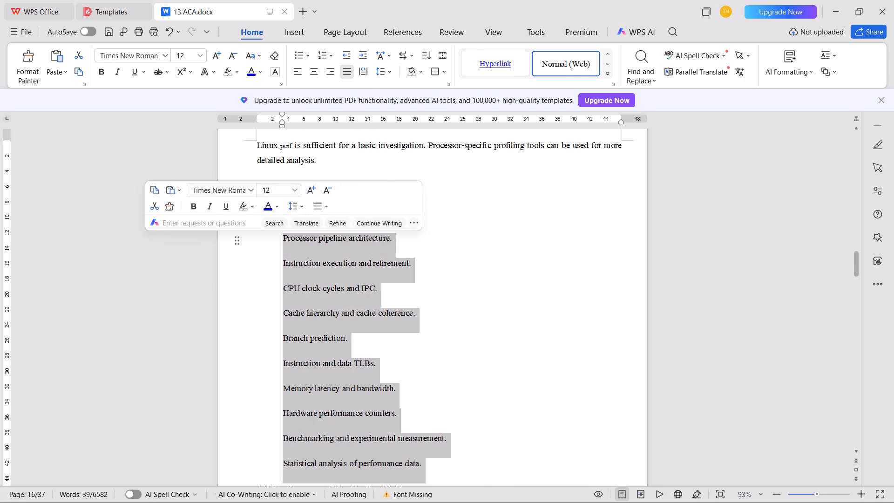
pyautogui.click(330, 60)
pyautogui.click(413, 140)
pyautogui.press('Tab')
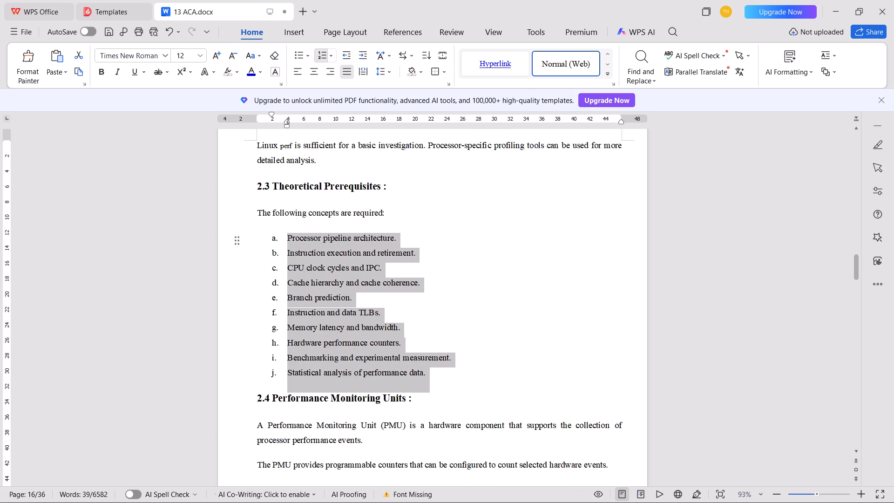
pyautogui.click(274, 237)
pyautogui.hotkey('ctrl', 'b')
# Format the event examples under 2.4 Performance Monitoring Units, from Instructions retired to Back-end stalled cycles, as an indented a., b., c. list with bold letters.
pyautogui.scroll(-12, 400, 368)
pyautogui.moveTo(389, 395); pyautogui.dragTo(282, 373)
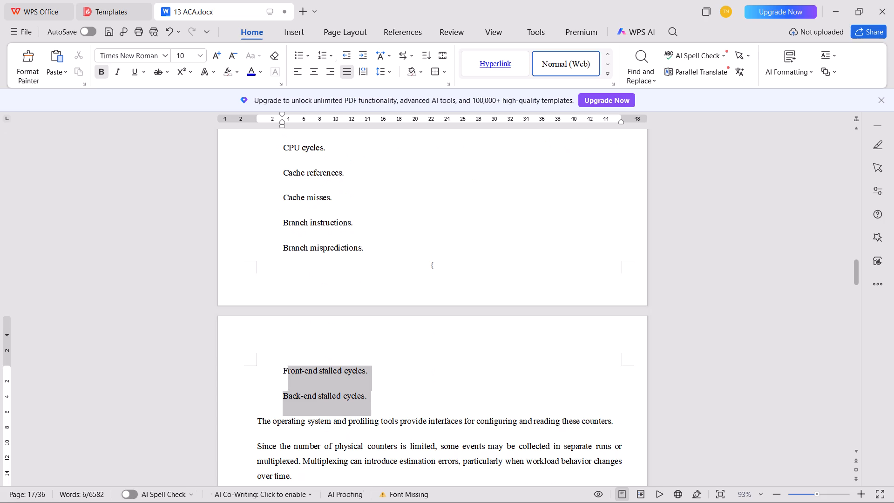
pyautogui.moveTo(282, 373); pyautogui.dragTo(274, 275)
pyautogui.scroll(4, 278, 342)
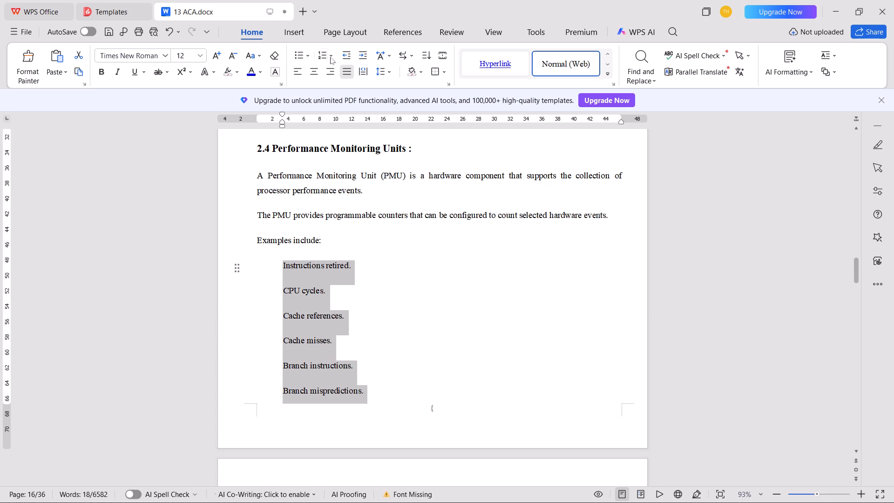
pyautogui.click(331, 56)
pyautogui.click(419, 144)
pyautogui.press('Tab')
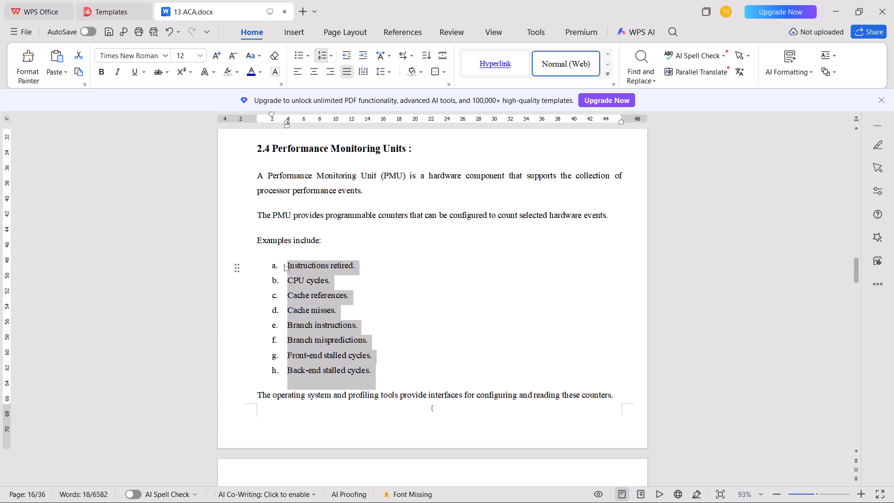
pyautogui.click(275, 266)
pyautogui.hotkey('ctrl', 'b')
# Apply the bordered table style with a dark header row to the bottleneck classification table in section 2.6.
pyautogui.scroll(-3, 344, 311)
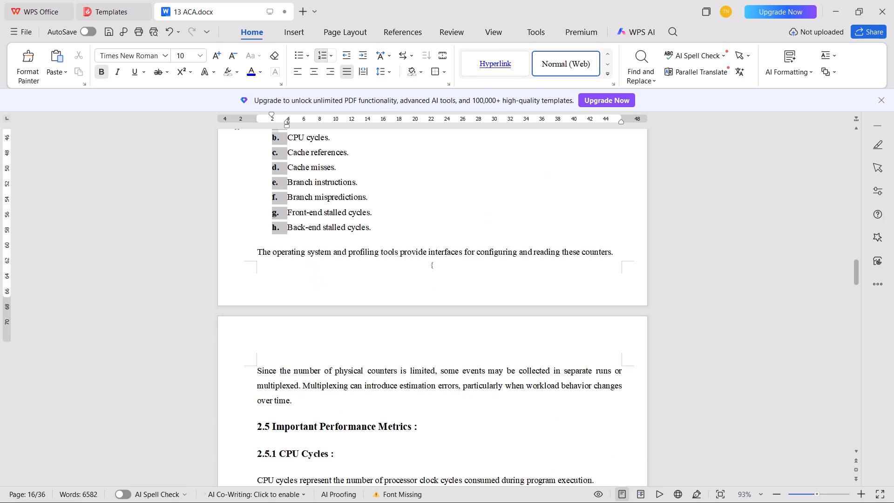
pyautogui.scroll(-5, 342, 312)
pyautogui.scroll(-18, 347, 307)
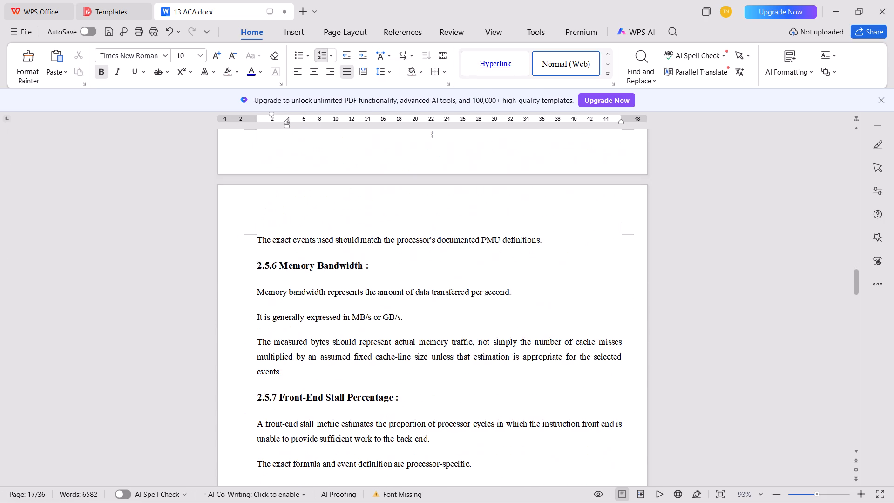
pyautogui.scroll(-16, 348, 293)
pyautogui.scroll(2, 335, 276)
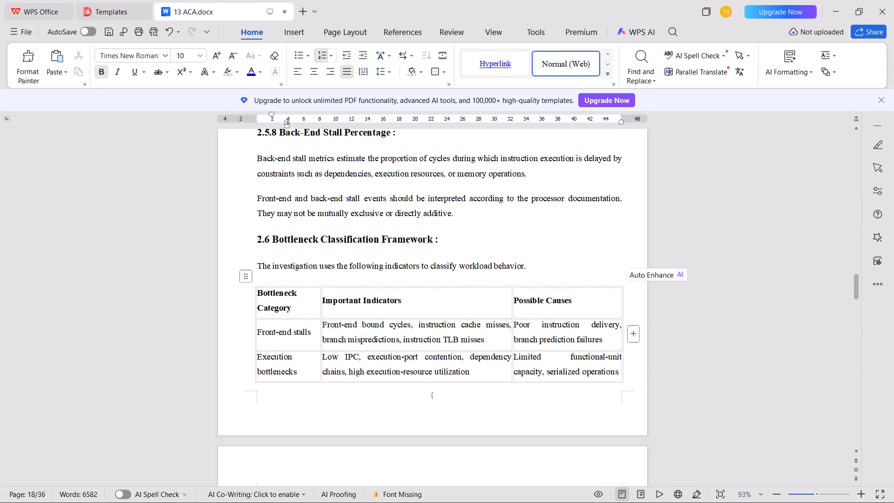
pyautogui.click(244, 268)
pyautogui.click(246, 274)
pyautogui.click(282, 311)
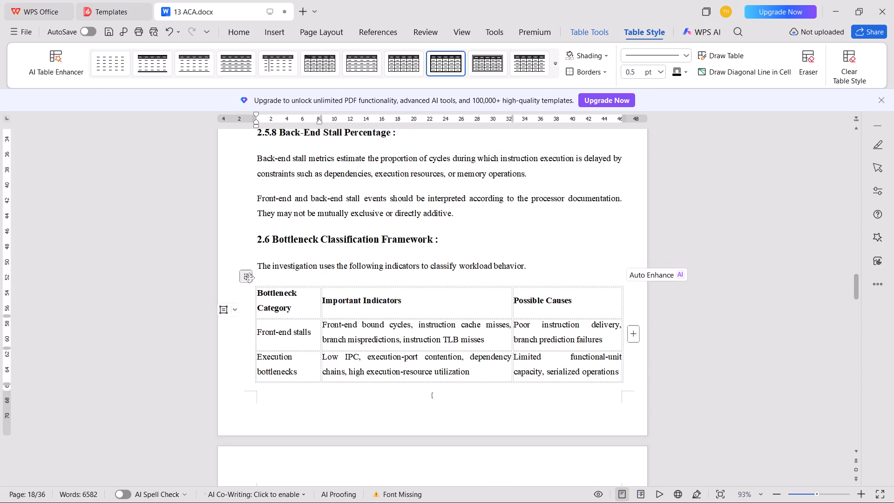
pyautogui.click(249, 278)
pyautogui.click(453, 66)
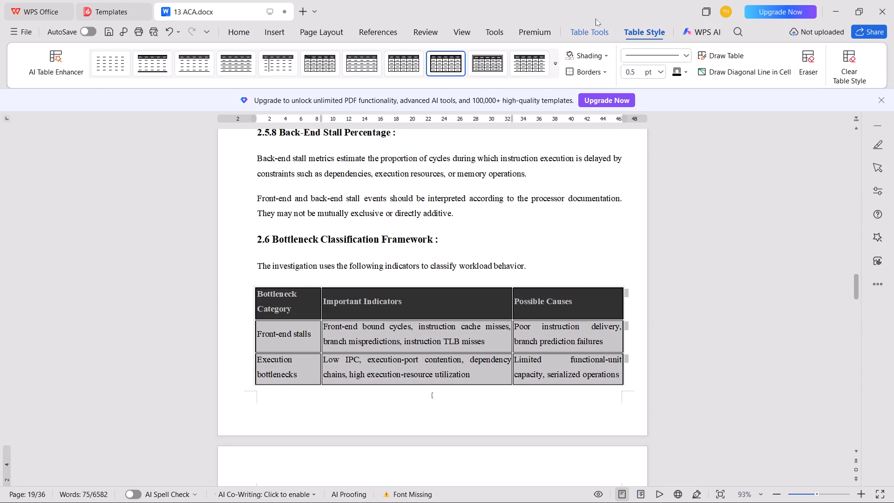
# AutoFit the bottleneck classification table in section 2.6 to the full text width of the page and save the document.
pyautogui.click(591, 29)
pyautogui.click(343, 73)
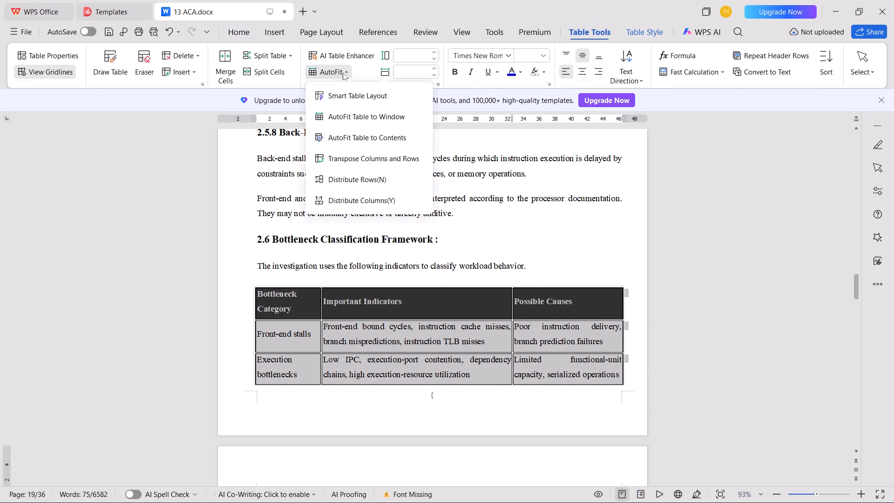
pyautogui.click(341, 123)
pyautogui.hotkey('ctrl', 's')
# Format the functions listed under 2.7 Functional Requirements as an indented a., b., c. list with bold letters.
pyautogui.scroll(-2, 377, 258)
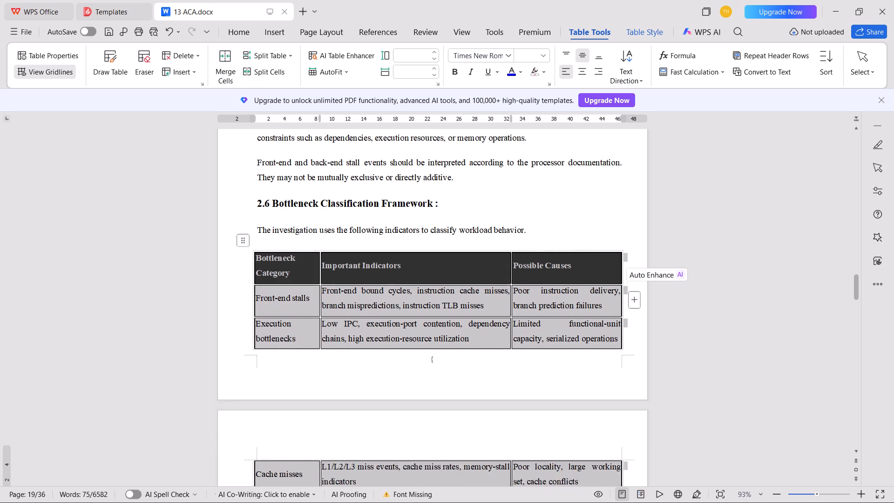
pyautogui.scroll(-13, 377, 256)
pyautogui.scroll(2, 363, 240)
pyautogui.scroll(-8, 363, 240)
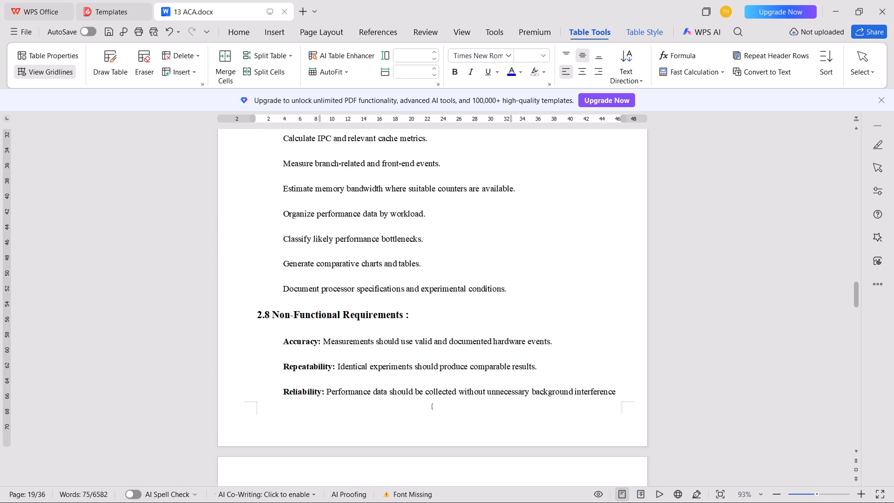
pyautogui.moveTo(525, 288); pyautogui.dragTo(276, 210)
pyautogui.scroll(4, 365, 272)
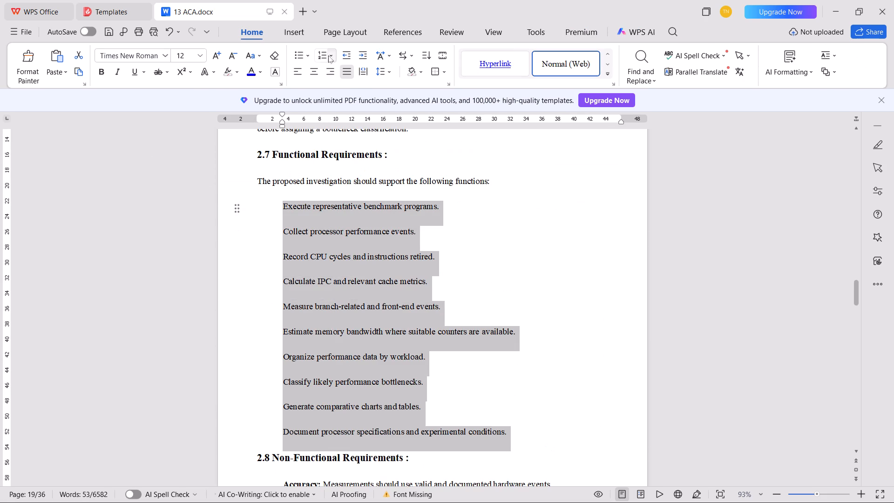
pyautogui.click(332, 59)
pyautogui.click(431, 146)
pyautogui.press('Tab')
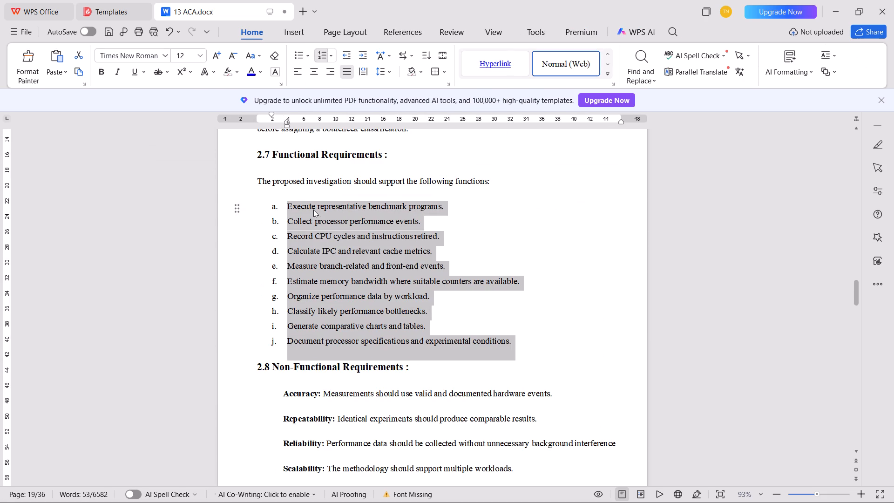
pyautogui.click(275, 210)
pyautogui.hotkey('ctrl', 'b')
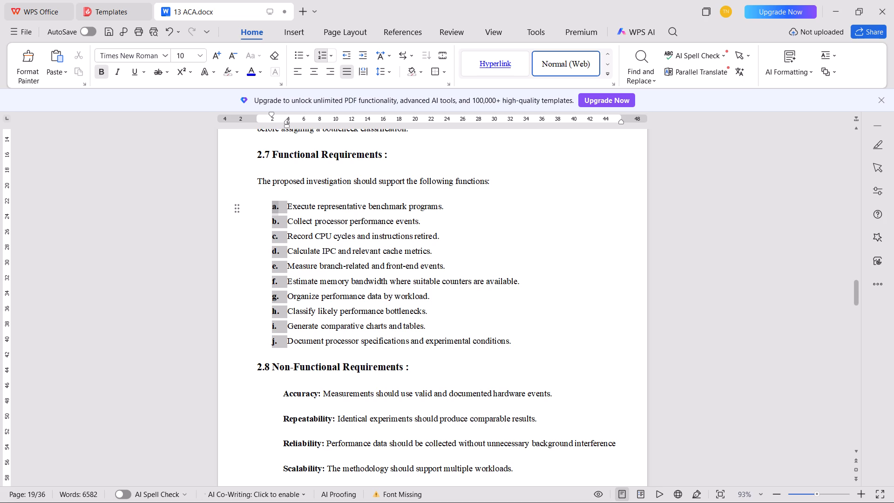
# Format the 2.8 Non-Functional Requirements items, from Accuracy to Efficiency, as an indented a., b., c. list with bold letters.
pyautogui.scroll(-8, 383, 297)
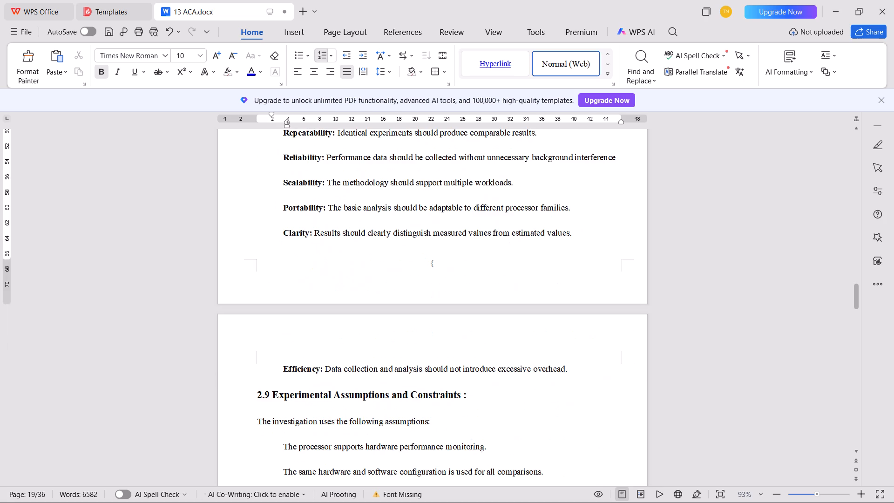
pyautogui.moveTo(577, 367); pyautogui.dragTo(270, 243)
pyautogui.scroll(3, 352, 310)
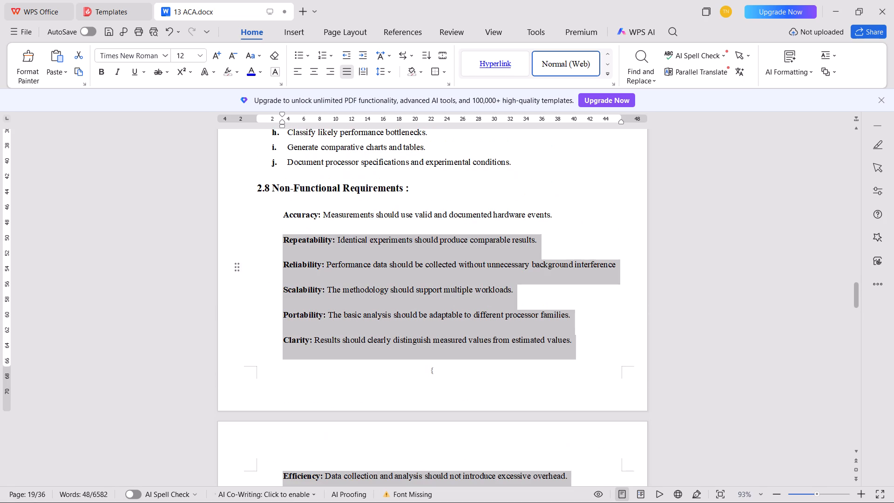
pyautogui.moveTo(270, 243); pyautogui.dragTo(250, 207)
pyautogui.click(330, 61)
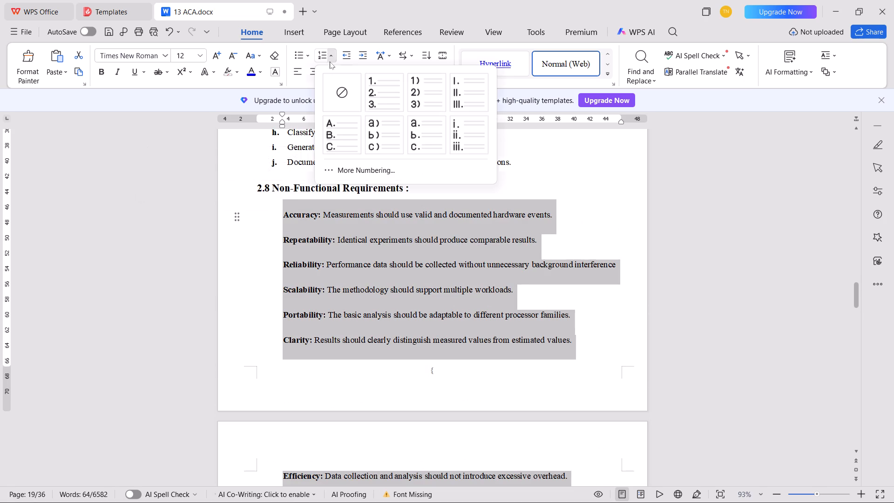
pyautogui.click(419, 136)
pyautogui.press('Tab')
pyautogui.click(275, 212)
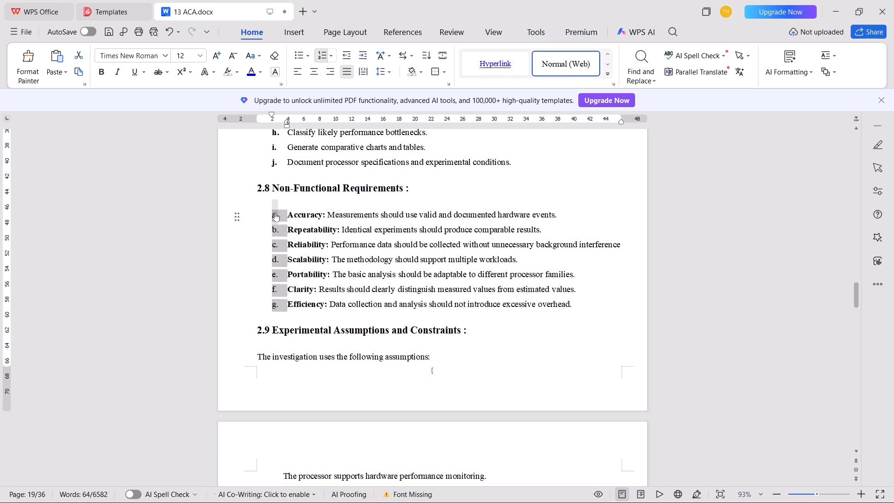
pyautogui.hotkey('ctrl', 'b')
pyautogui.click(579, 309)
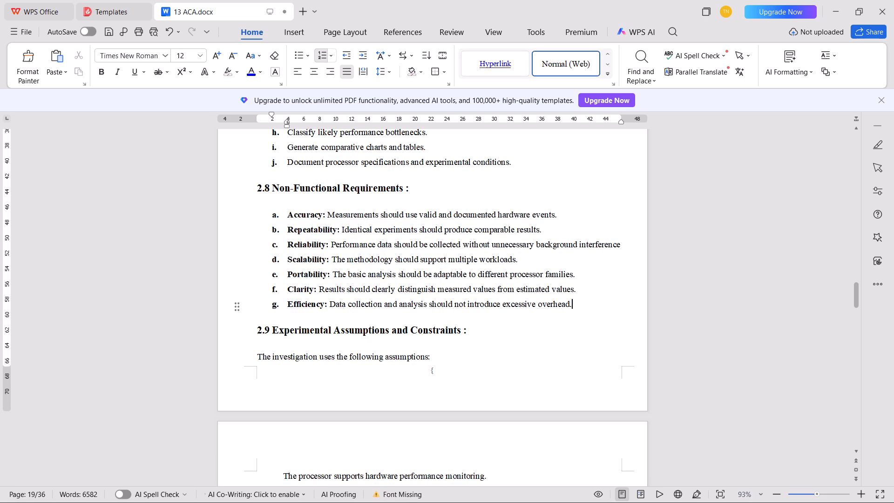
# Insert three blank paragraphs after the Efficiency item in 2.8 to push the 2.9 Experimental Assumptions and Constraints heading onto a new page.
pyautogui.press('Return')
pyautogui.press('Return')
pyautogui.press('Return')
pyautogui.scroll(-5, 575, 301)
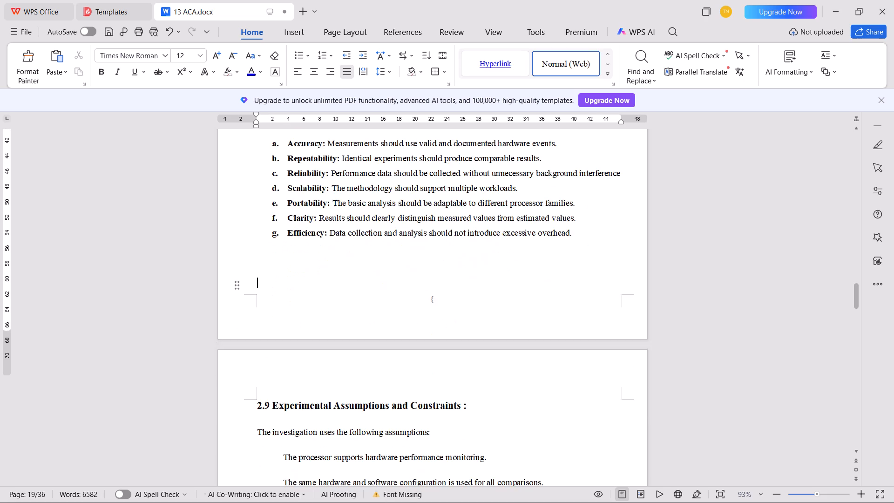
# Format the assumptions listed under 2.9 as an indented a., b., c. list with bold letters and save the document.
pyautogui.scroll(-7, 573, 299)
pyautogui.moveTo(578, 435); pyautogui.dragTo(274, 356)
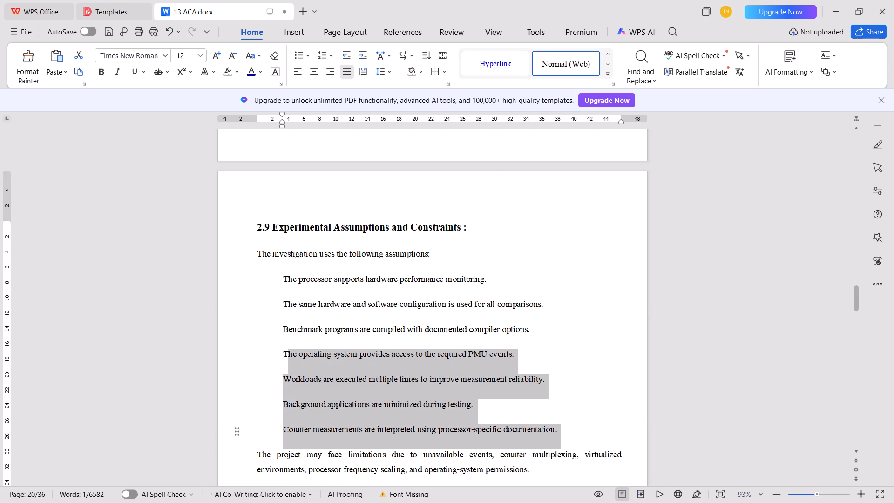
pyautogui.moveTo(274, 356); pyautogui.dragTo(264, 291)
pyautogui.click(332, 49)
pyautogui.click(424, 145)
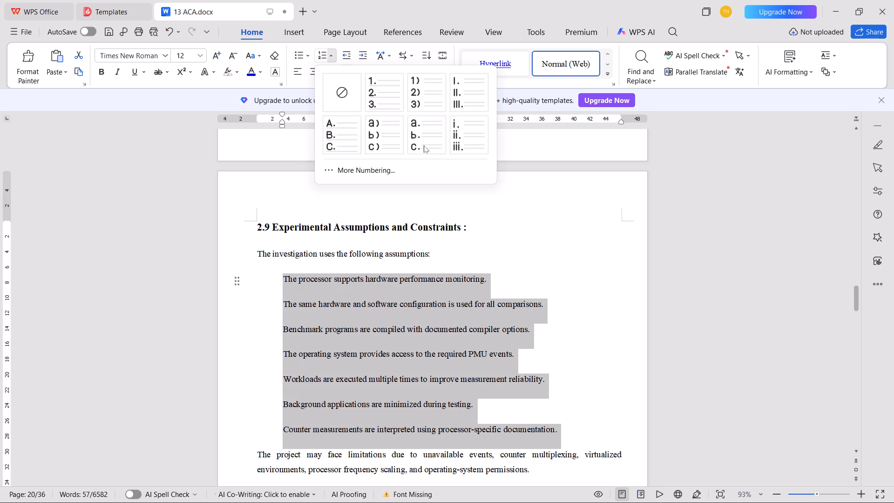
pyautogui.press('Tab')
pyautogui.click(275, 277)
pyautogui.hotkey('ctrl', 'b')
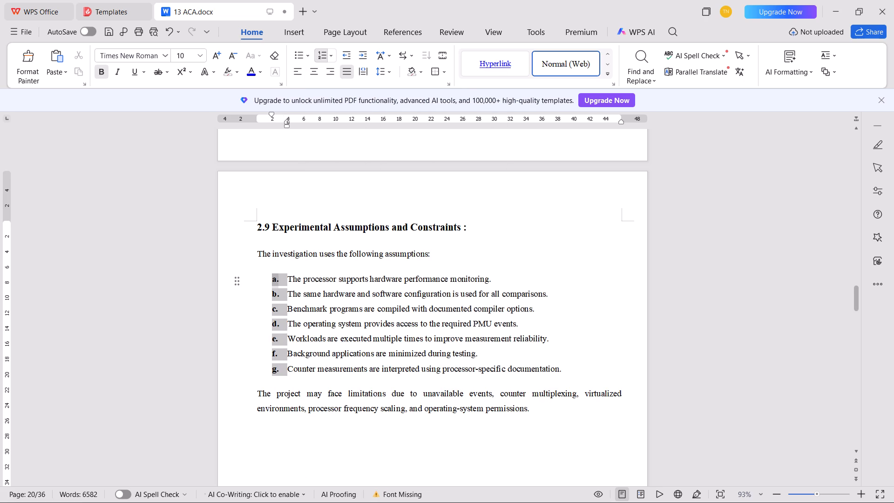
pyautogui.hotkey('ctrl', 's')
# Justify all Chapter 3 text, from the chapter title to the page before Chapter 4, with 1.5 line spacing and save.
pyautogui.scroll(-20, 375, 261)
pyautogui.scroll(-1, 375, 261)
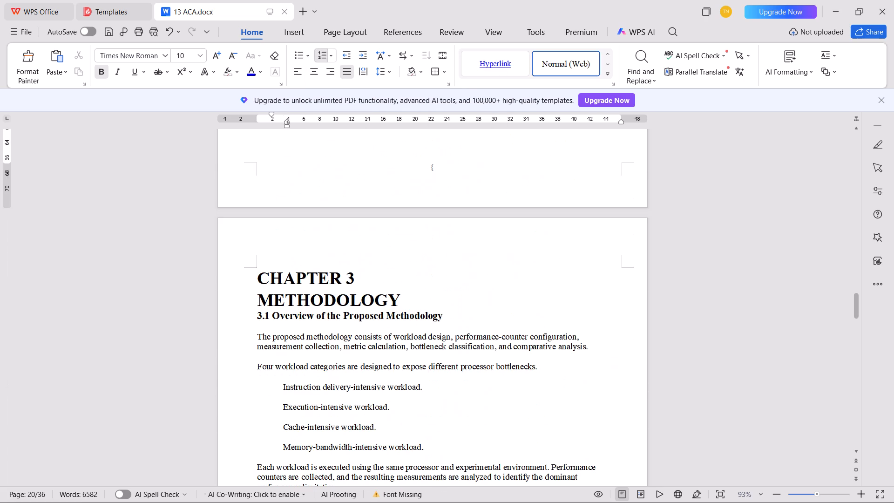
pyautogui.moveTo(239, 265); pyautogui.dragTo(264, 352)
pyautogui.scroll(-20, 234, 319)
pyautogui.scroll(-7, 234, 319)
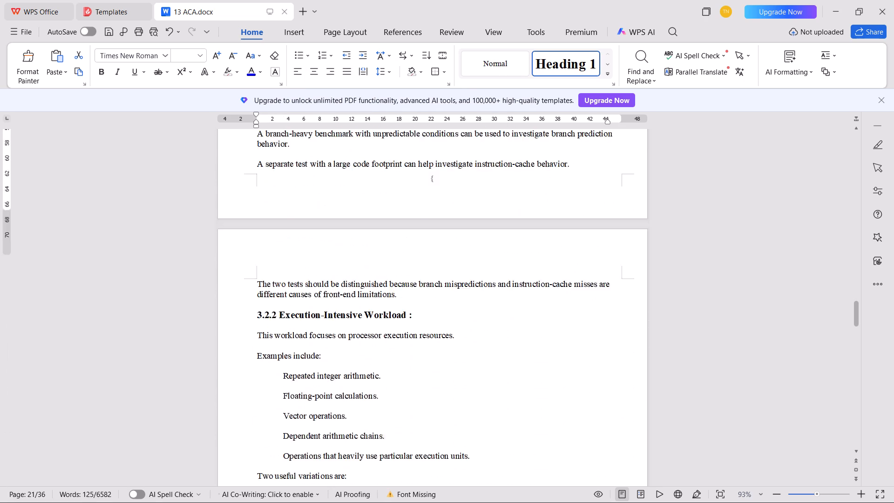
pyautogui.moveTo(264, 352); pyautogui.dragTo(264, 352)
pyautogui.scroll(-20, 264, 352)
pyautogui.scroll(-20, 264, 352)
pyautogui.scroll(-7, 264, 352)
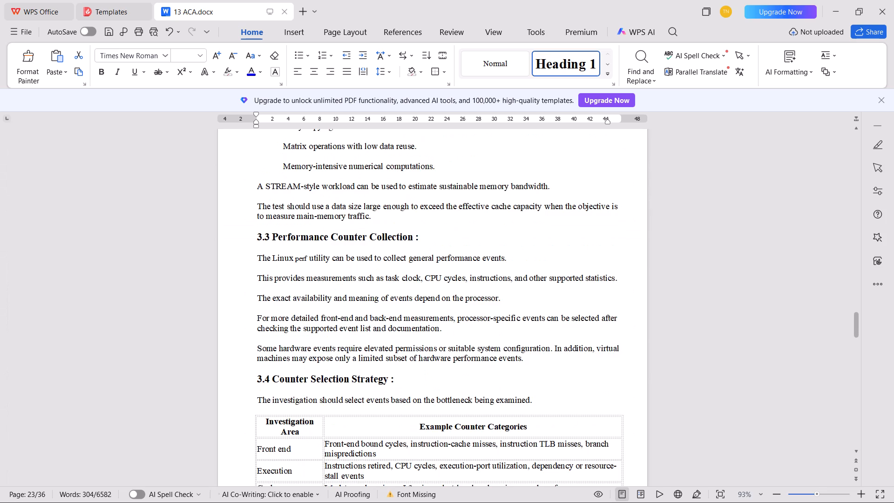
pyautogui.scroll(-20, 264, 352)
pyautogui.scroll(-3, 264, 352)
pyautogui.moveTo(264, 352); pyautogui.dragTo(265, 352)
pyautogui.scroll(1, 264, 352)
pyautogui.scroll(-3, 264, 352)
pyautogui.scroll(3, 264, 352)
pyautogui.scroll(-5, 264, 352)
pyautogui.scroll(2, 265, 352)
pyautogui.scroll(-10, 265, 352)
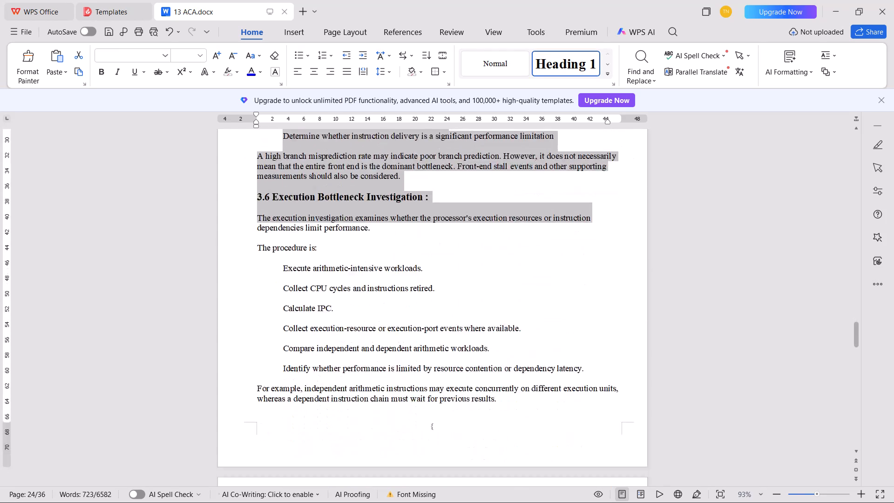
pyautogui.scroll(-5, 265, 352)
pyautogui.moveTo(265, 352); pyautogui.dragTo(268, 354)
pyautogui.scroll(-20, 266, 353)
pyautogui.scroll(-3, 266, 353)
pyautogui.scroll(1, 265, 359)
pyautogui.scroll(-11, 265, 359)
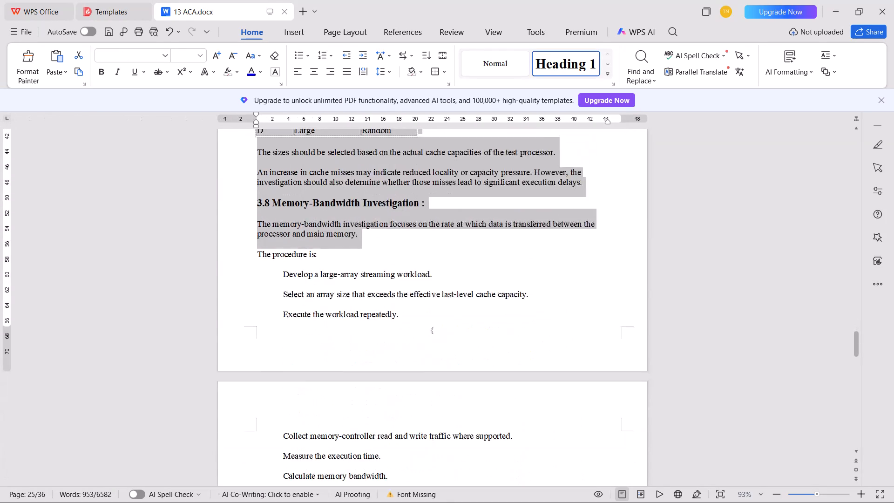
pyautogui.moveTo(268, 354); pyautogui.dragTo(273, 351)
pyautogui.scroll(-20, 268, 354)
pyautogui.scroll(-19, 268, 354)
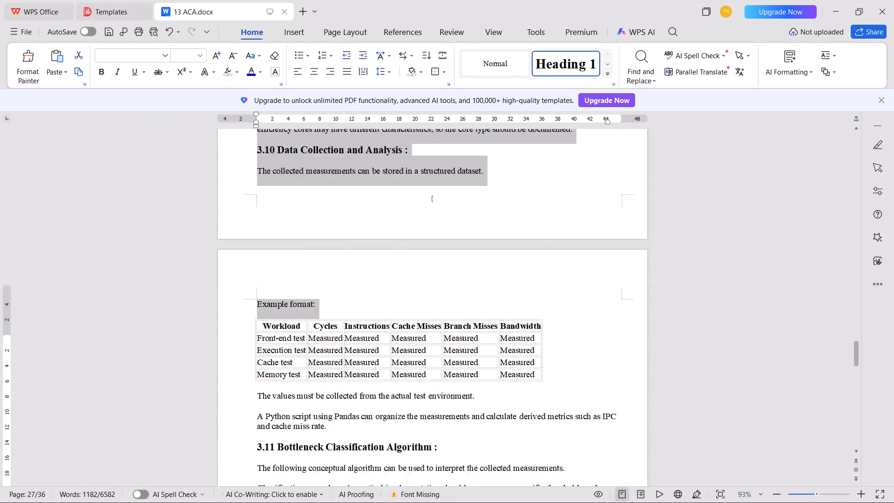
pyautogui.scroll(-2, 273, 351)
pyautogui.moveTo(273, 351); pyautogui.dragTo(281, 176)
pyautogui.scroll(-20, 284, 358)
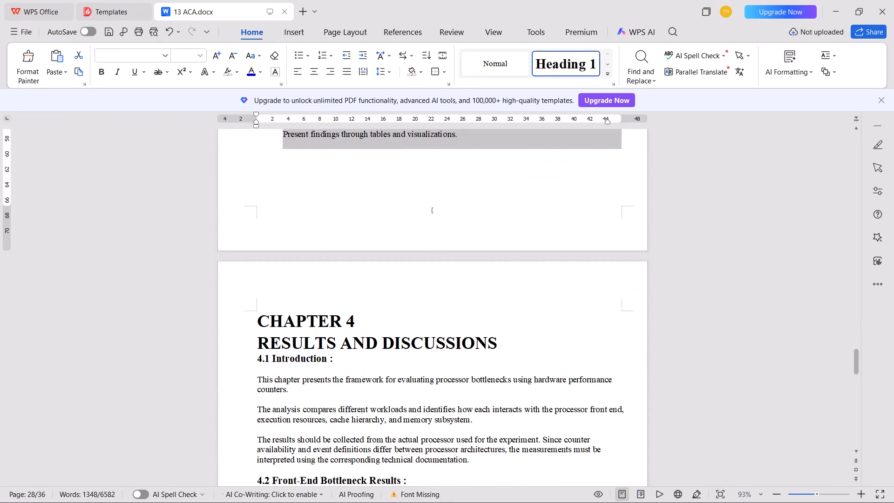
pyautogui.moveTo(281, 176); pyautogui.dragTo(278, 170)
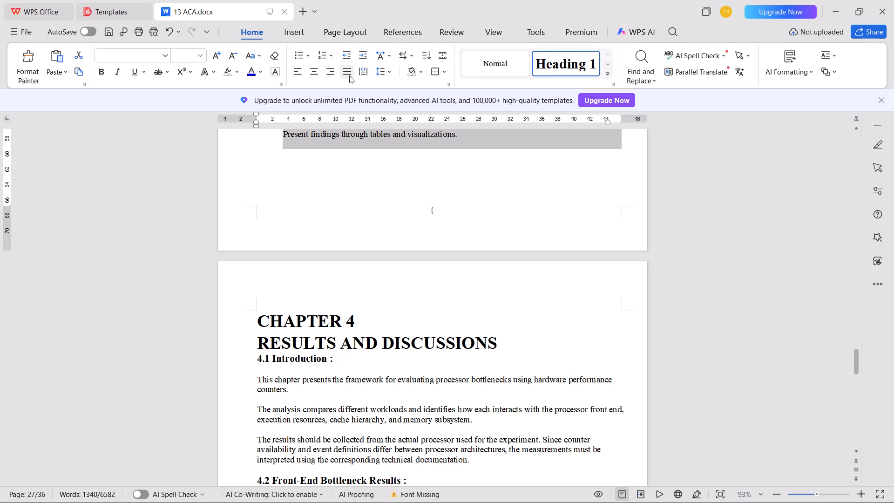
pyautogui.click(349, 75)
pyautogui.click(389, 78)
pyautogui.click(391, 122)
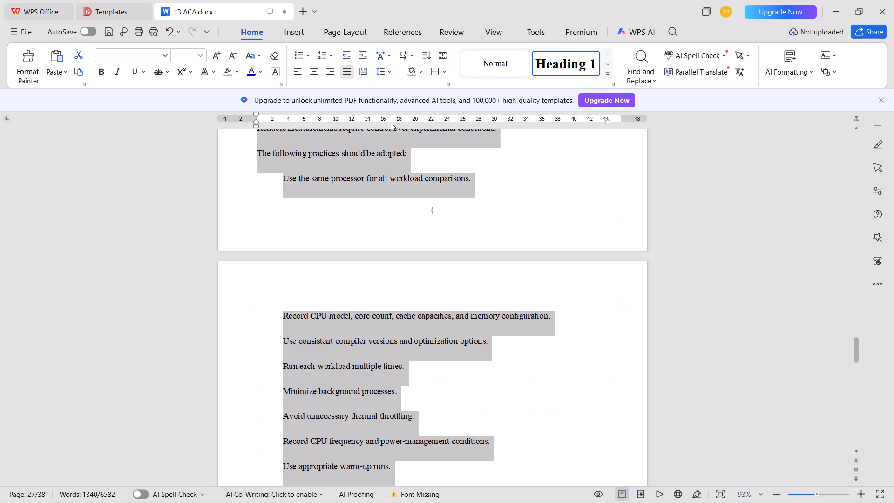
pyautogui.click(341, 346)
pyautogui.hotkey('ctrl', 's')
# Center the CHAPTER 3 and METHODOLOGY title lines and save the document.
pyautogui.scroll(9, 340, 347)
pyautogui.scroll(-3, 340, 347)
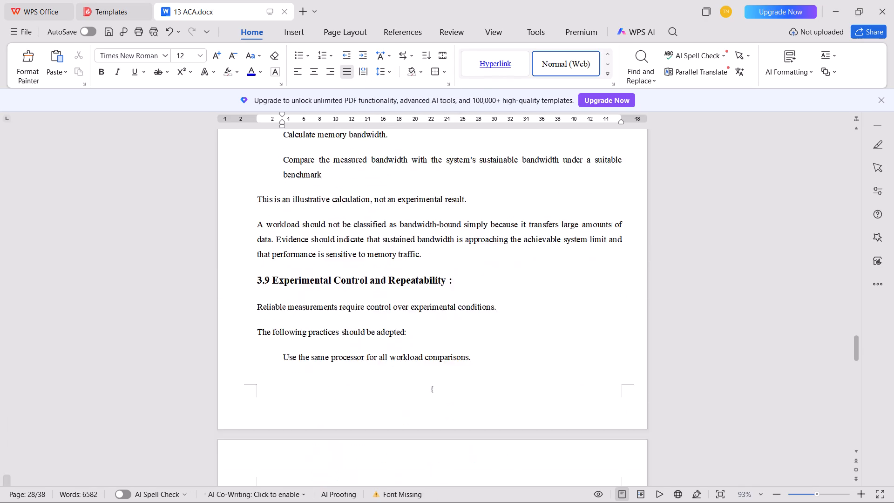
pyautogui.scroll(-3, 340, 347)
pyautogui.scroll(11, 340, 347)
pyautogui.scroll(-1, 339, 345)
pyautogui.scroll(16, 339, 345)
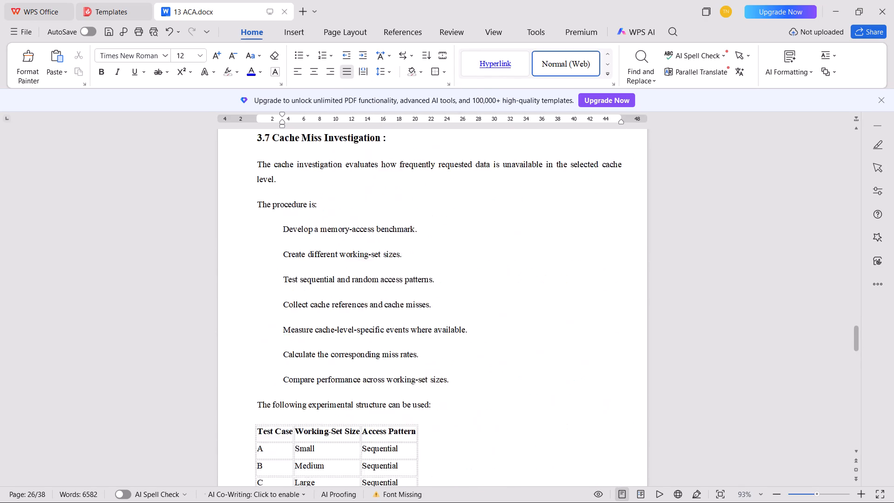
pyautogui.scroll(17, 339, 336)
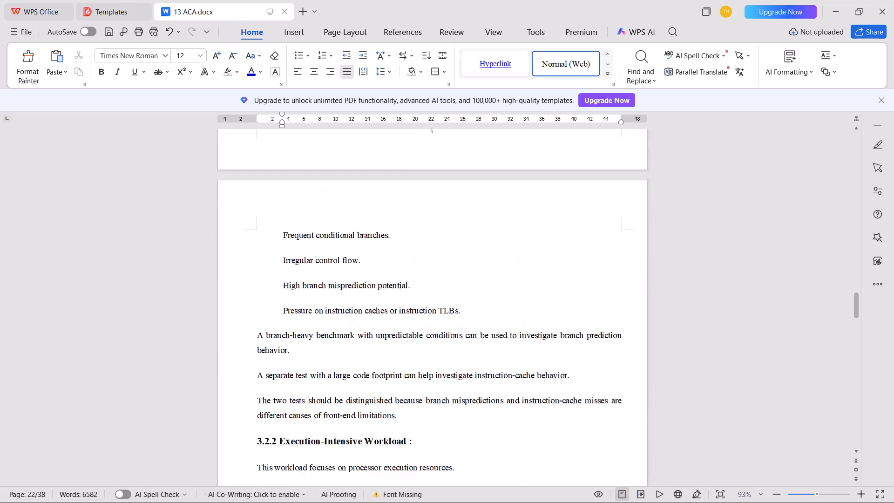
pyautogui.scroll(8, 340, 289)
pyautogui.scroll(-6, 289, 294)
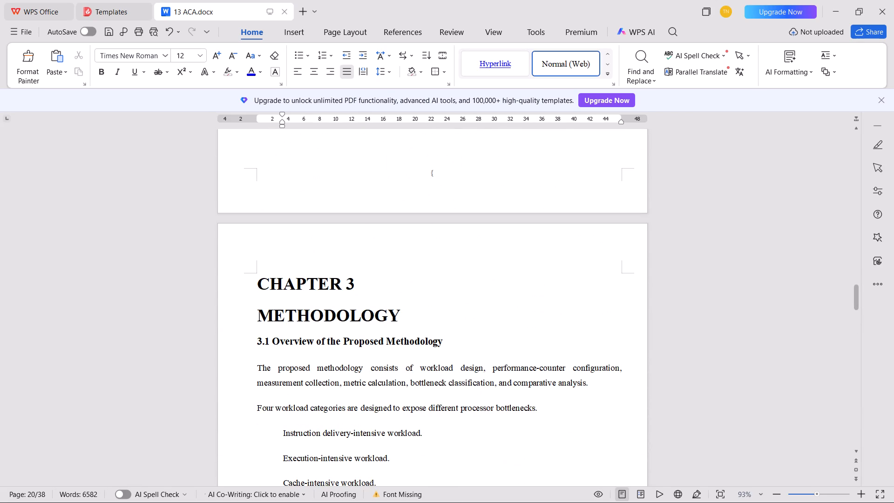
pyautogui.moveTo(233, 282); pyautogui.dragTo(228, 325)
pyautogui.hotkey('ctrl', 'e')
pyautogui.hotkey('ctrl', 's')
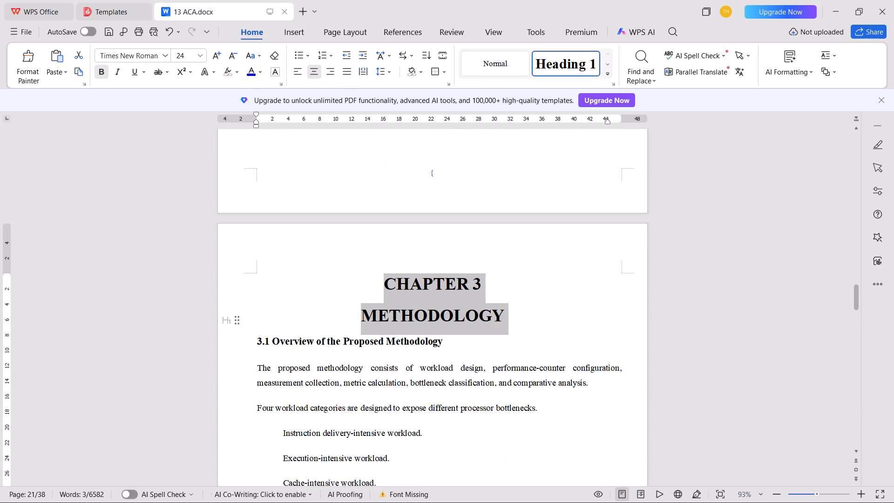
# Format the four workload categories under 3.1 Overview of the Proposed Methodology as an indented a., b., c. list with bold letters.
pyautogui.scroll(-4, 254, 342)
pyautogui.moveTo(444, 367); pyautogui.dragTo(271, 299)
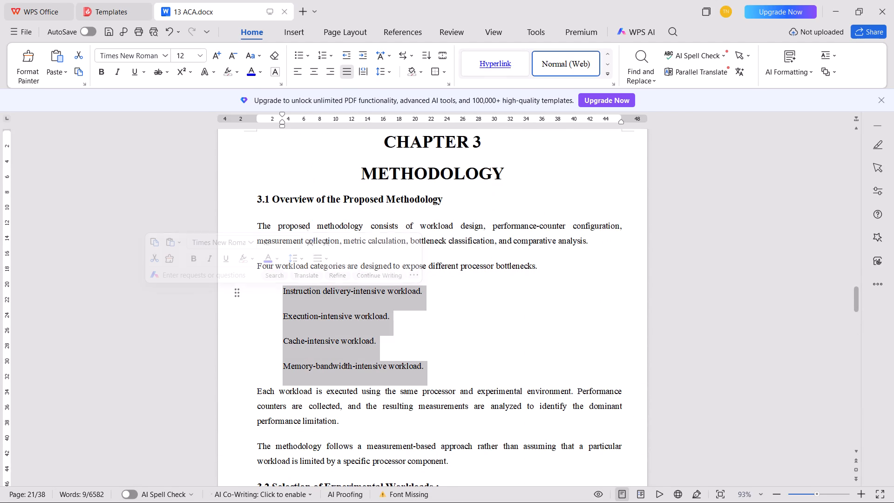
pyautogui.click(332, 56)
pyautogui.click(420, 139)
pyautogui.press('Tab')
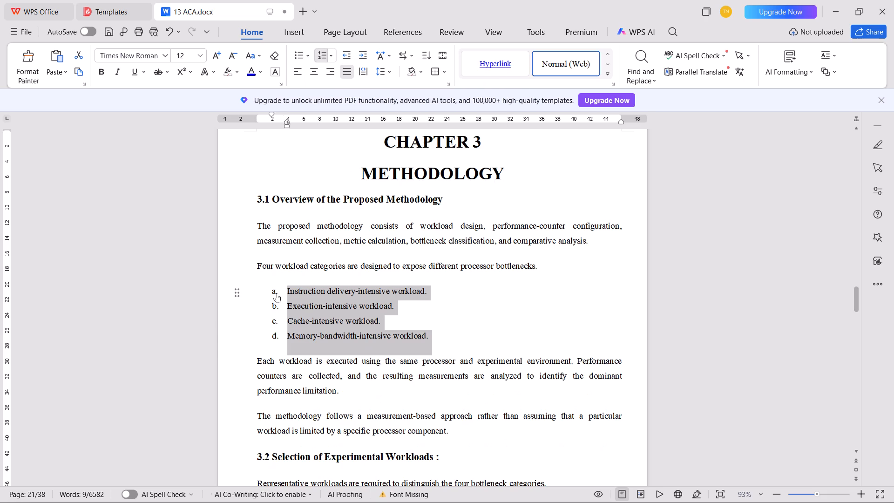
pyautogui.click(275, 293)
pyautogui.hotkey('ctrl', 'b')
# Format the possible characteristics, from Large instruction footprints to Pressure on instruction caches, as an indented a., b., c. list with bold letters.
pyautogui.scroll(-7, 333, 313)
pyautogui.scroll(-4, 366, 343)
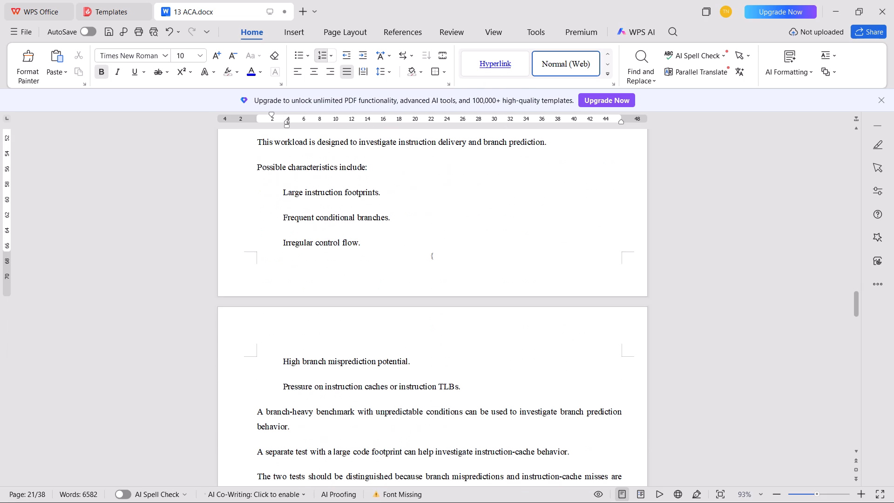
pyautogui.moveTo(489, 394); pyautogui.dragTo(241, 204)
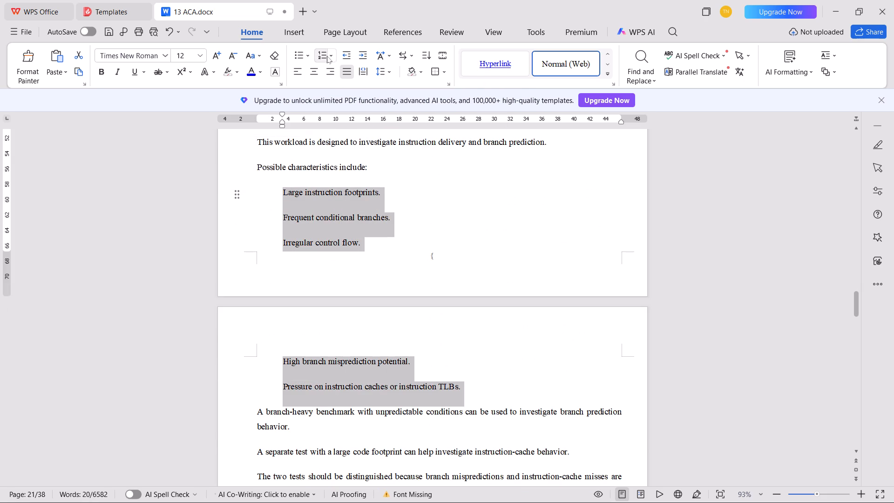
pyautogui.click(331, 59)
pyautogui.click(412, 146)
pyautogui.press('Tab')
pyautogui.click(275, 197)
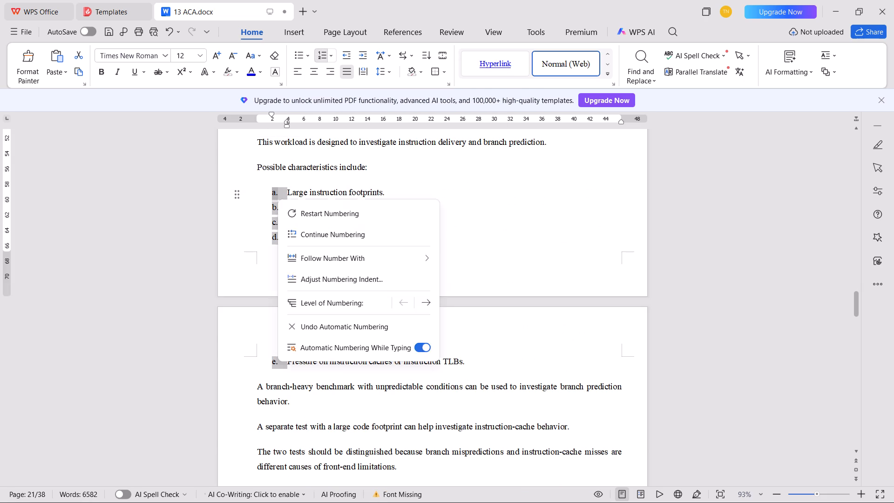
pyautogui.hotkey('ctrl', 'b')
# Format the examples under 3.2.2 Execution-Intensive Workload, from Repeated integer arithmetic onward, as an indented a., b., c. list with bold letters.
pyautogui.scroll(-5, 379, 283)
pyautogui.scroll(-4, 397, 354)
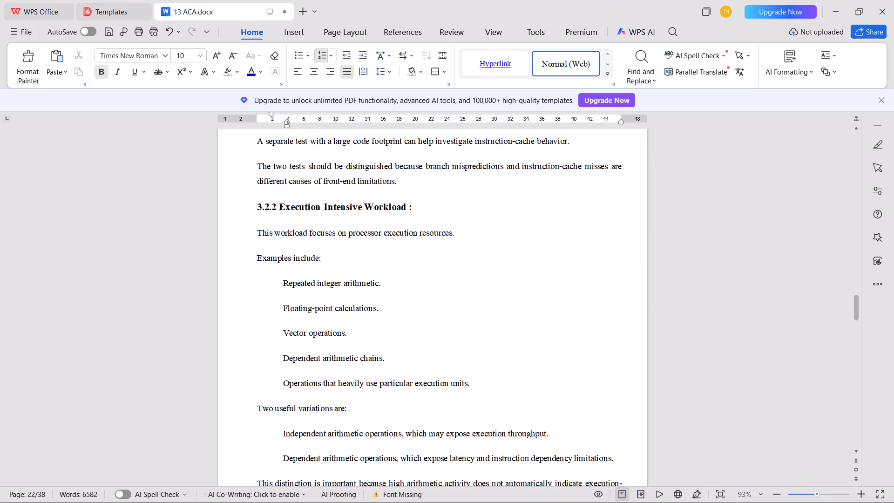
pyautogui.moveTo(483, 384); pyautogui.dragTo(233, 289)
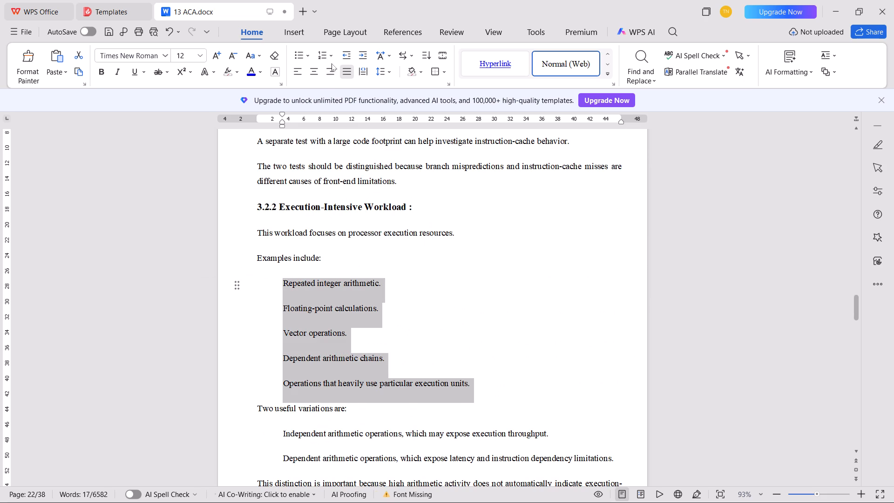
pyautogui.click(332, 60)
pyautogui.click(420, 135)
pyautogui.press('Tab')
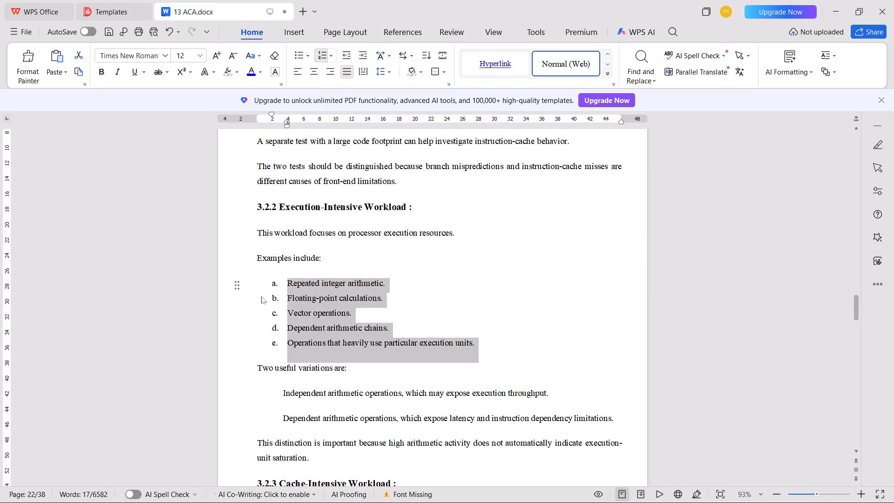
pyautogui.click(271, 285)
pyautogui.click(272, 284)
pyautogui.hotkey('ctrl', 'b')
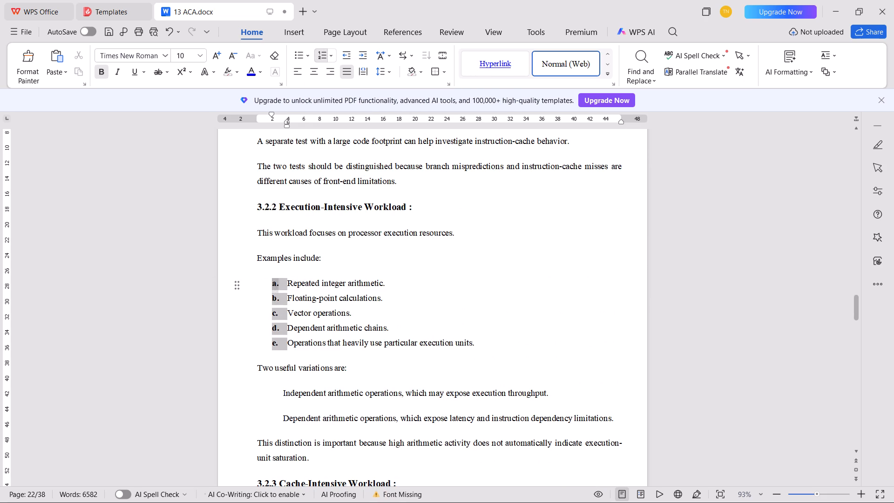
# Format the two useful variations of arithmetic operations in 3.2.2 as an indented a., b. list with bold letters.
pyautogui.scroll(-3, 313, 311)
pyautogui.moveTo(613, 310); pyautogui.dragTo(261, 296)
pyautogui.click(332, 57)
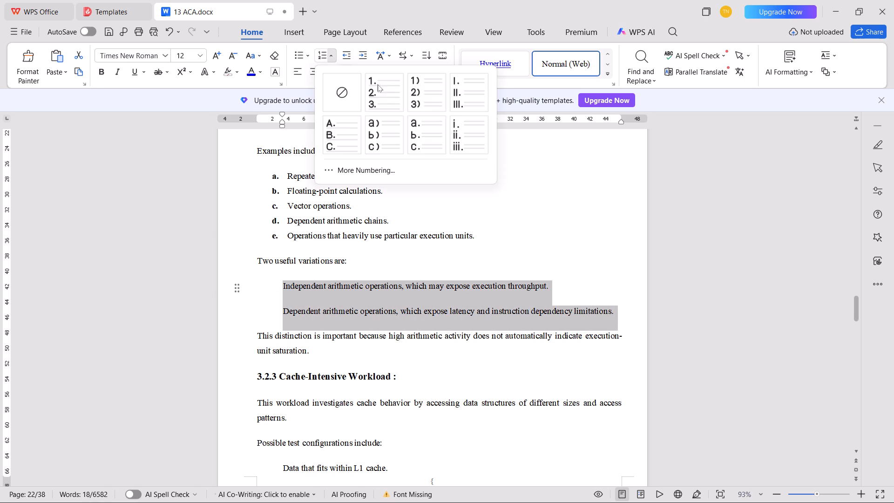
pyautogui.click(422, 138)
pyautogui.press('Tab')
pyautogui.click(271, 283)
pyautogui.click(273, 287)
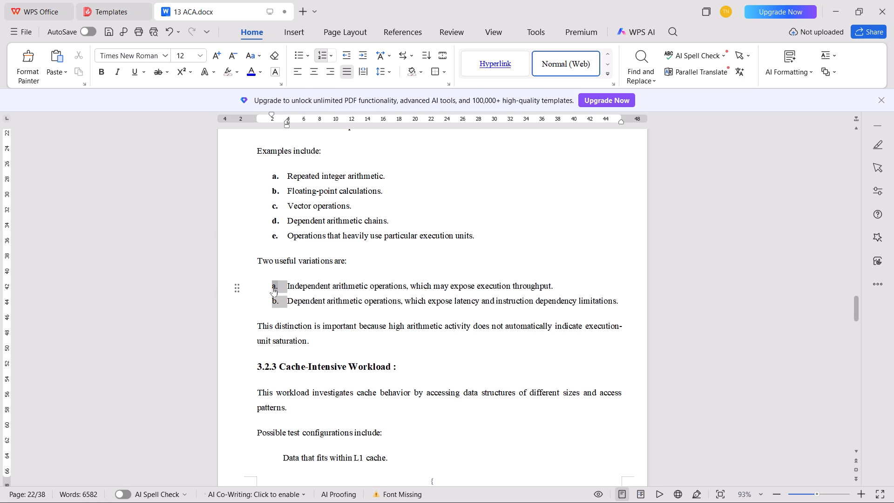
pyautogui.hotkey('ctrl', 'b')
# Format the possible test configurations under 3.2.3 Cache-Intensive Workload as an indented a., b., c. list with bold letters.
pyautogui.scroll(-6, 414, 361)
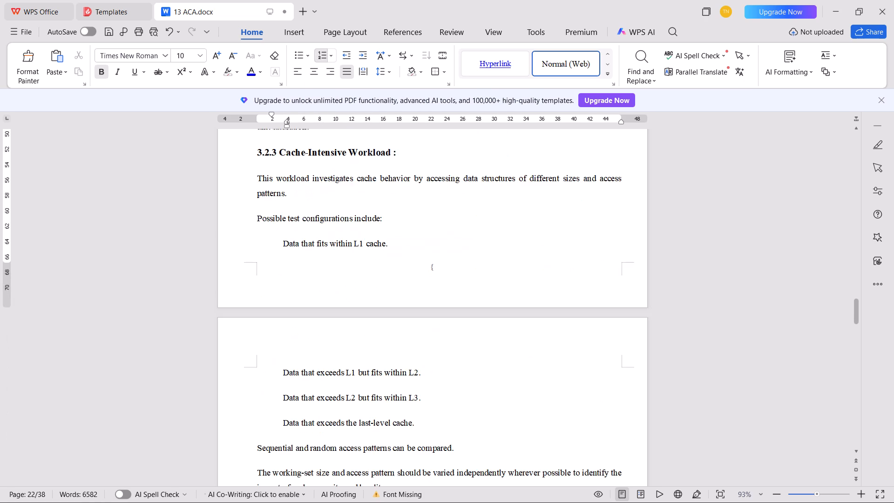
pyautogui.scroll(-1, 411, 339)
pyautogui.moveTo(433, 387); pyautogui.dragTo(268, 212)
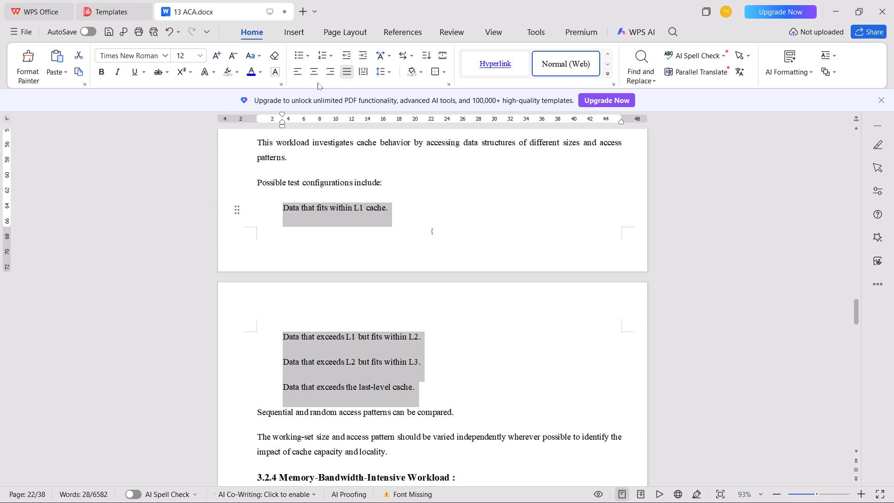
pyautogui.click(330, 55)
pyautogui.click(419, 149)
pyautogui.press('Tab')
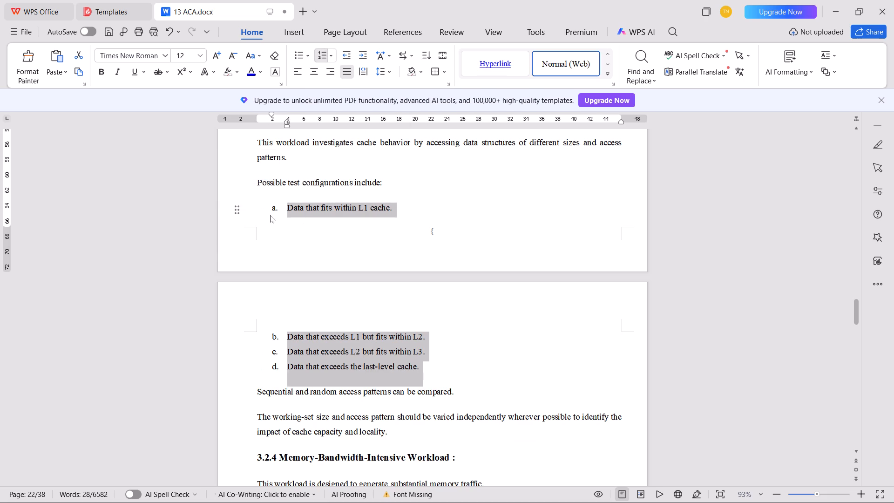
pyautogui.click(273, 209)
pyautogui.hotkey('ctrl', 'b')
# Format the examples under 3.2.4 Memory-Bandwidth-Intensive Workload as an indented a., b., c. list with bold letters and save the document.
pyautogui.scroll(-9, 302, 292)
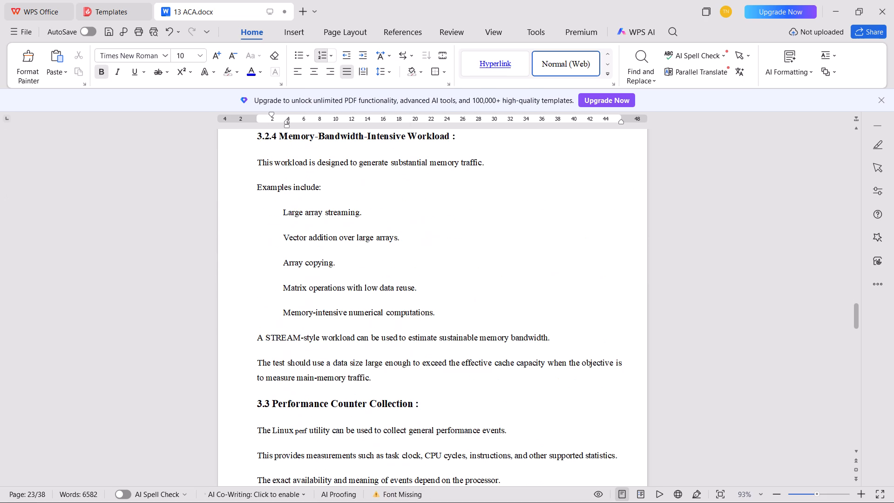
pyautogui.moveTo(440, 318); pyautogui.dragTo(281, 219)
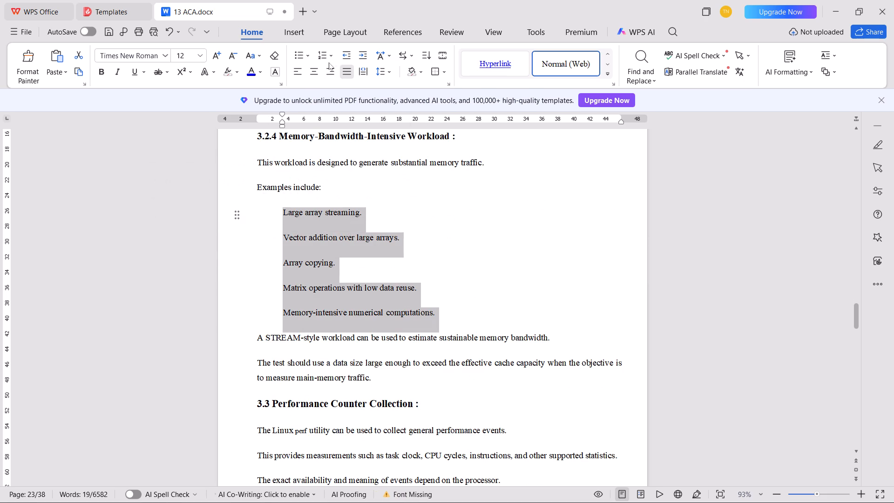
pyautogui.click(332, 61)
pyautogui.click(431, 134)
pyautogui.press('Tab')
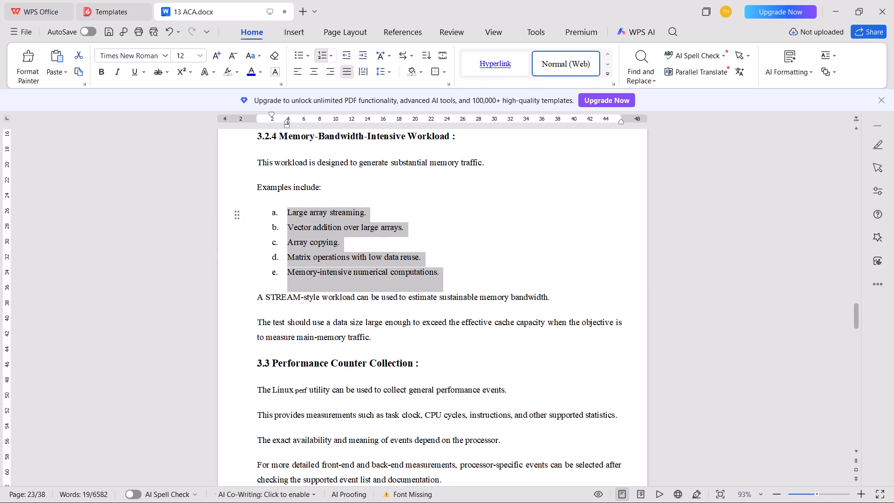
pyautogui.click(275, 216)
pyautogui.hotkey('ctrl', 'b')
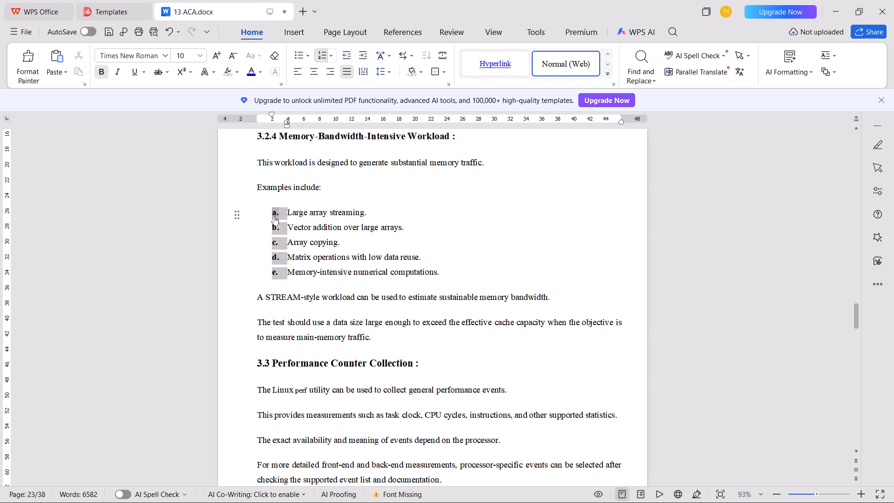
pyautogui.hotkey('ctrl', 's')
# Apply the dark-header bordered style to the 3.4 Counter Selection Strategy table, autofit it to the window, and save.
pyautogui.scroll(-14, 345, 232)
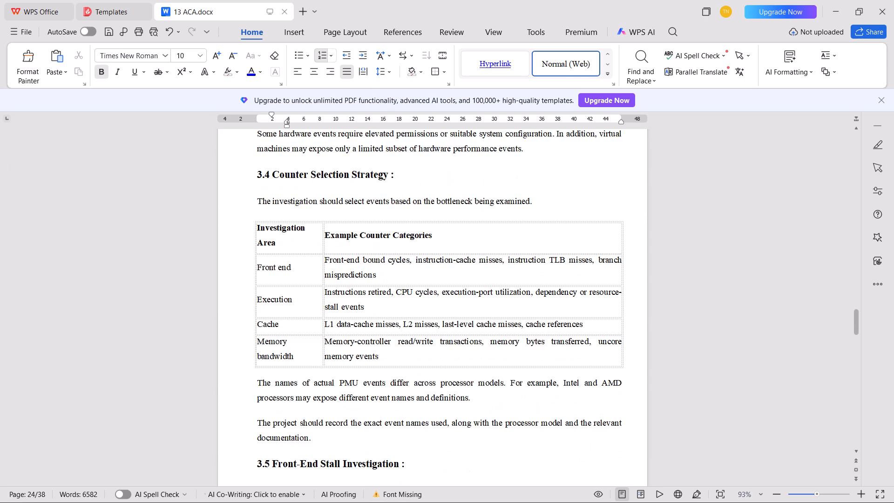
pyautogui.click(272, 236)
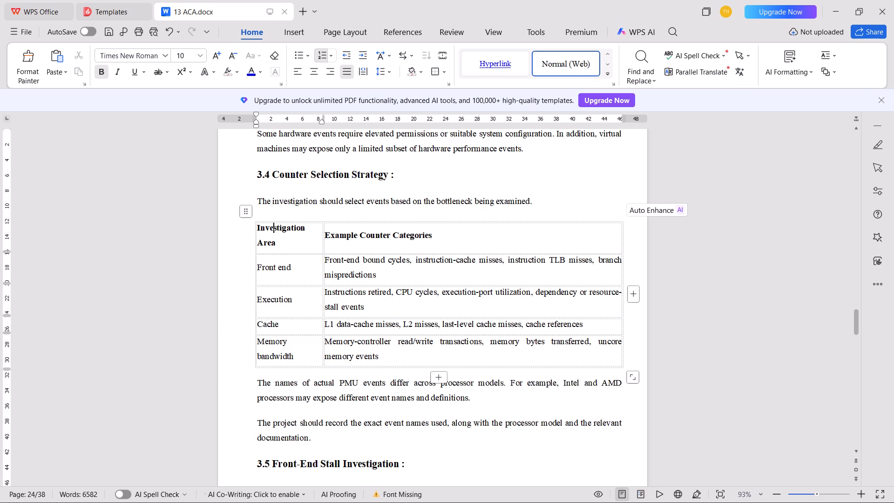
pyautogui.click(250, 215)
pyautogui.click(427, 67)
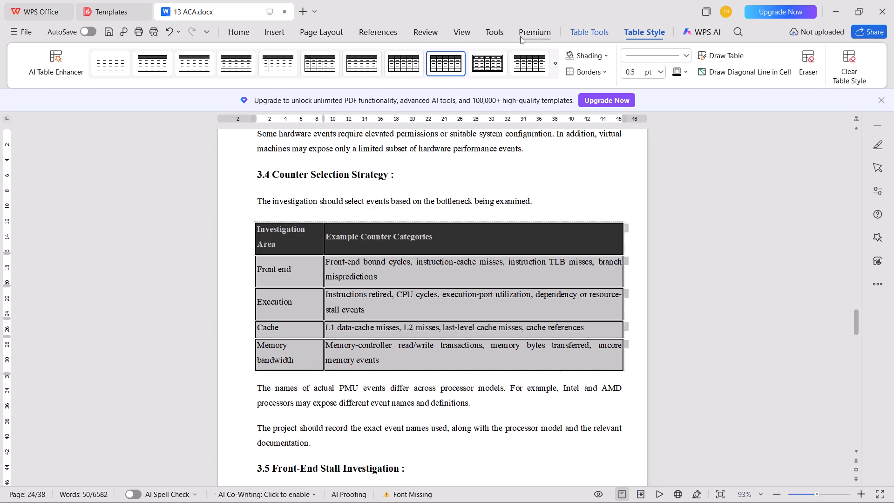
pyautogui.click(570, 33)
pyautogui.click(346, 76)
pyautogui.click(348, 128)
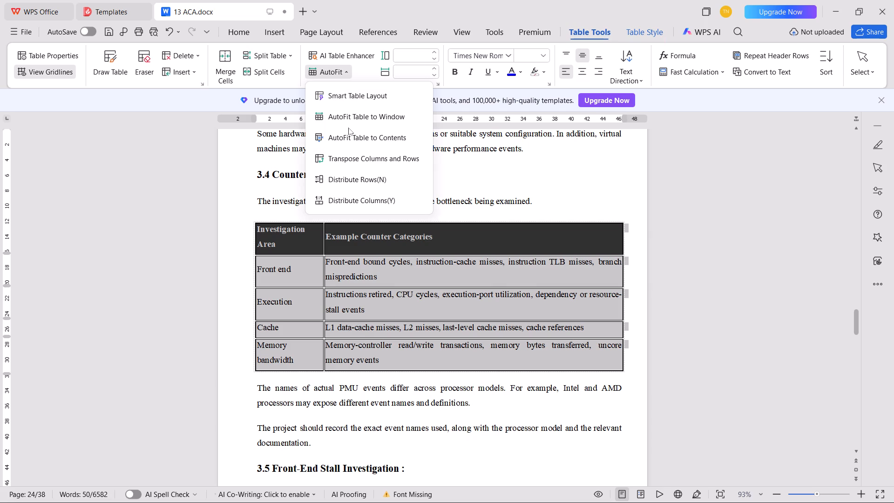
pyautogui.click(351, 120)
pyautogui.click(676, 332)
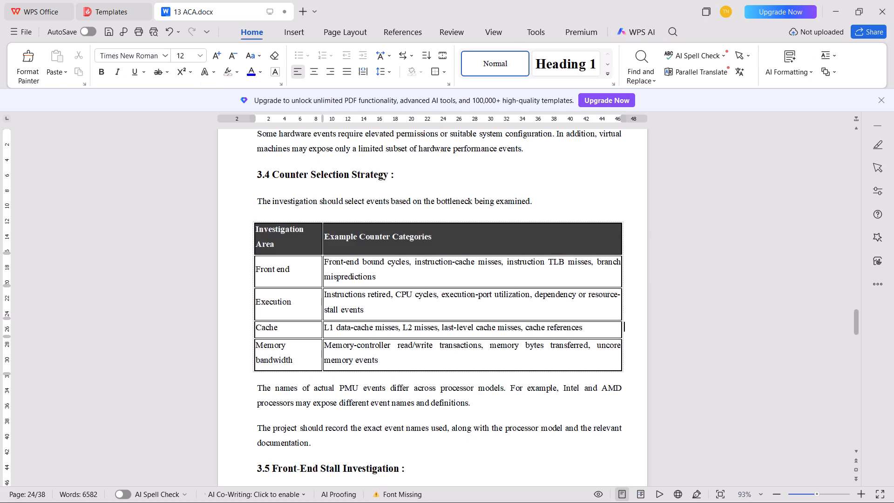
pyautogui.hotkey('ctrl', 's')
# Format the procedure steps under 3.5 Front-End Stall Investigation as an indented a., b., c. list with bold letters.
pyautogui.scroll(-6, 339, 283)
pyautogui.moveTo(278, 346); pyautogui.dragTo(319, 370)
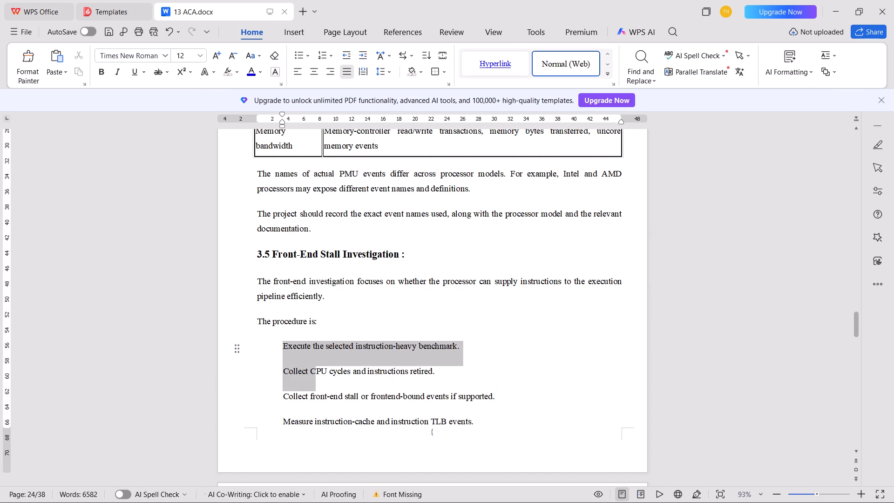
pyautogui.moveTo(319, 370); pyautogui.dragTo(564, 412)
pyautogui.scroll(-5, 334, 385)
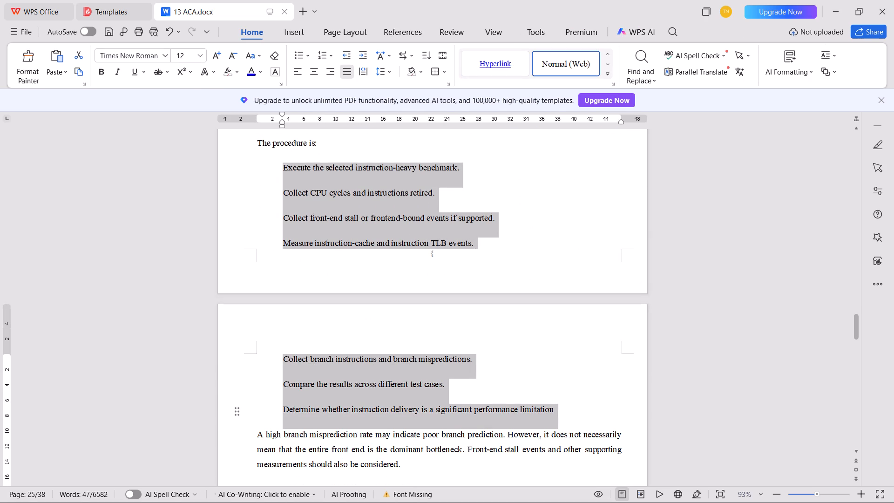
pyautogui.click(336, 54)
pyautogui.click(417, 130)
pyautogui.press('Tab')
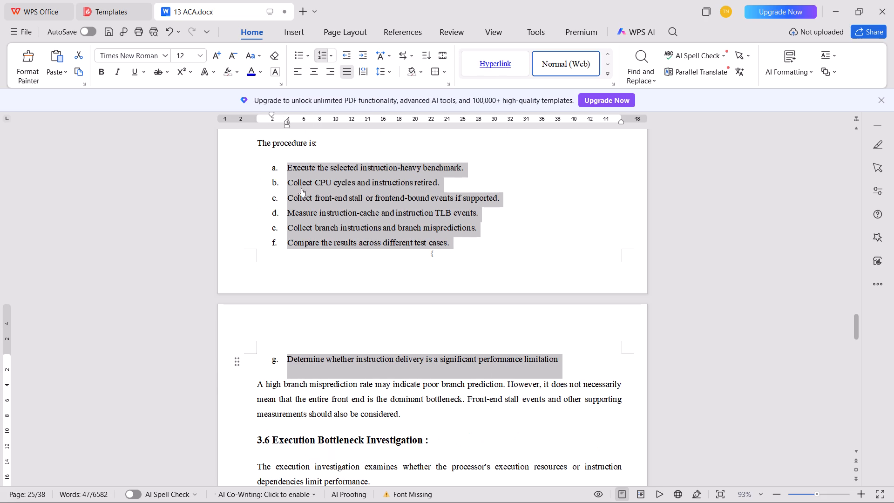
pyautogui.click(273, 170)
pyautogui.hotkey('ctrl', 'b')
pyautogui.click(379, 278)
# Format the procedure steps under 3.6 Execution Bottleneck Investigation as an indented a., b., c. list with bold letters.
pyautogui.scroll(-2, 379, 259)
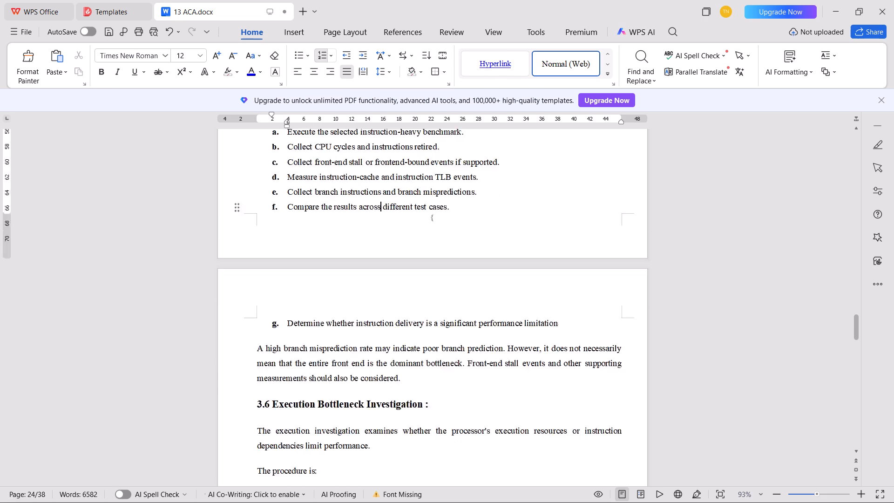
pyautogui.scroll(-4, 378, 258)
pyautogui.scroll(-4, 382, 297)
pyautogui.moveTo(606, 336); pyautogui.dragTo(231, 216)
pyautogui.click(334, 60)
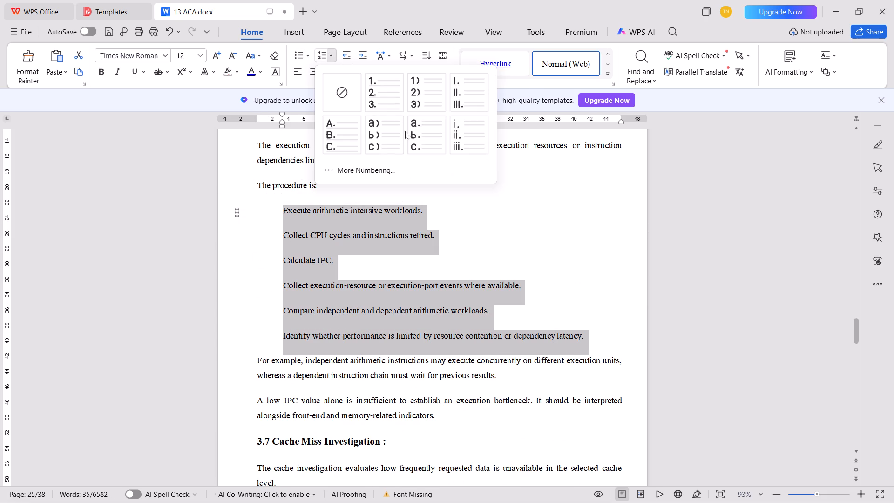
pyautogui.click(412, 136)
pyautogui.press('Tab')
pyautogui.click(273, 213)
pyautogui.hotkey('ctrl', 'b')
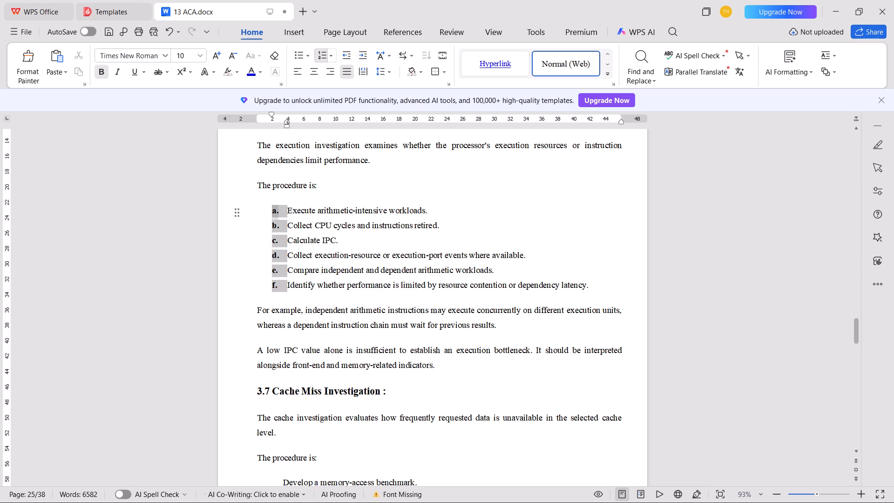
pyautogui.click(312, 271)
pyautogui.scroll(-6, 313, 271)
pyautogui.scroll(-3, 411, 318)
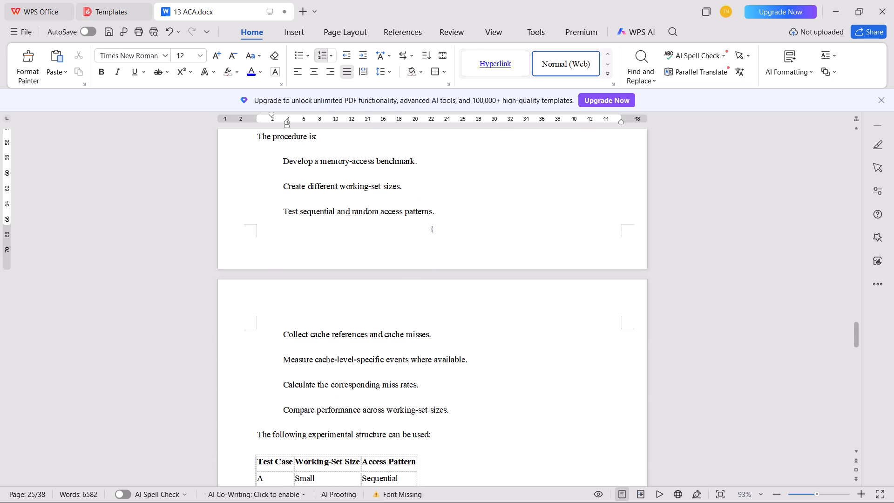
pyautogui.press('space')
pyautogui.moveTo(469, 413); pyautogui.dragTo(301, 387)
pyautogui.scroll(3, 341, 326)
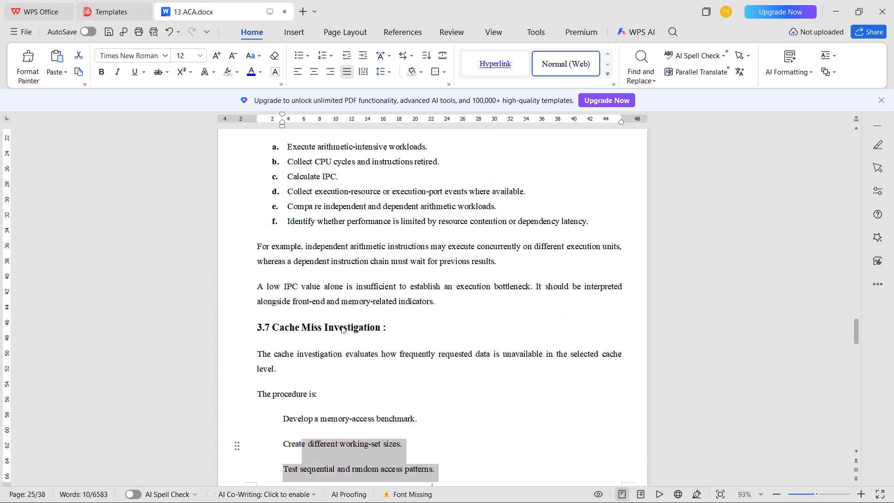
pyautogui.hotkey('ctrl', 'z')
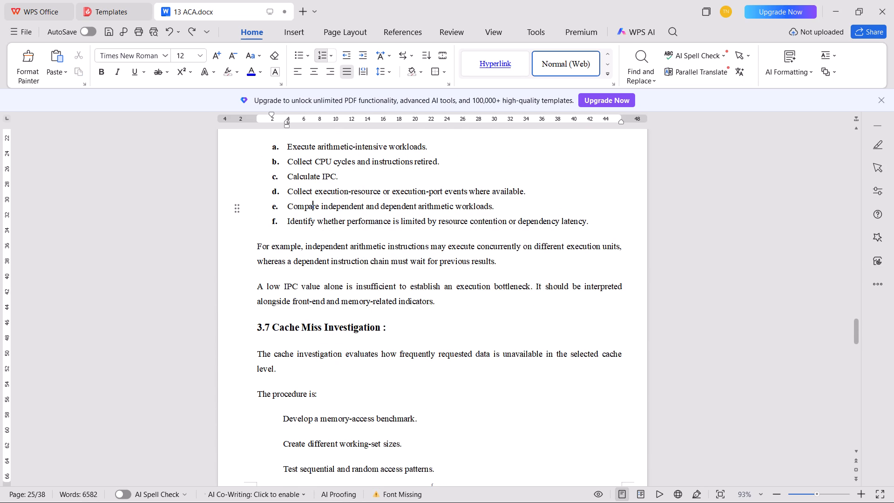
# Format the procedure steps under 3.7 Cache Miss Investigation as an indented a., b., c. list with bold letters.
pyautogui.scroll(-6, 337, 317)
pyautogui.scroll(-3, 460, 442)
pyautogui.moveTo(467, 384); pyautogui.dragTo(305, 346)
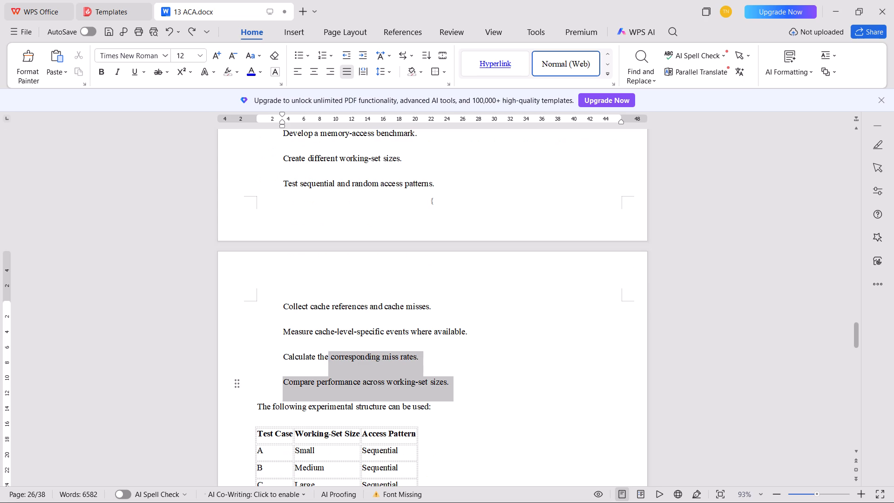
pyautogui.moveTo(305, 346); pyautogui.dragTo(273, 205)
pyautogui.scroll(2, 291, 338)
pyautogui.click(328, 55)
pyautogui.click(413, 127)
pyautogui.press('Tab')
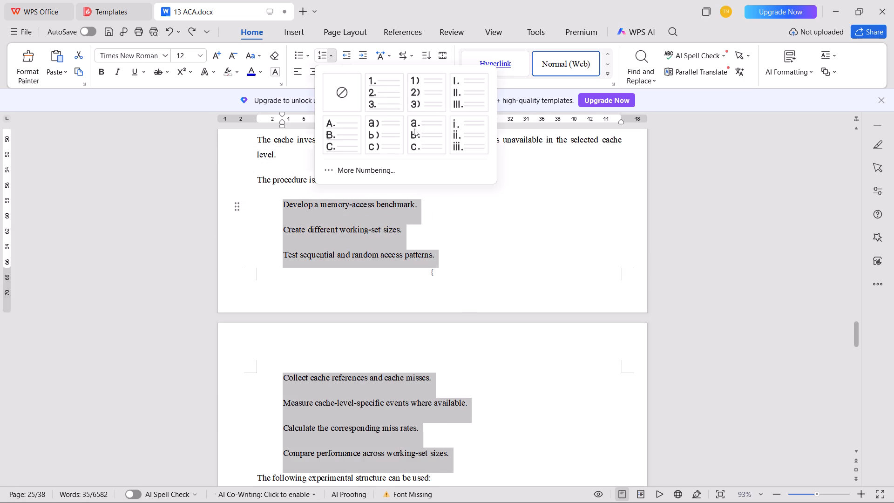
pyautogui.click(272, 204)
pyautogui.click(274, 206)
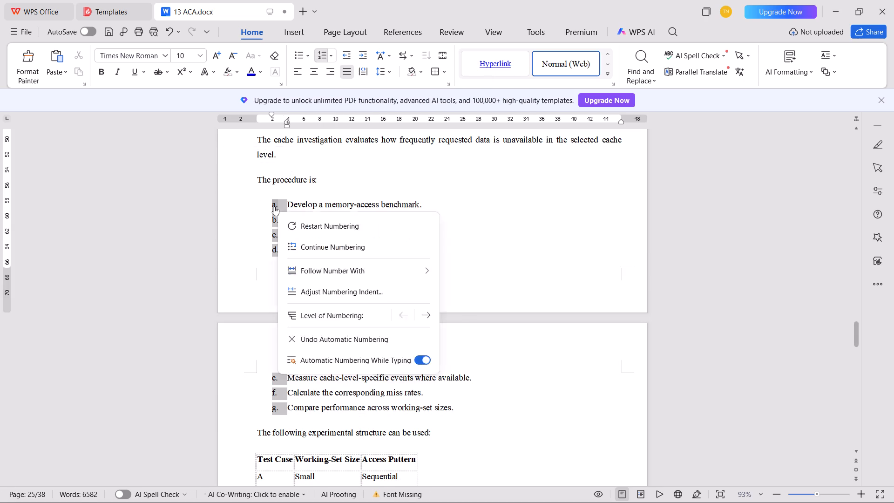
pyautogui.hotkey('ctrl', 'b')
pyautogui.click(341, 229)
# Apply the dark-header bordered style to the Test Case table in 3.7, autofit it to the window, and save.
pyautogui.scroll(-7, 341, 229)
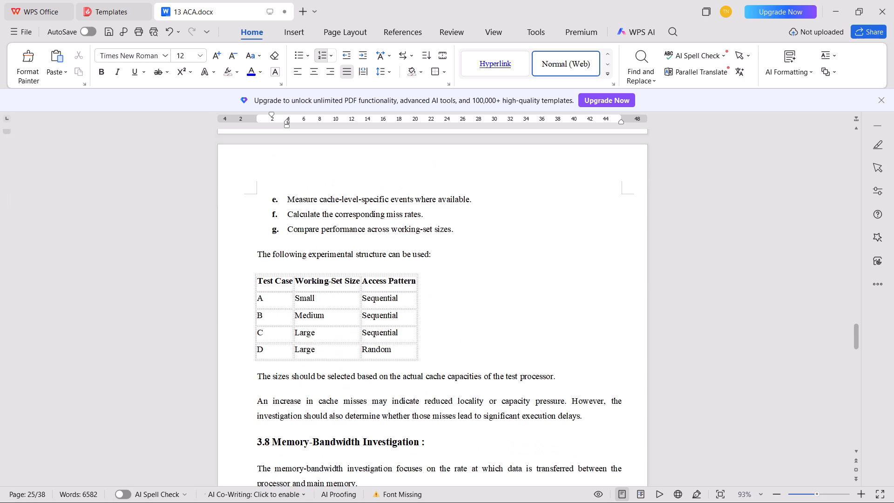
pyautogui.scroll(-2, 341, 229)
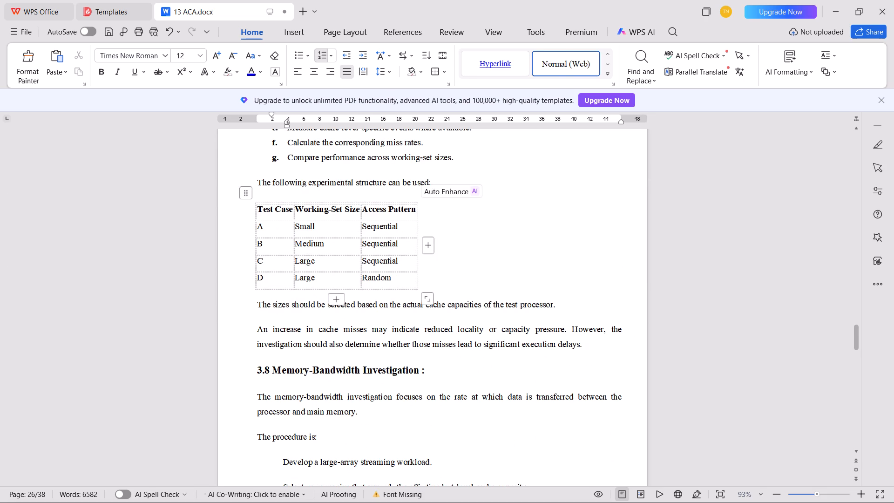
pyautogui.click(246, 195)
pyautogui.click(445, 57)
pyautogui.click(567, 33)
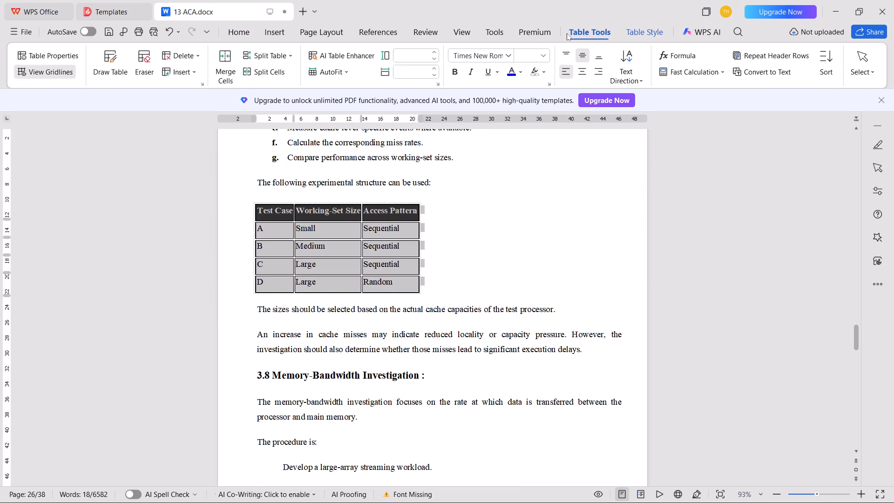
pyautogui.click(345, 74)
pyautogui.click(349, 117)
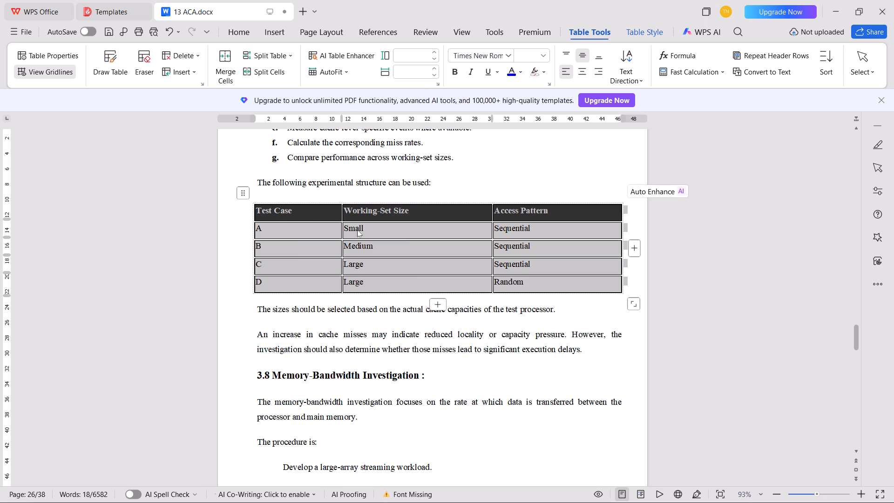
pyautogui.hotkey('ctrl', 's')
# Format the procedure steps under 3.8 Memory-Bandwidth Investigation as an indented a., b., c. list with bold letters and save the document.
pyautogui.scroll(-6, 275, 268)
pyautogui.moveTo(278, 249); pyautogui.dragTo(348, 366)
pyautogui.scroll(-6, 351, 313)
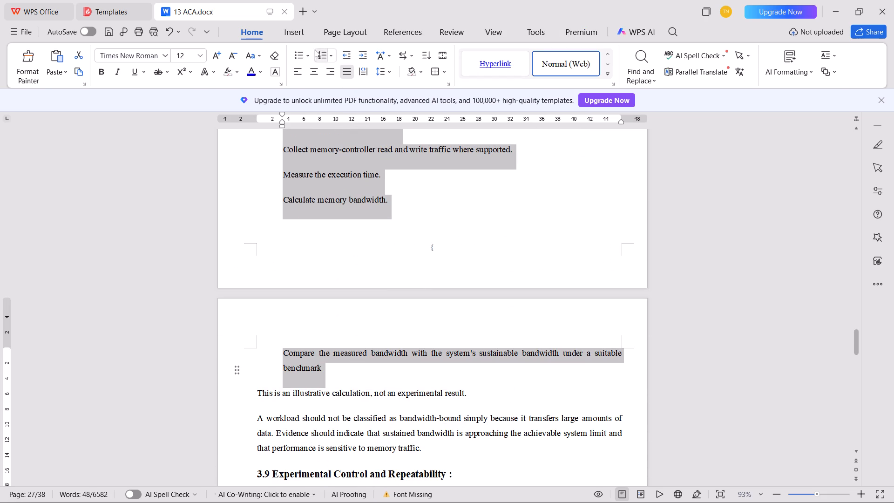
pyautogui.click(336, 56)
pyautogui.click(415, 139)
pyautogui.press('Tab')
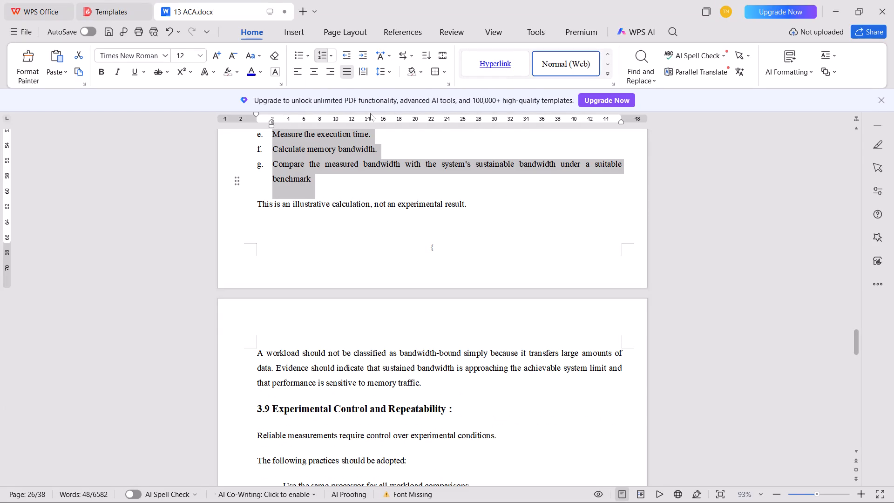
pyautogui.scroll(5, 321, 248)
pyautogui.press('Tab')
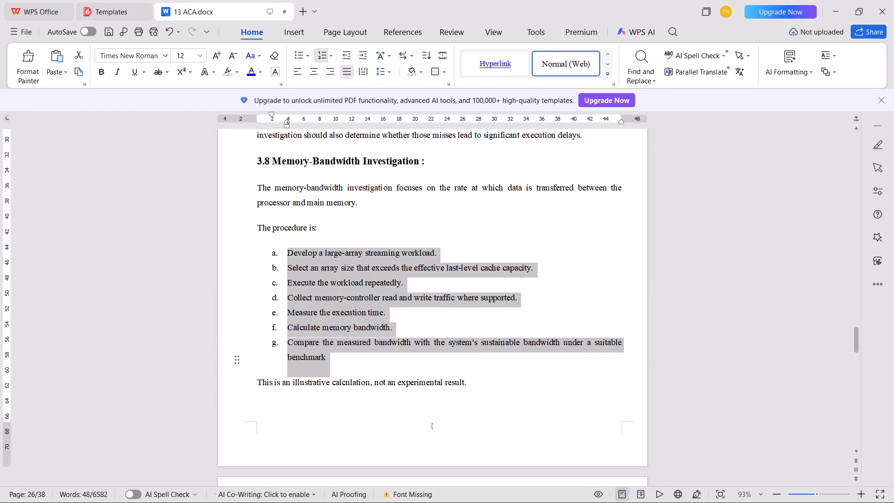
pyautogui.click(271, 254)
pyautogui.click(277, 253)
pyautogui.hotkey('ctrl', 'b')
pyautogui.click(332, 279)
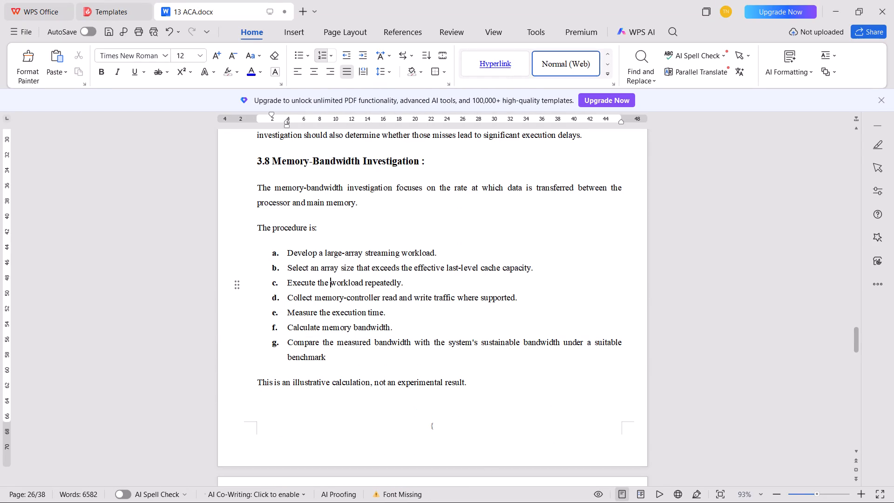
pyautogui.hotkey('ctrl', 's')
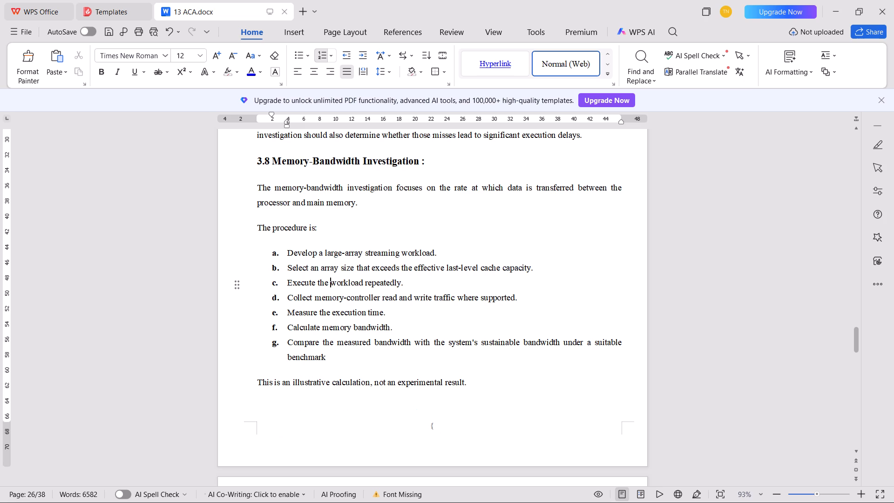
# Format the practices under 3.9 Experimental Control and Repeatability as an indented a., b., c. list with bold letters.
pyautogui.scroll(-17, 332, 279)
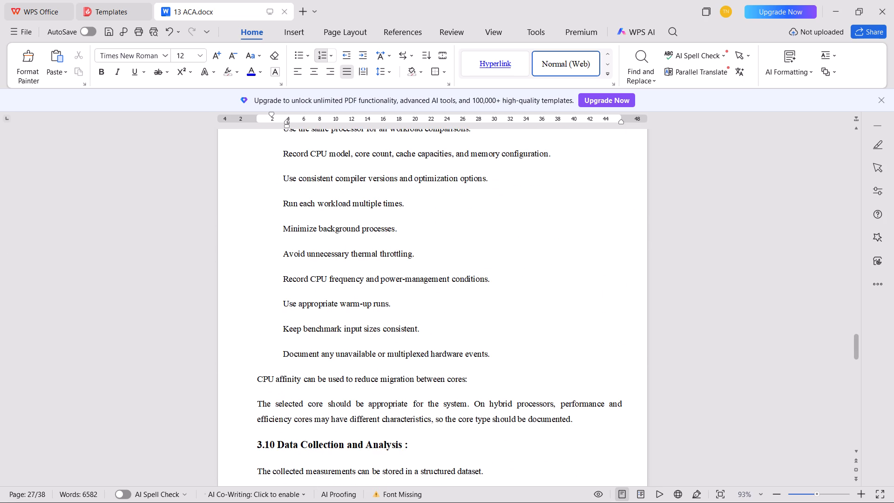
pyautogui.moveTo(488, 345); pyautogui.dragTo(354, 344)
pyautogui.moveTo(527, 356); pyautogui.dragTo(309, 339)
pyautogui.scroll(4, 326, 353)
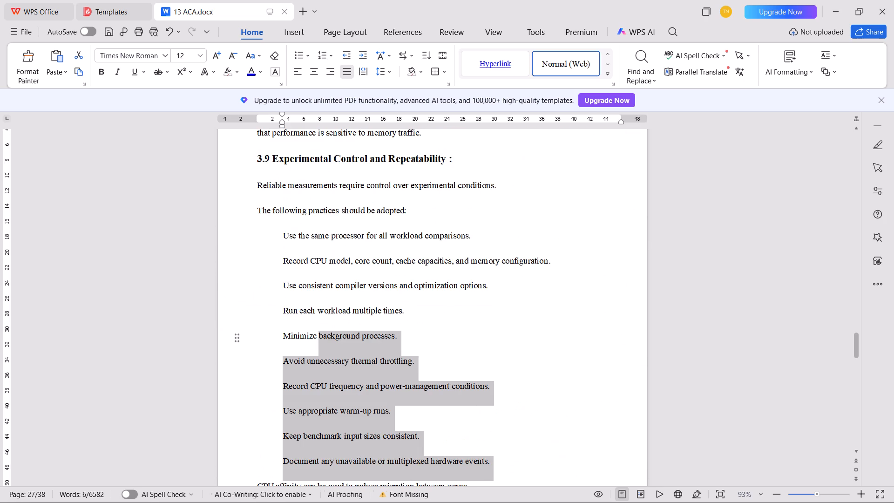
pyautogui.moveTo(309, 339); pyautogui.dragTo(275, 244)
pyautogui.click(333, 59)
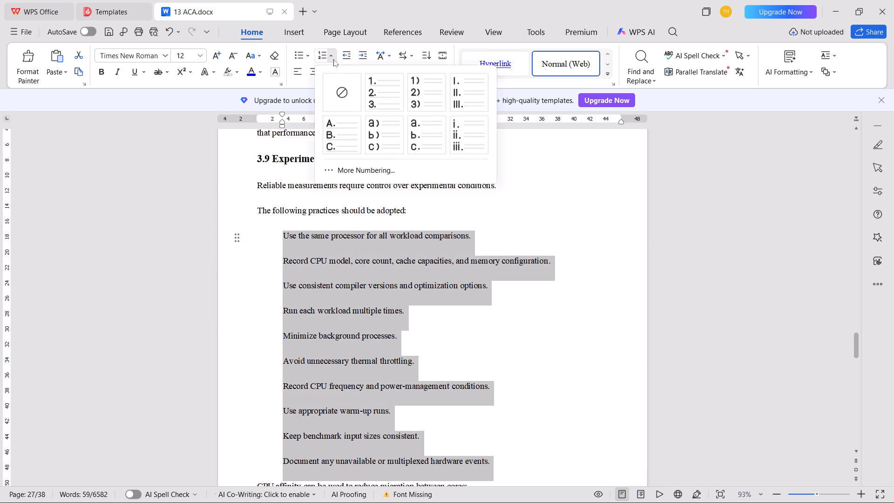
pyautogui.click(425, 136)
pyautogui.press('Tab')
pyautogui.click(272, 235)
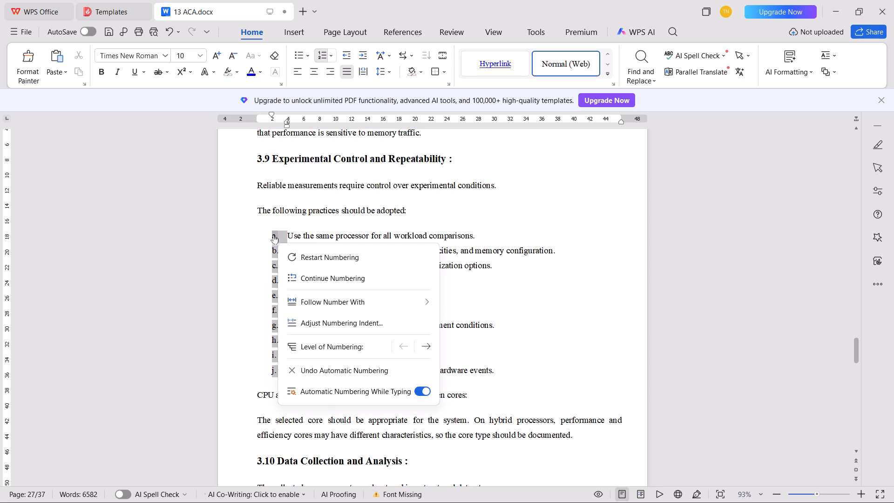
pyautogui.hotkey('ctrl', 'b')
pyautogui.click(396, 358)
pyautogui.scroll(-6, 399, 354)
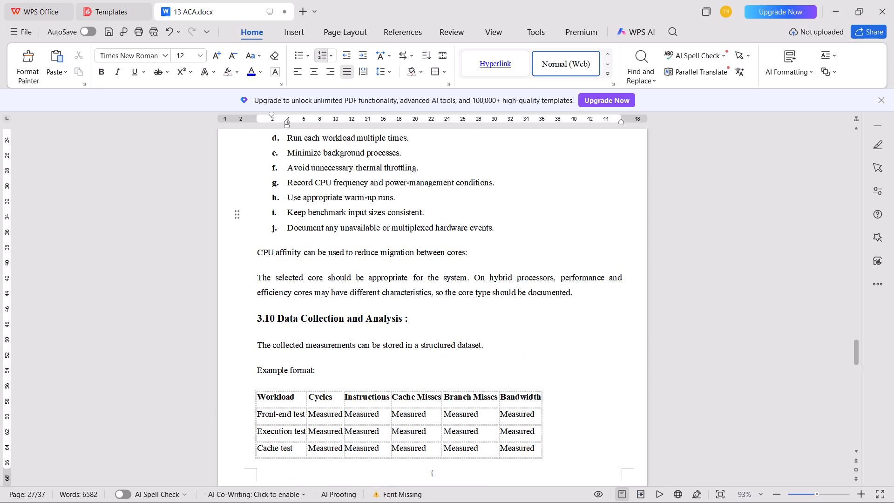
# Apply the dark-header bordered style to the Workload table in 3.10, autofit it to the window, and save.
pyautogui.scroll(-4, 394, 321)
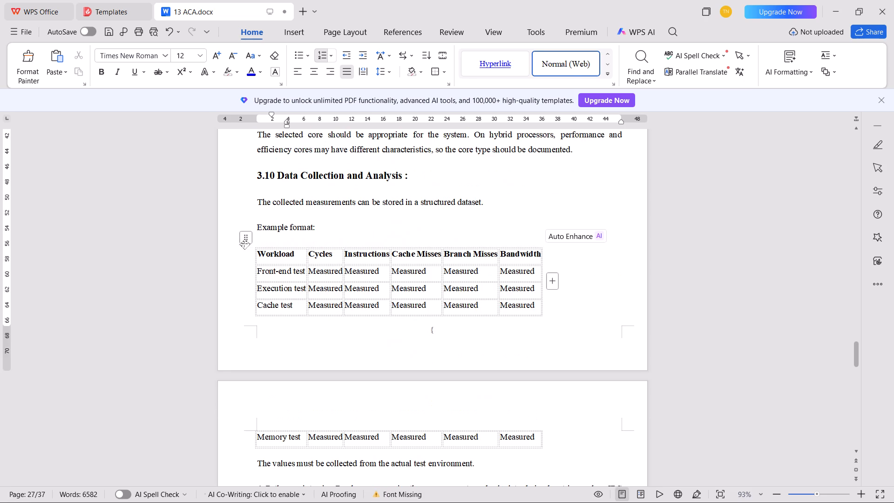
pyautogui.click(244, 240)
pyautogui.click(454, 57)
pyautogui.click(600, 34)
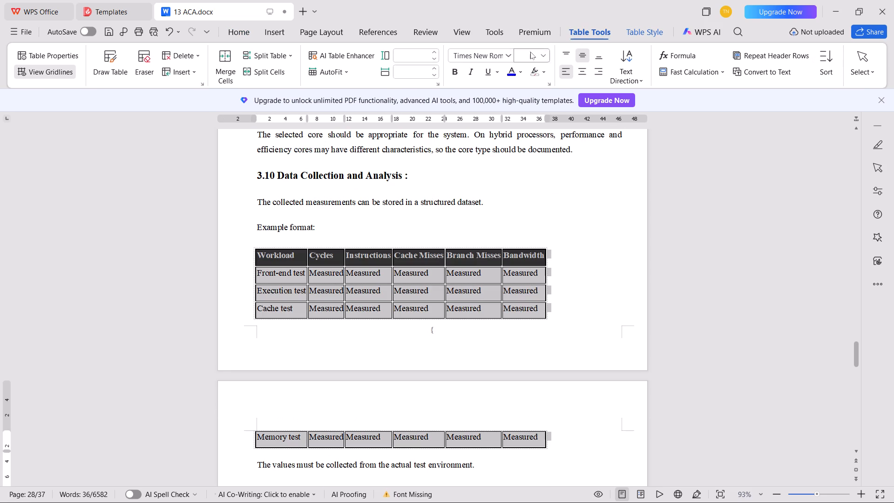
pyautogui.click(341, 76)
pyautogui.click(371, 110)
pyautogui.hotkey('ctrl', 's')
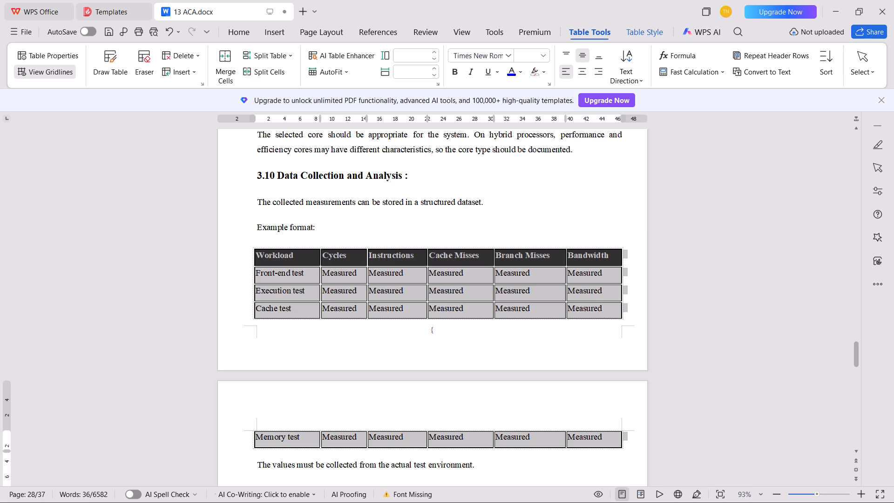
# Format the workflow steps under 3.12 Proposed System Workflow as an indented a., b., c. list with bold letters.
pyautogui.scroll(-9, 246, 275)
pyautogui.scroll(-3, 301, 277)
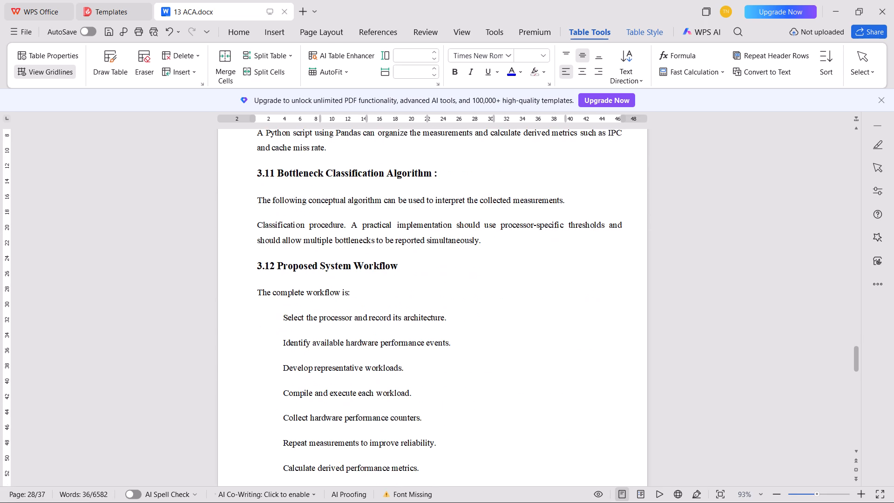
pyautogui.scroll(-3, 418, 388)
pyautogui.moveTo(468, 439); pyautogui.dragTo(266, 218)
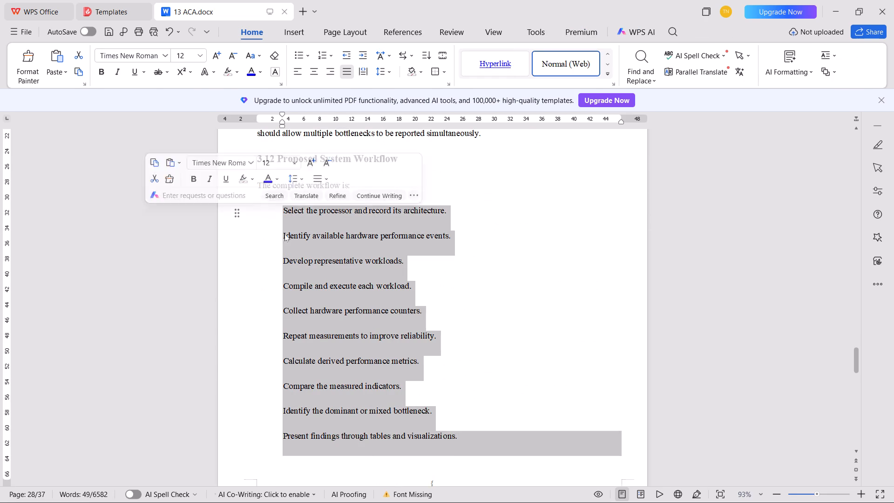
pyautogui.scroll(-6, 325, 251)
pyautogui.scroll(6, 384, 279)
pyautogui.click(417, 338)
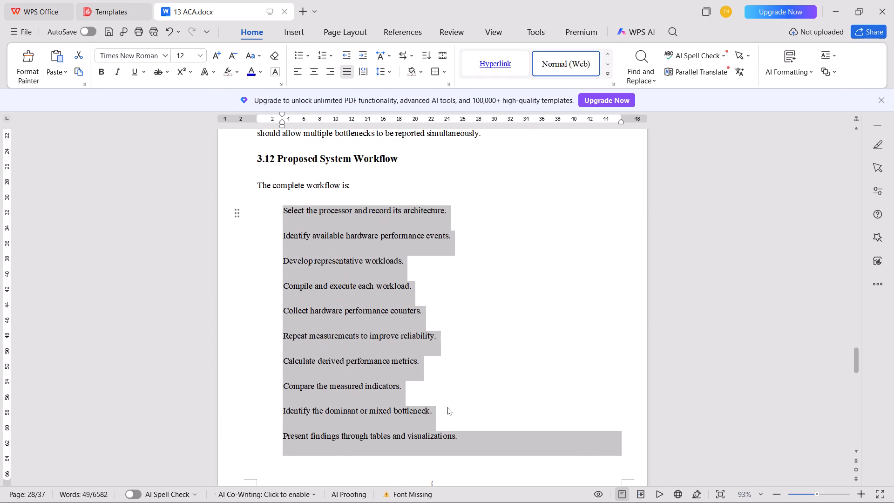
pyautogui.click(447, 407)
pyautogui.moveTo(459, 436); pyautogui.dragTo(285, 215)
pyautogui.moveTo(285, 215); pyautogui.dragTo(283, 215)
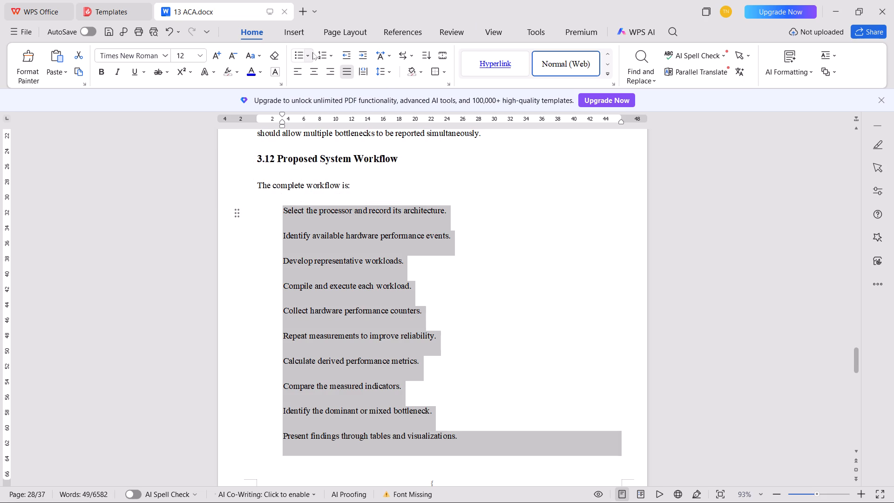
pyautogui.click(333, 56)
pyautogui.click(426, 135)
pyautogui.press('Tab')
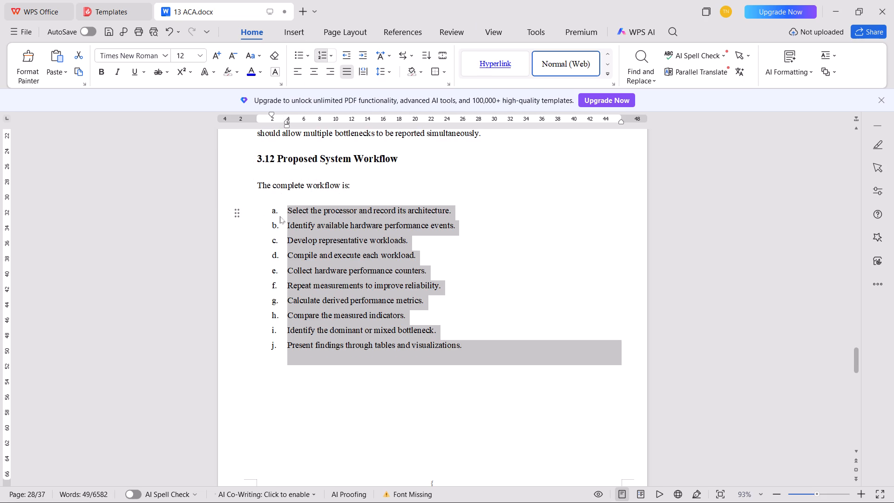
pyautogui.click(274, 211)
pyautogui.hotkey('ctrl', 'b')
pyautogui.click(395, 303)
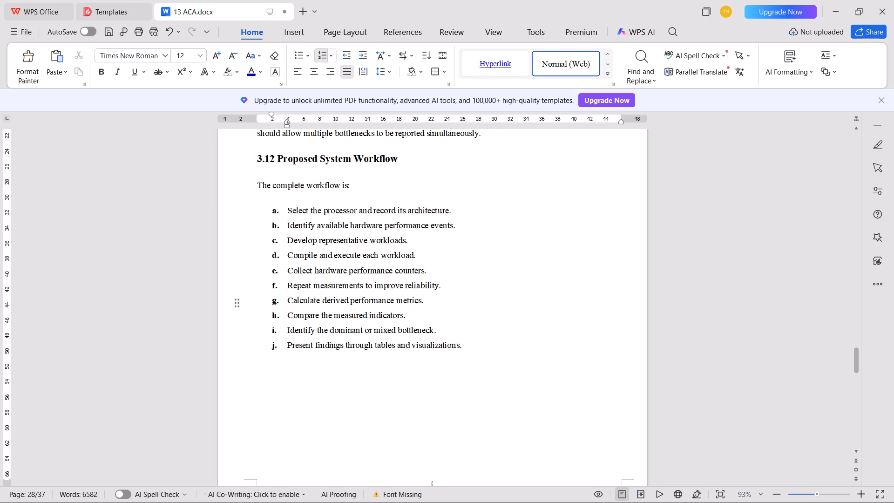
# Add a space and colon at the end of the 3.12 Proposed System Workflow heading and save the document.
pyautogui.click(421, 167)
pyautogui.press('space')
pyautogui.write(':')
pyautogui.hotkey('ctrl', 's')
pyautogui.scroll(3, 473, 193)
pyautogui.scroll(-1, 473, 193)
pyautogui.scroll(3, 473, 193)
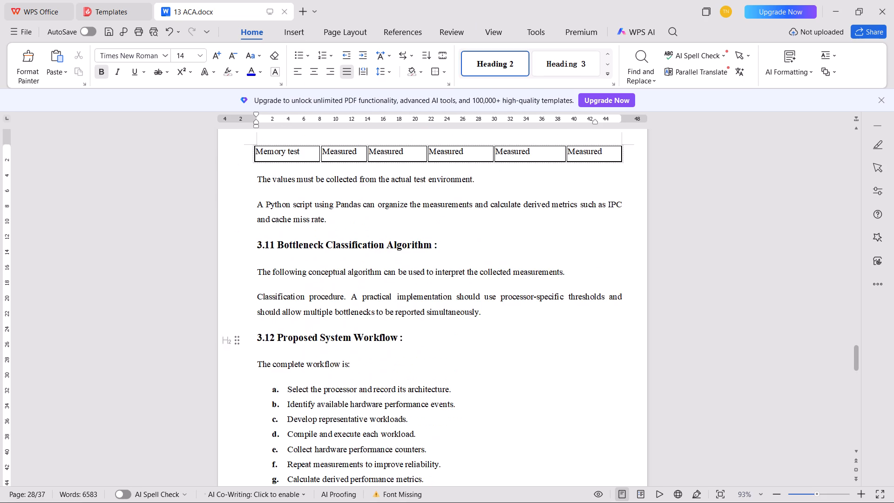
# Justify all text from the CHAPTER 4 title to the end of the document and set its line spacing to 1.5.
pyautogui.scroll(-19, 473, 193)
pyautogui.moveTo(238, 202); pyautogui.dragTo(242, 298)
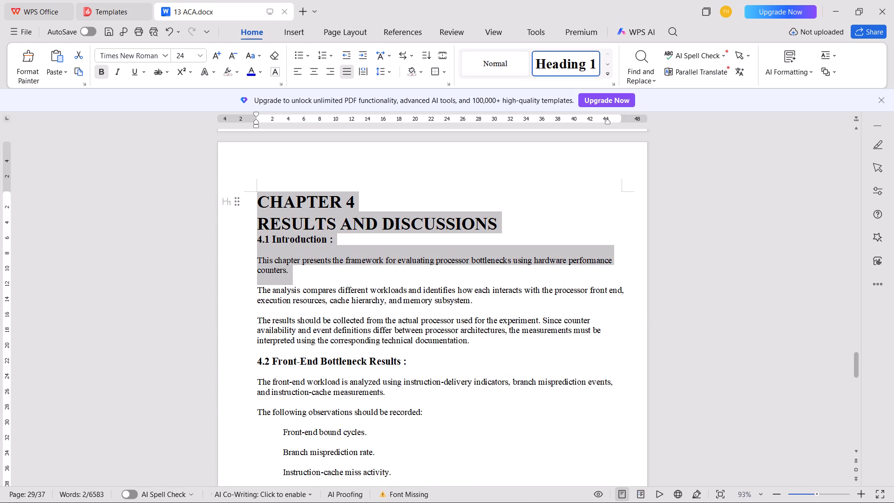
pyautogui.moveTo(242, 298); pyautogui.dragTo(232, 502)
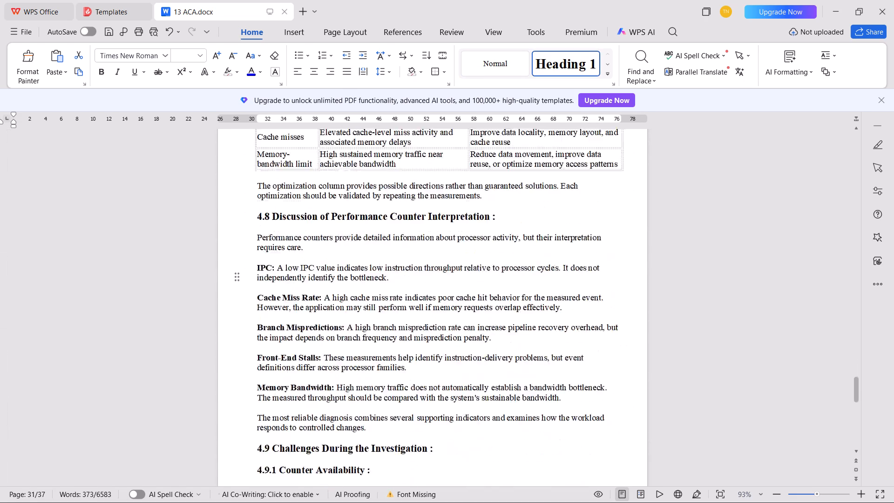
pyautogui.moveTo(232, 502); pyautogui.dragTo(231, 502)
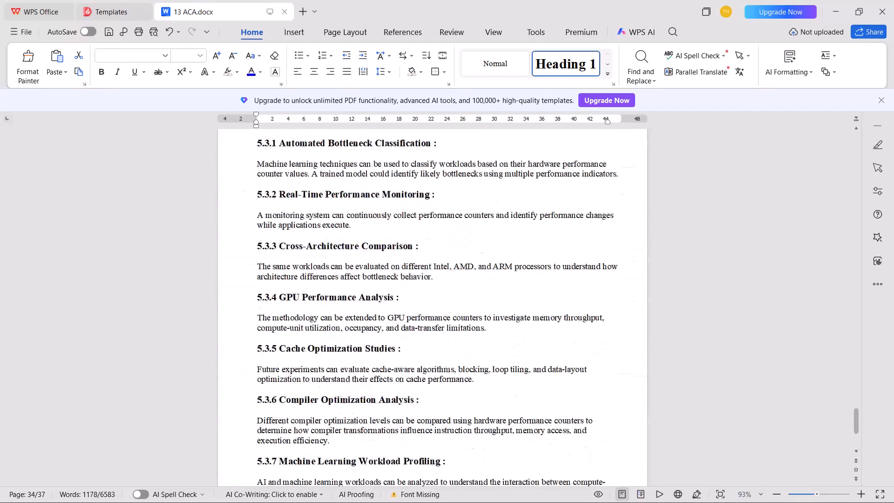
pyautogui.moveTo(231, 502); pyautogui.dragTo(387, 275)
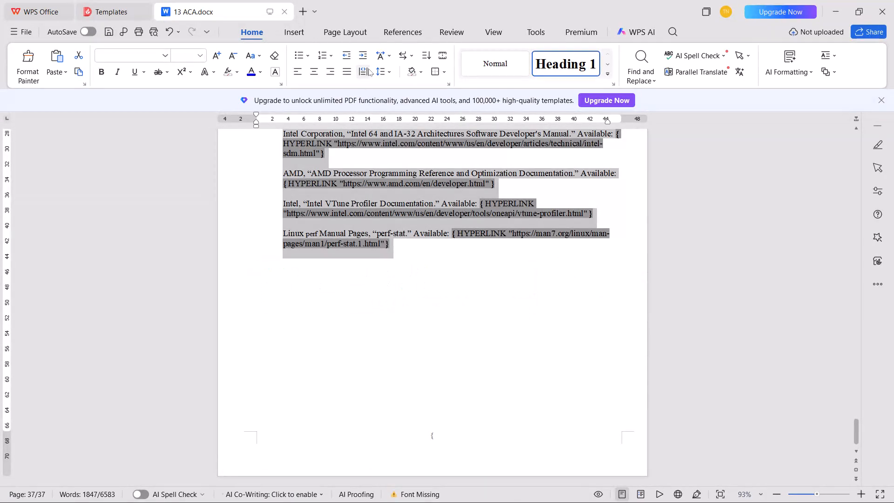
pyautogui.click(349, 75)
pyautogui.click(391, 75)
pyautogui.click(386, 114)
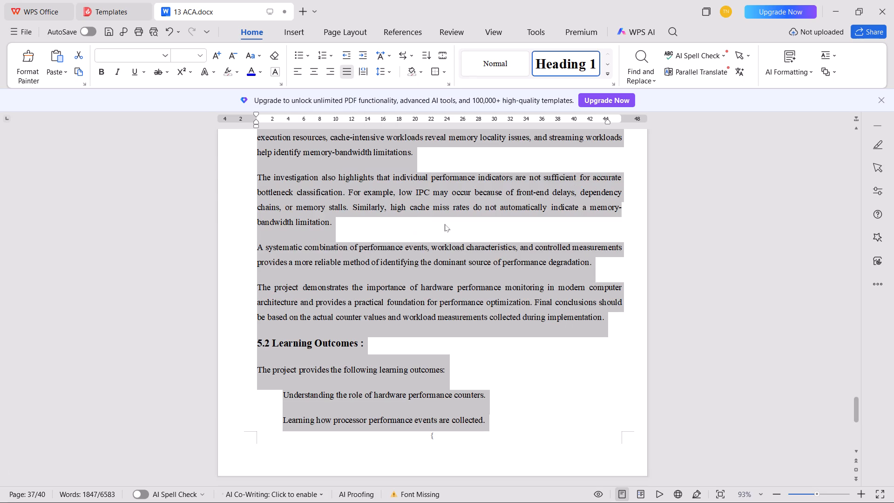
pyautogui.press('Left')
# Center the CHAPTER 4 and RESULTS AND DISCUSSIONS title lines and save the document.
pyautogui.scroll(3, 477, 273)
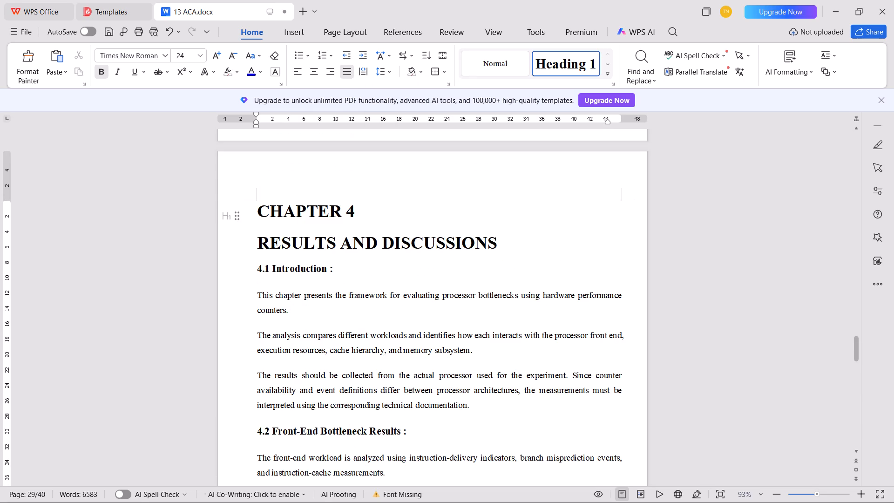
pyautogui.moveTo(210, 209); pyautogui.dragTo(203, 245)
pyautogui.hotkey('ctrl', 'e')
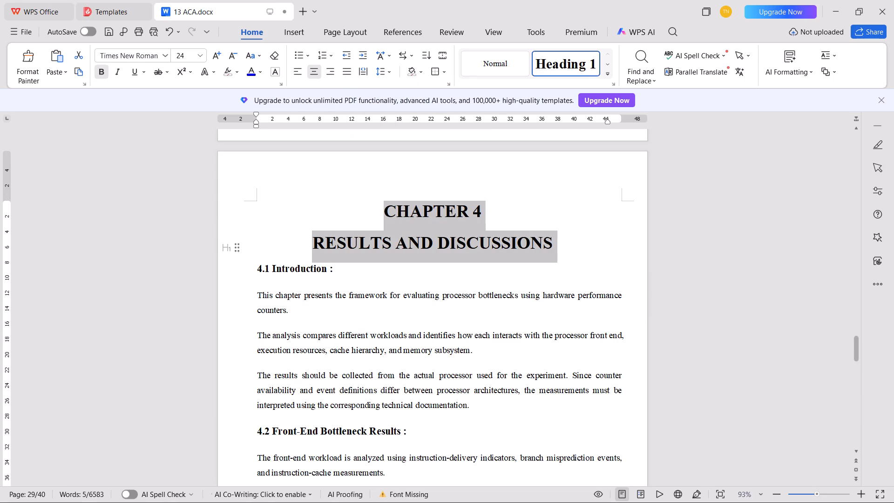
pyautogui.hotkey('ctrl', 'd')
pyautogui.press('Escape')
pyautogui.hotkey('ctrl', 's')
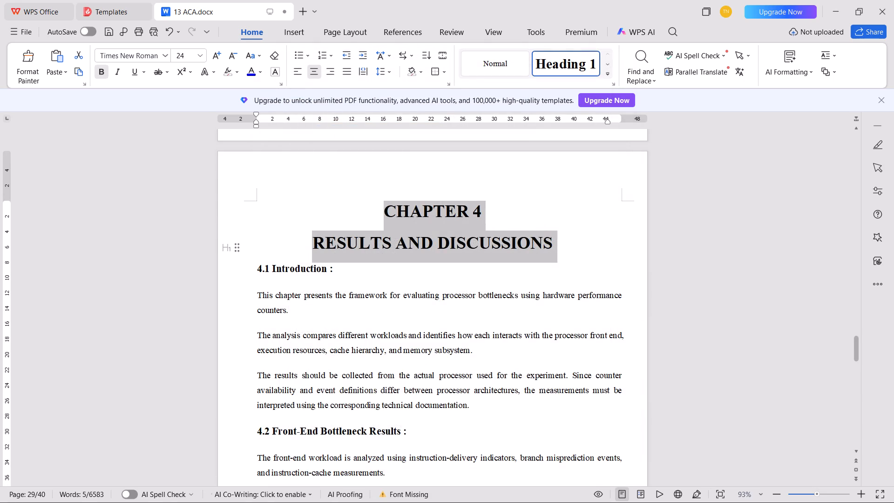
# Format the observations under 4.2 Front-End Bottleneck Results as an indented a., b., c. list with bold letters.
pyautogui.scroll(-11, 368, 281)
pyautogui.moveTo(367, 333); pyautogui.dragTo(315, 313)
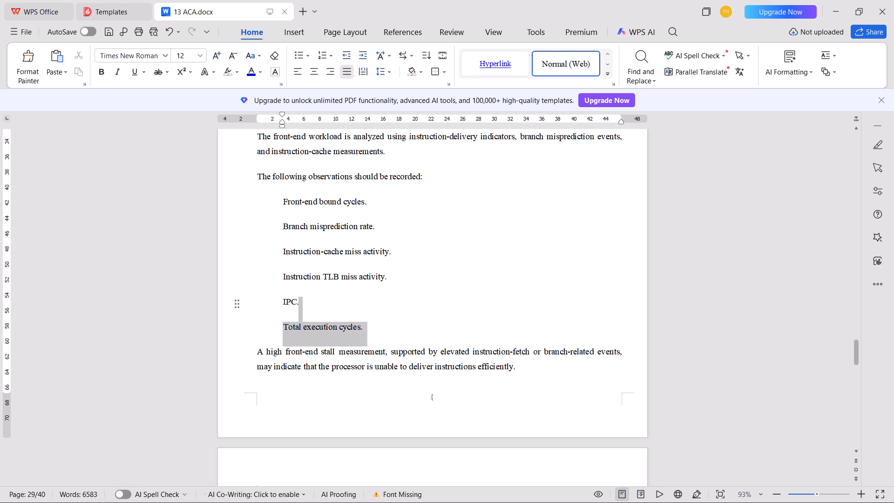
pyautogui.moveTo(315, 313); pyautogui.dragTo(279, 208)
pyautogui.click(333, 57)
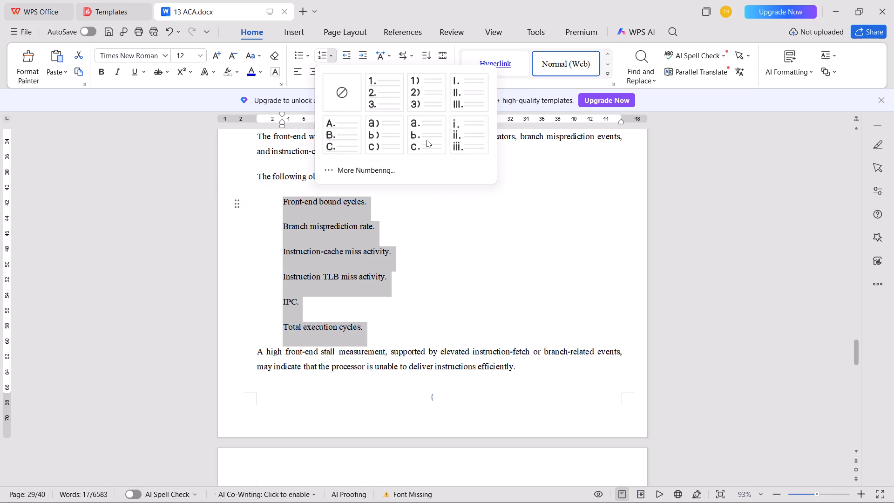
pyautogui.click(427, 140)
pyautogui.press('Tab')
pyautogui.click(272, 204)
pyautogui.click(275, 203)
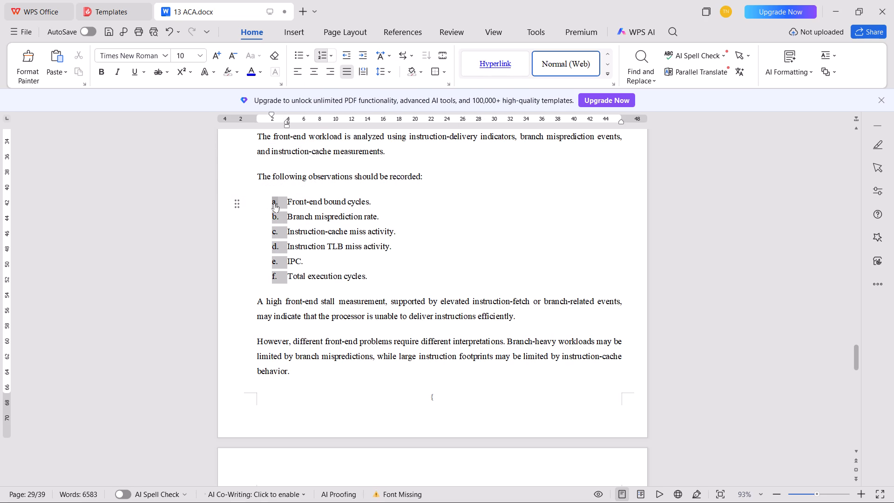
pyautogui.hotkey('ctrl', 'b')
pyautogui.click(337, 238)
# Format the observations under 4.3 Execution Bottleneck Results as an indented a., b., c. list with bold letters.
pyautogui.scroll(-13, 338, 239)
pyautogui.scroll(-4, 377, 272)
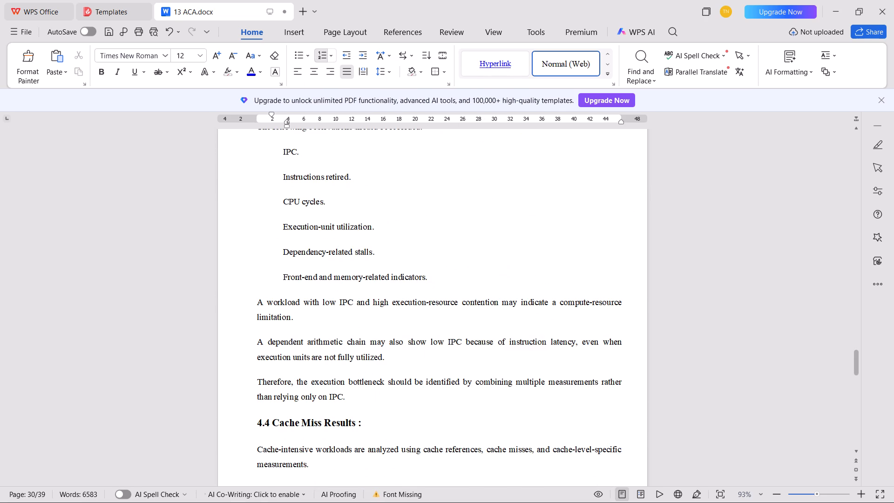
pyautogui.scroll(2, 430, 279)
pyautogui.moveTo(436, 344); pyautogui.dragTo(272, 229)
pyautogui.click(330, 57)
pyautogui.click(432, 139)
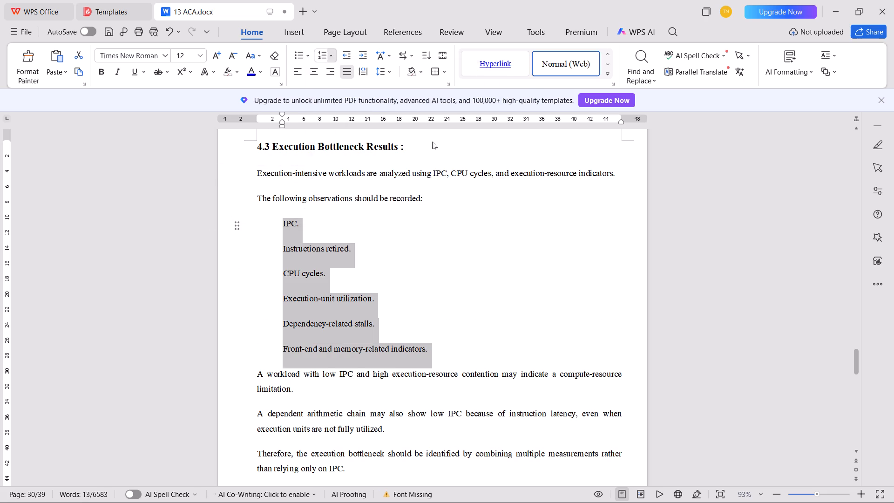
pyautogui.press('Tab')
pyautogui.click(274, 223)
pyautogui.hotkey('ctrl', 'b')
pyautogui.click(332, 262)
# Format the observations under 4.4 Cache Miss Results, continuing across the page break, as an indented a., b., c. list with bold letters.
pyautogui.scroll(-2, 334, 261)
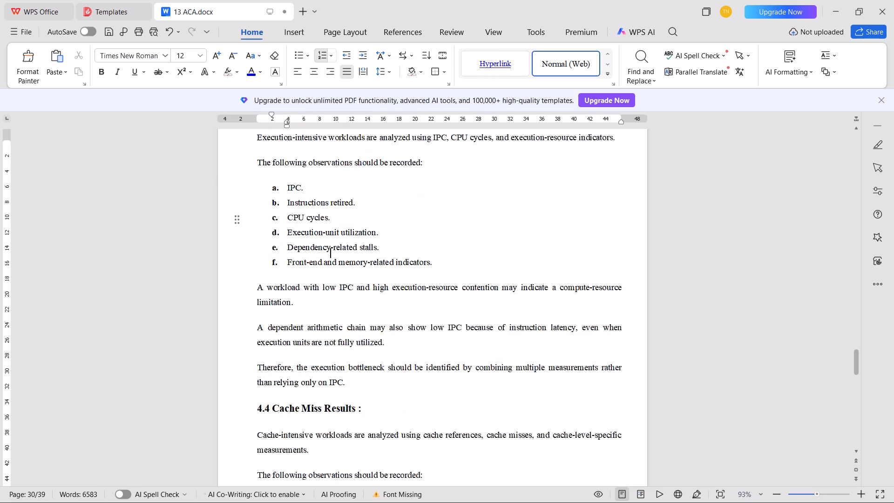
pyautogui.scroll(-5, 334, 261)
pyautogui.scroll(-6, 368, 285)
pyautogui.moveTo(314, 345); pyautogui.dragTo(276, 147)
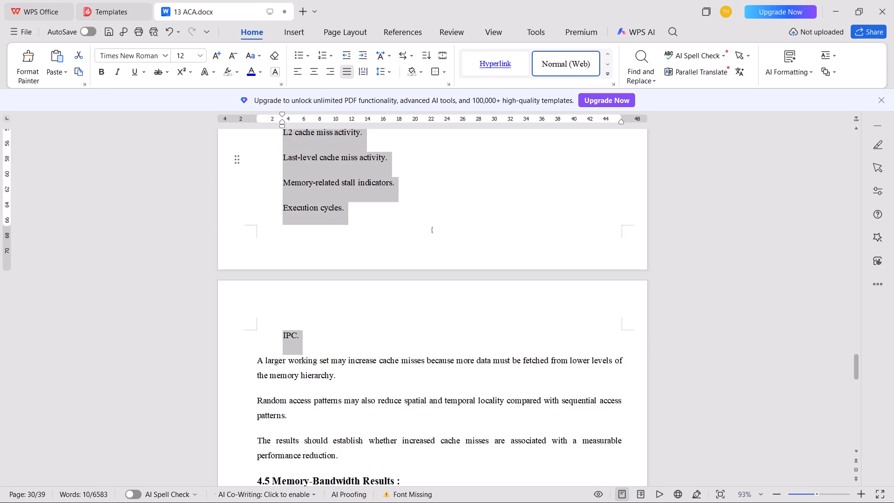
pyautogui.moveTo(276, 147); pyautogui.dragTo(274, 139)
pyautogui.scroll(2, 276, 144)
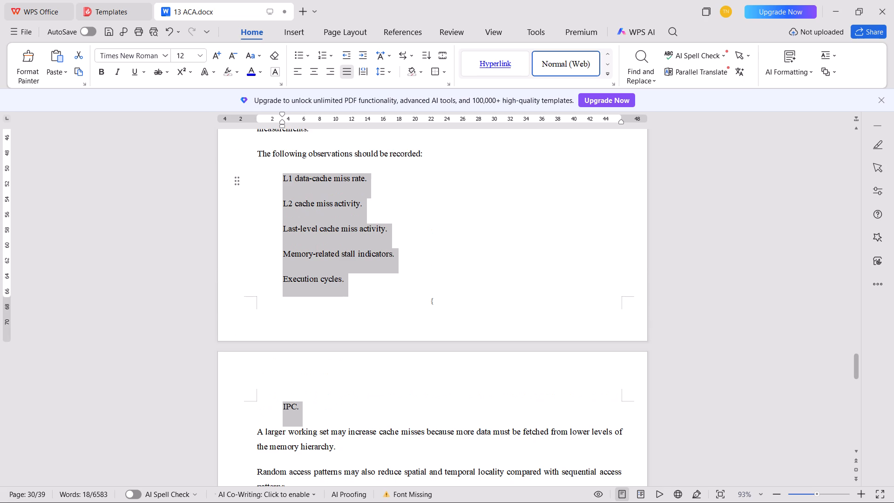
pyautogui.moveTo(274, 139); pyautogui.dragTo(276, 174)
pyautogui.click(330, 56)
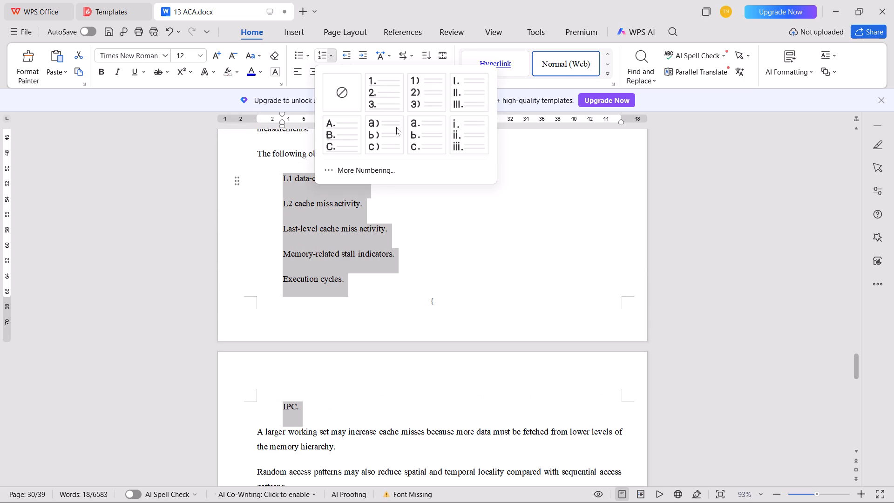
pyautogui.click(412, 135)
pyautogui.press('Tab')
pyautogui.click(272, 178)
pyautogui.click(273, 180)
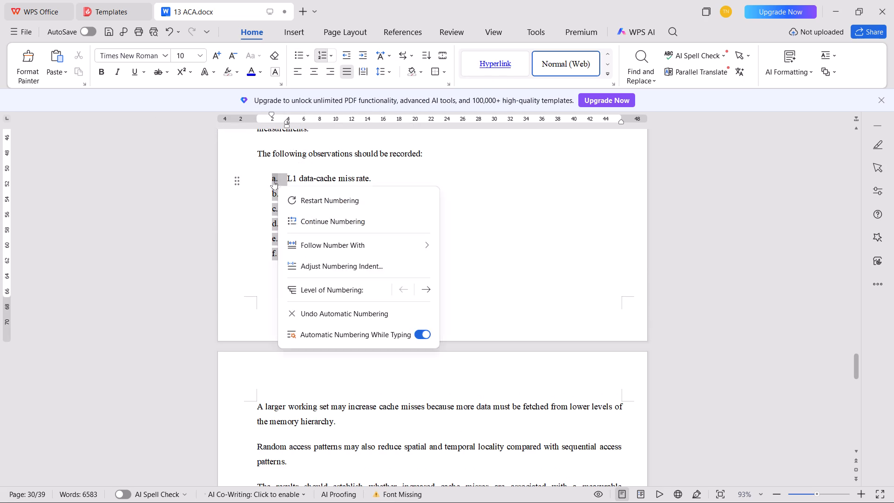
pyautogui.hotkey('ctrl', 'b')
pyautogui.click(318, 223)
# Format the observations under 4.5 Memory-Bandwidth Results as an indented a., b., c. list with bold letters.
pyautogui.scroll(-4, 323, 238)
pyautogui.scroll(1, 336, 237)
pyautogui.scroll(-9, 336, 237)
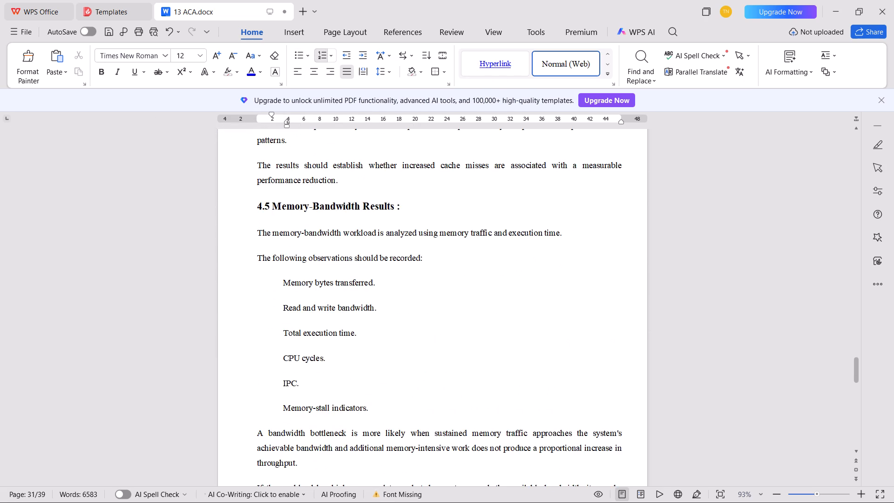
pyautogui.moveTo(396, 377); pyautogui.dragTo(262, 259)
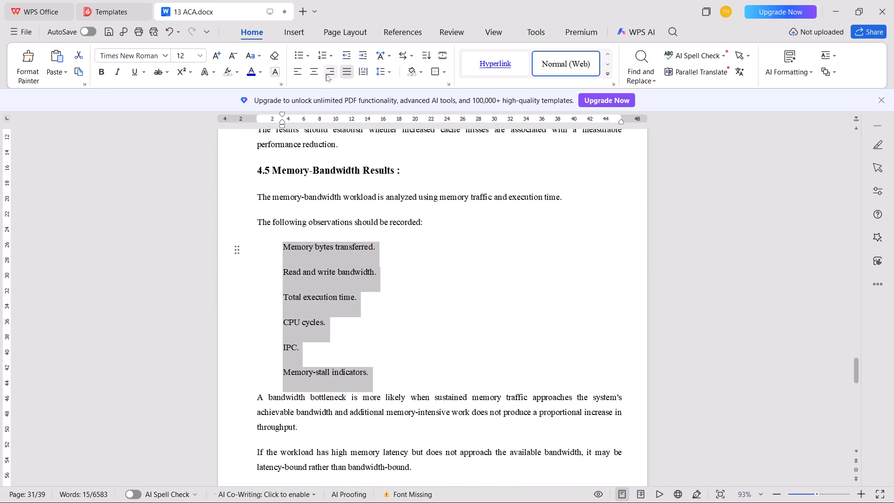
pyautogui.click(332, 60)
pyautogui.click(420, 136)
pyautogui.press('Tab')
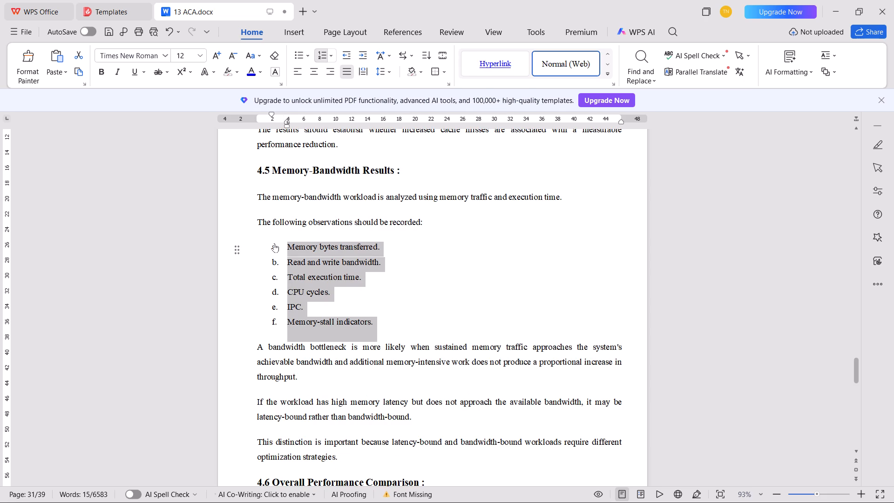
pyautogui.click(274, 243)
pyautogui.hotkey('ctrl', 'b')
pyautogui.click(400, 269)
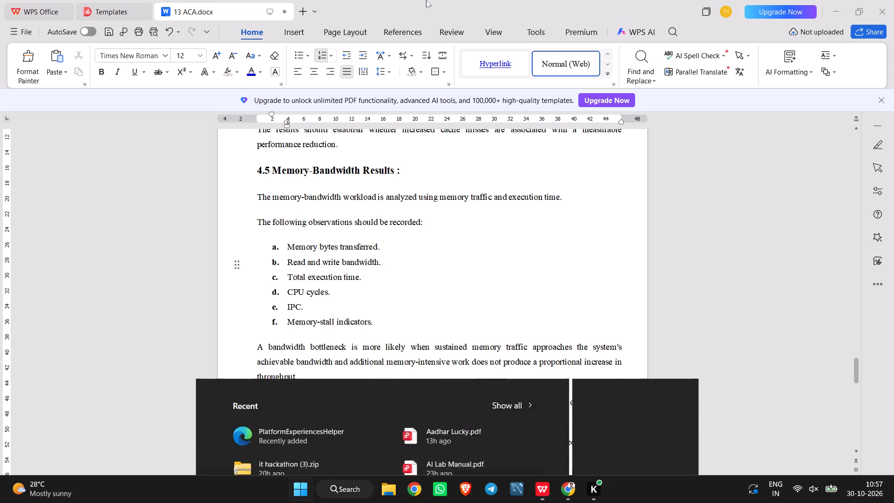
# Search for Eclipse and launch Eclipse IDE with the workspace directory already proposed.
pyautogui.write('eclip')
pyautogui.press('Return')
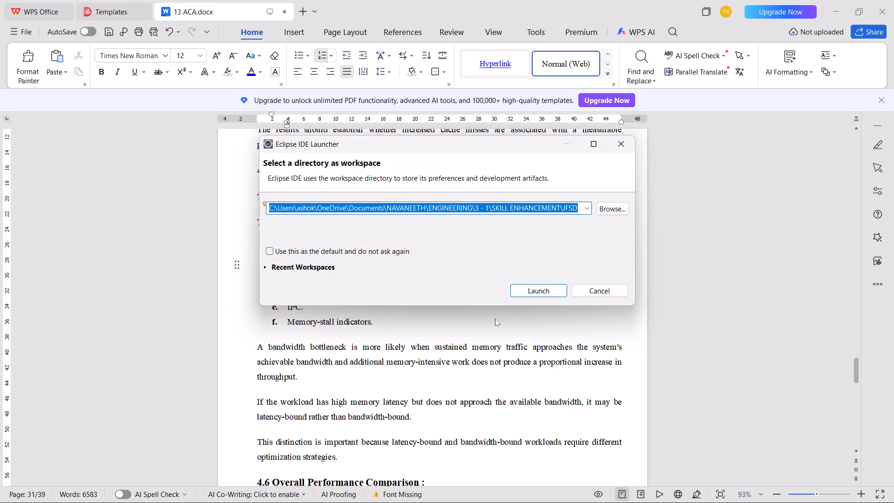
pyautogui.click(550, 292)
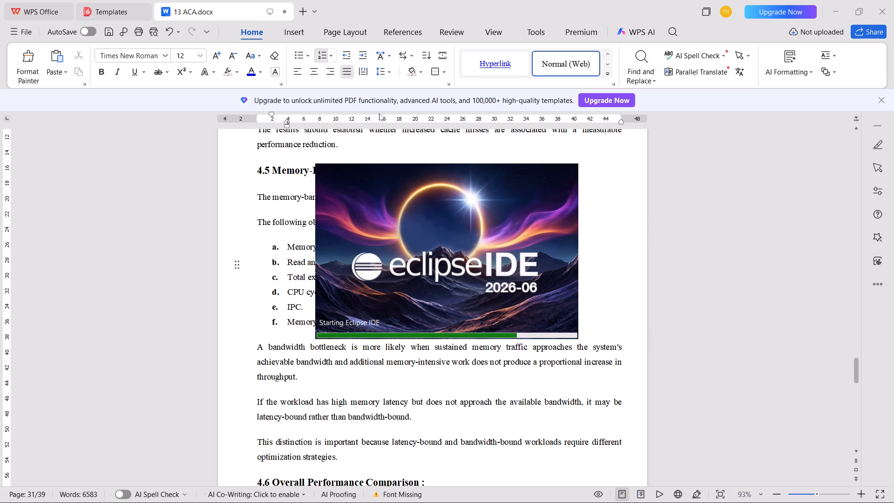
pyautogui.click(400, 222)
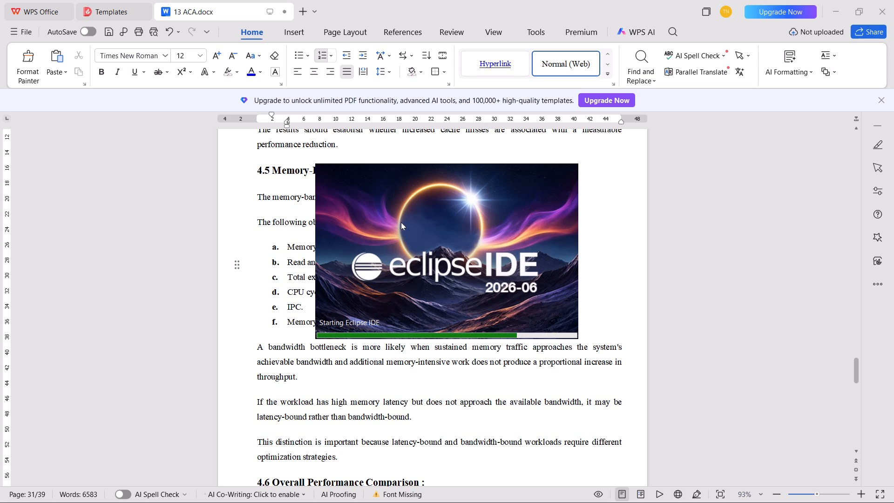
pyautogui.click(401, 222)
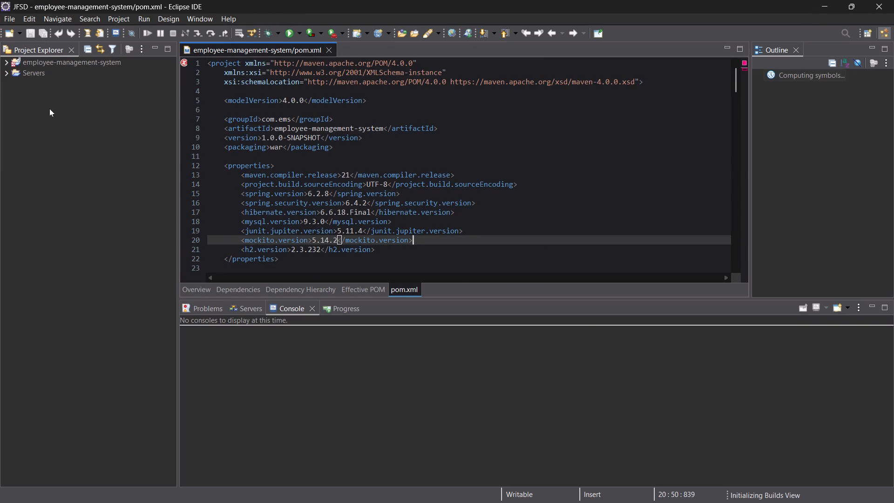
# Expand the employee-management-system project and close its open pom.xml file.
pyautogui.click(6, 63)
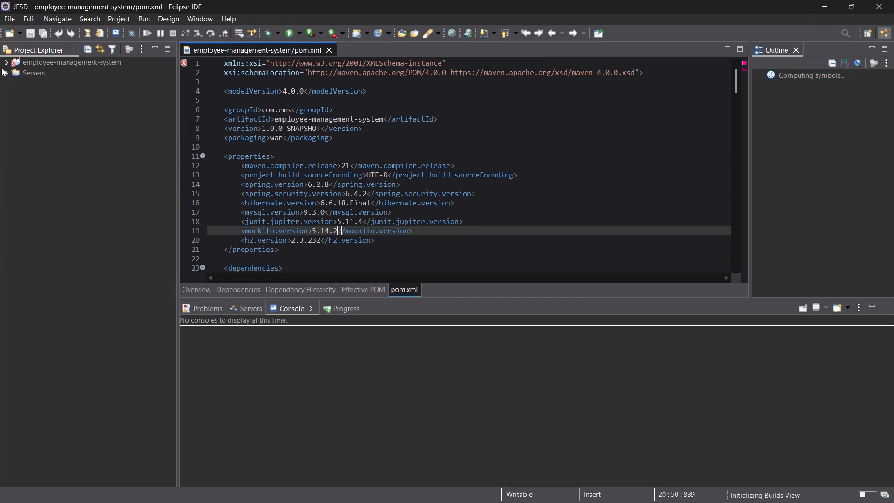
pyautogui.click(328, 52)
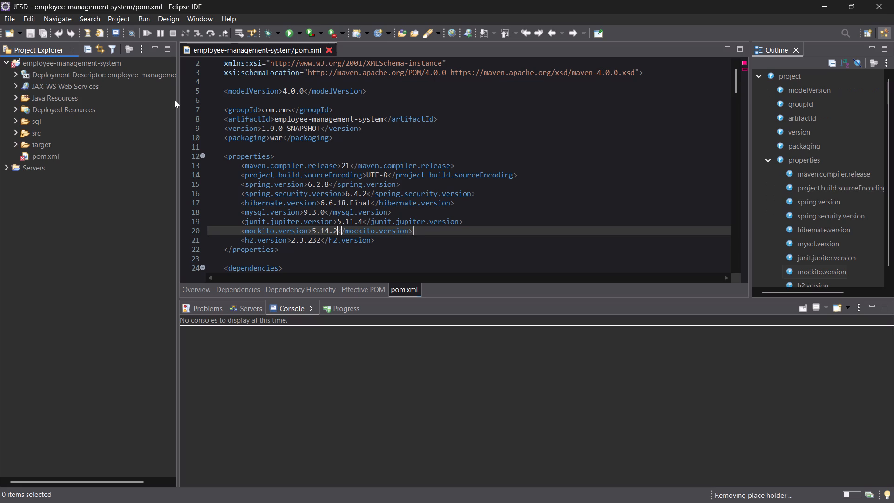
# Examine the source files in the config, controller, entity, repository, security and service packages under src/main/java.
pyautogui.click(15, 98)
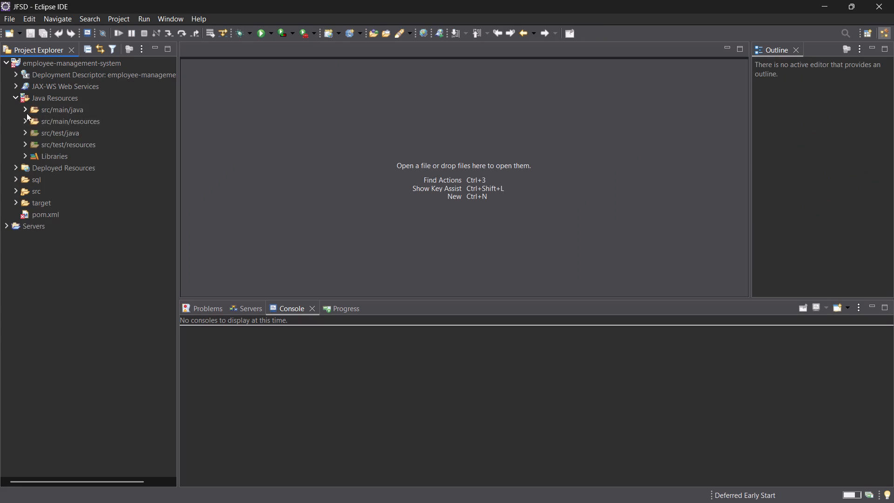
pyautogui.click(26, 111)
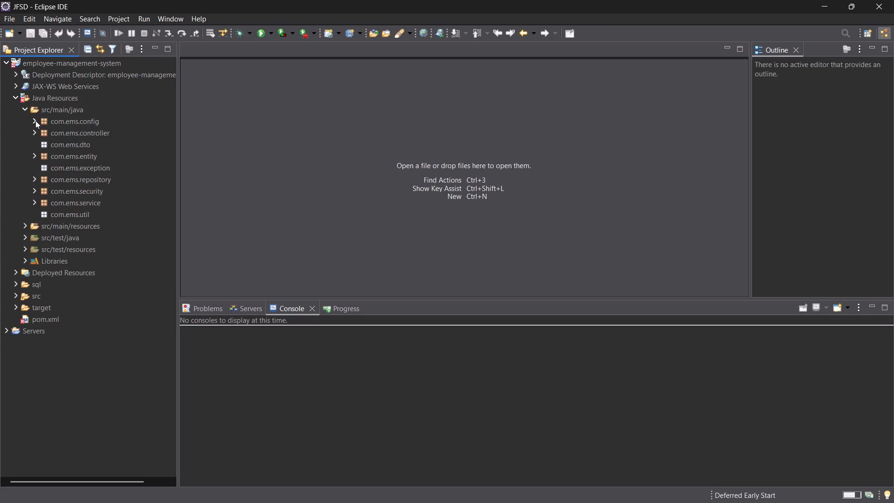
pyautogui.click(35, 121)
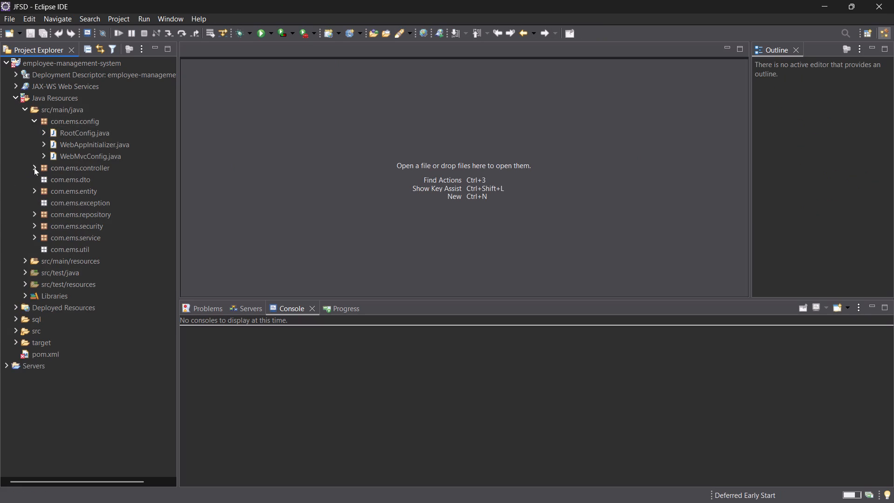
pyautogui.click(34, 167)
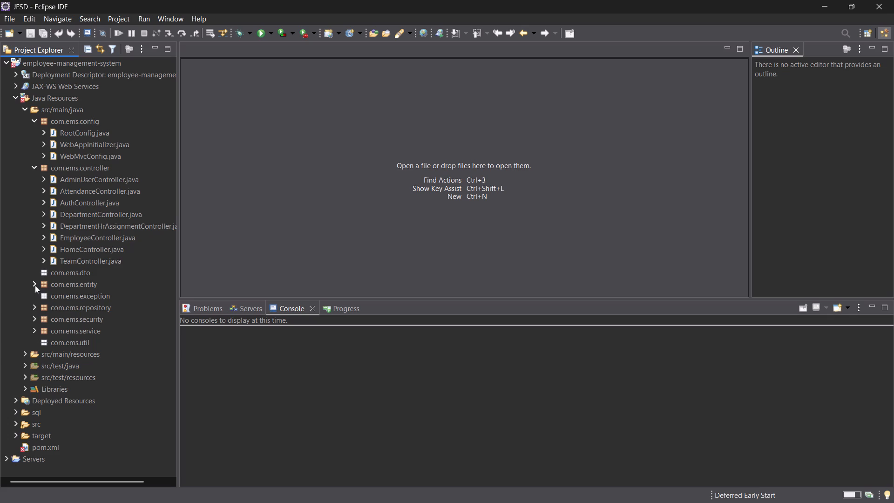
pyautogui.click(34, 285)
pyautogui.scroll(-2, 48, 310)
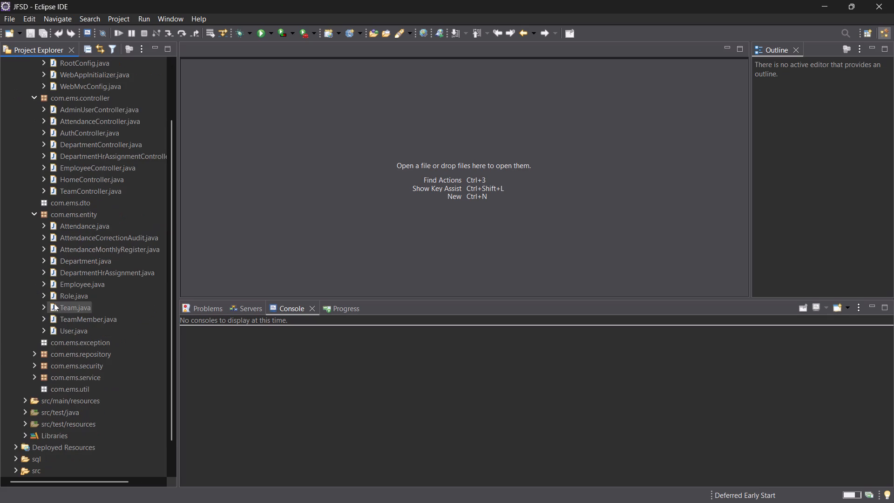
pyautogui.click(34, 354)
pyautogui.scroll(-5, 45, 343)
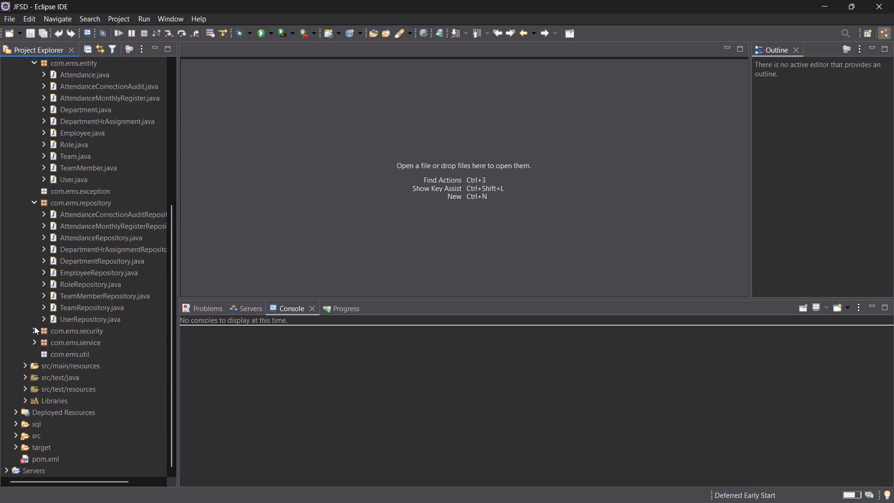
pyautogui.click(36, 329)
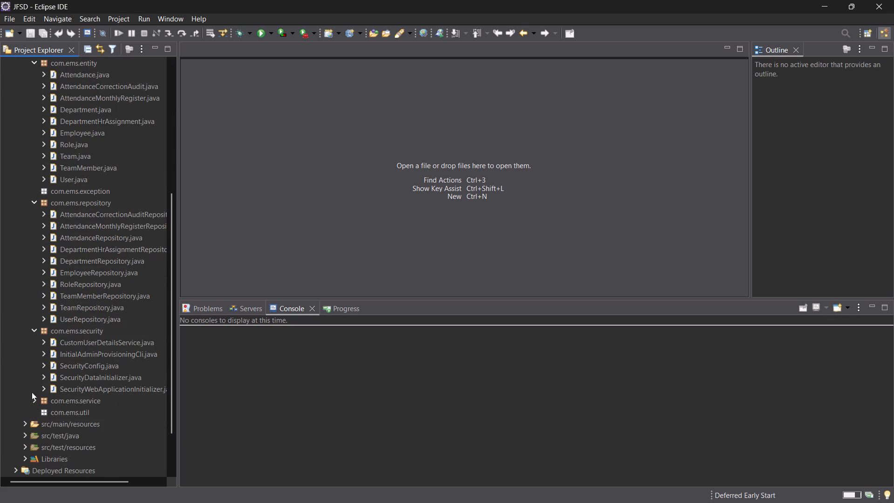
pyautogui.click(33, 399)
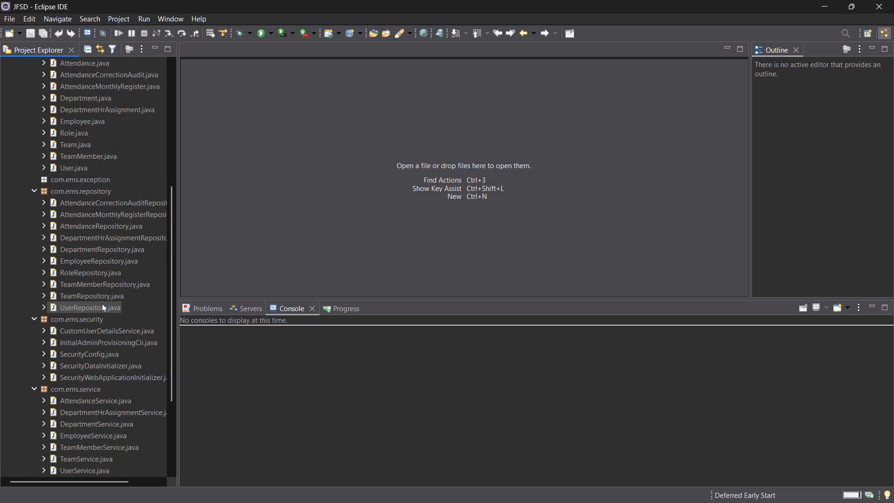
pyautogui.scroll(-7, 102, 304)
pyautogui.scroll(-5, 53, 283)
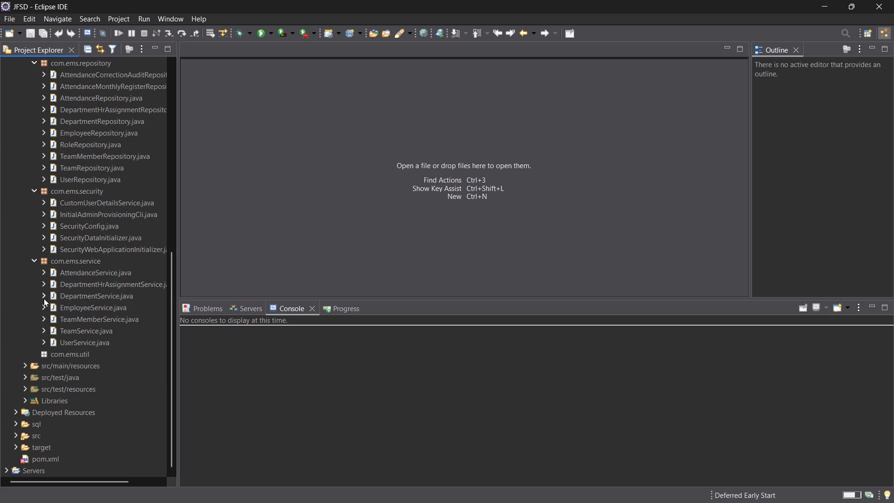
# Examine the project's src/main/resources migration folder, src/test/java security tests, src/test/resources and Libraries.
pyautogui.click(22, 369)
pyautogui.scroll(-3, 51, 340)
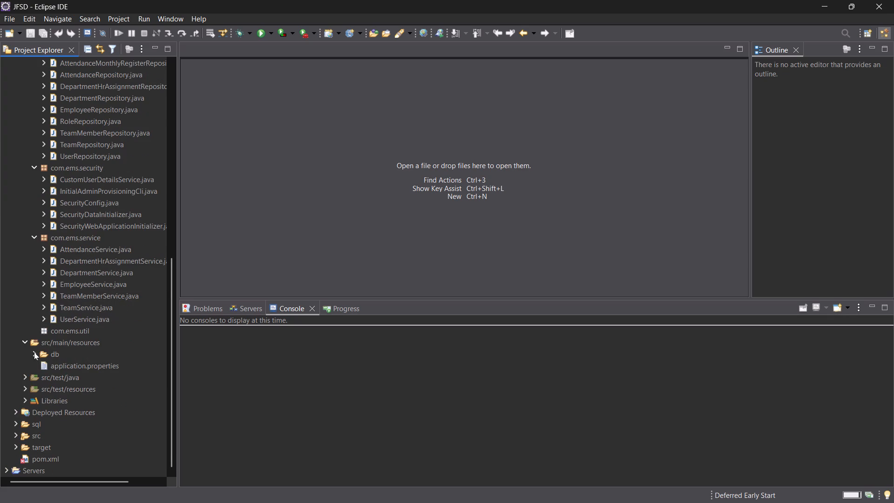
pyautogui.click(34, 352)
pyautogui.scroll(-4, 108, 318)
pyautogui.click(47, 357)
pyautogui.scroll(-1, 76, 373)
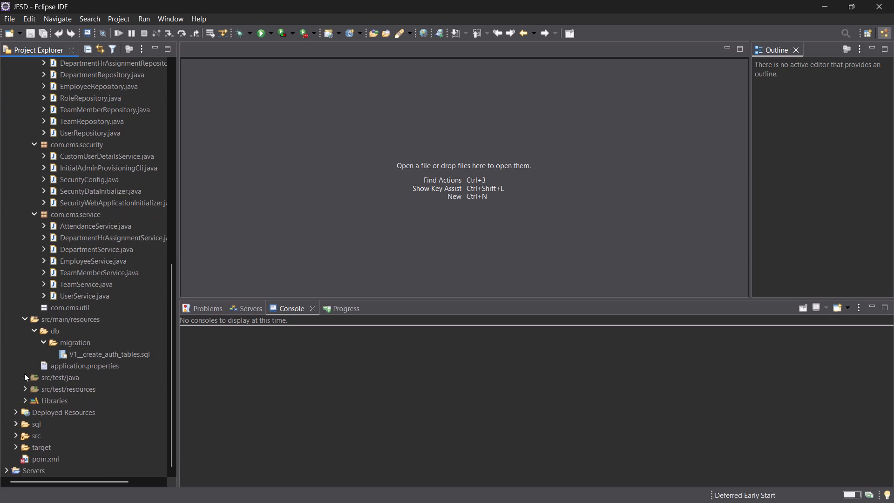
pyautogui.click(24, 373)
pyautogui.scroll(-3, 92, 318)
pyautogui.click(34, 381)
pyautogui.scroll(-5, 92, 352)
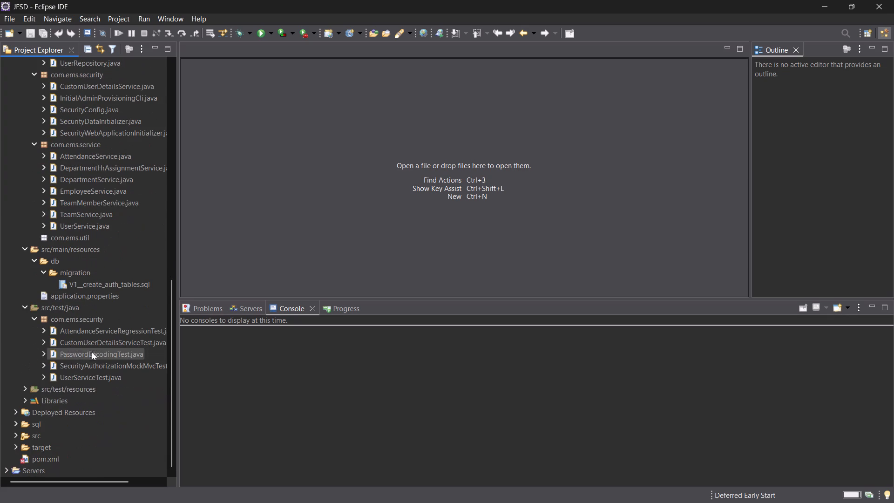
pyautogui.click(22, 387)
pyautogui.click(24, 401)
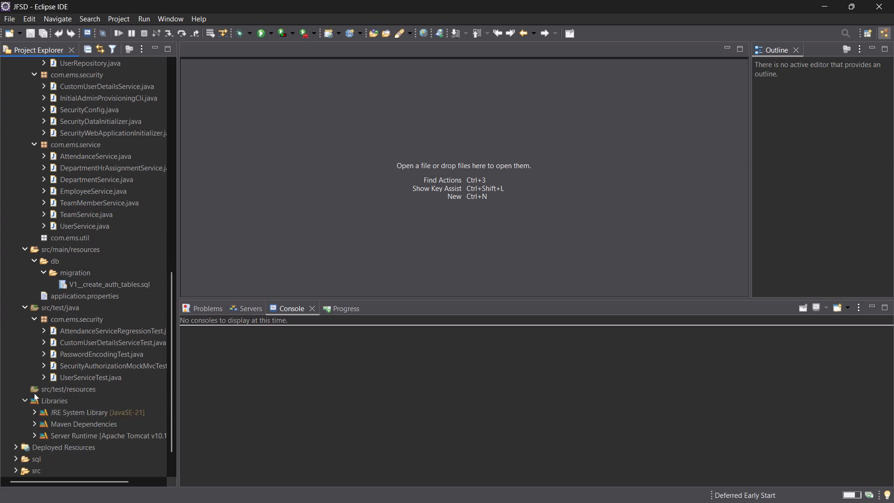
# Examine the project's Deployed Resources and the main folder inside src.
pyautogui.scroll(-5, 115, 330)
pyautogui.doubleClick(15, 409)
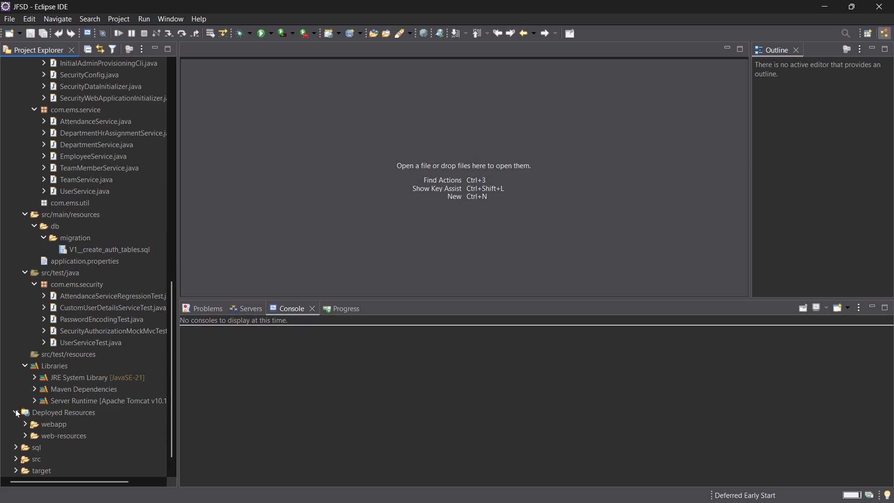
pyautogui.click(15, 408)
pyautogui.scroll(-2, 73, 389)
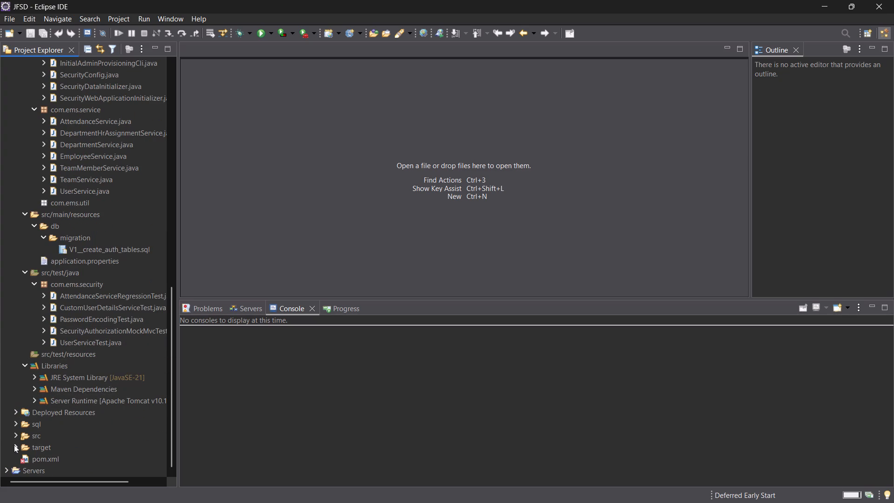
pyautogui.click(13, 434)
pyautogui.scroll(-3, 51, 407)
pyautogui.click(27, 424)
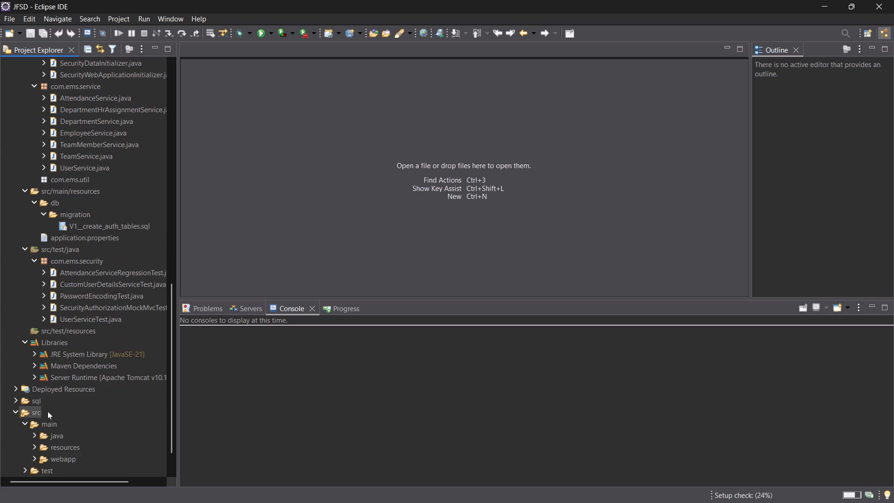
pyautogui.scroll(-3, 84, 383)
pyautogui.click(38, 402)
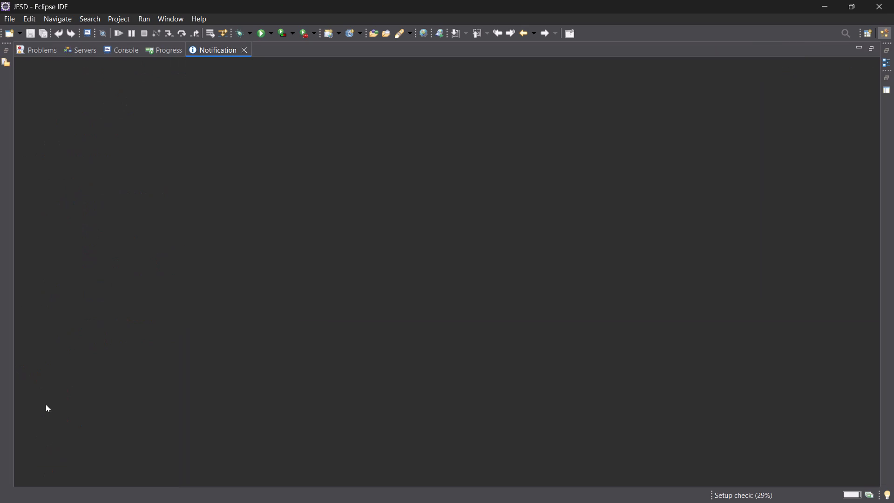
# Dismiss the notification page and close Eclipse IDE to return to the 13 ACA.docx report in WPS Office.
pyautogui.click(243, 56)
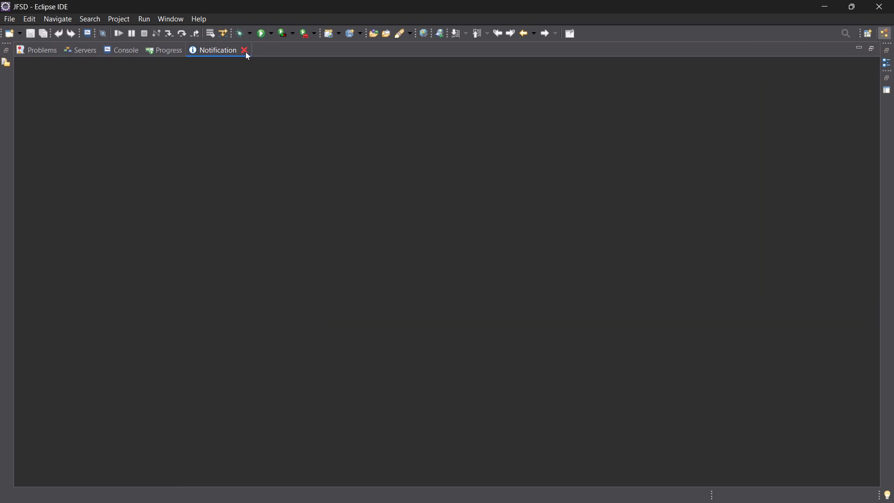
pyautogui.click(245, 52)
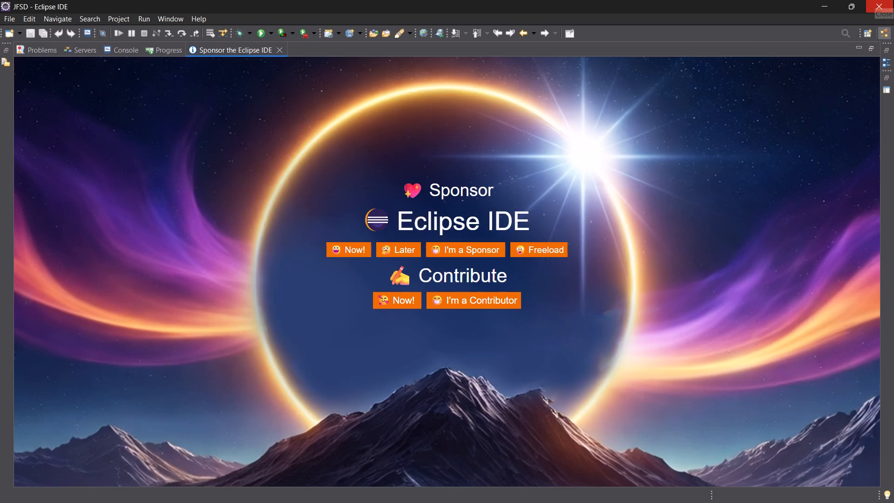
pyautogui.click(893, 0)
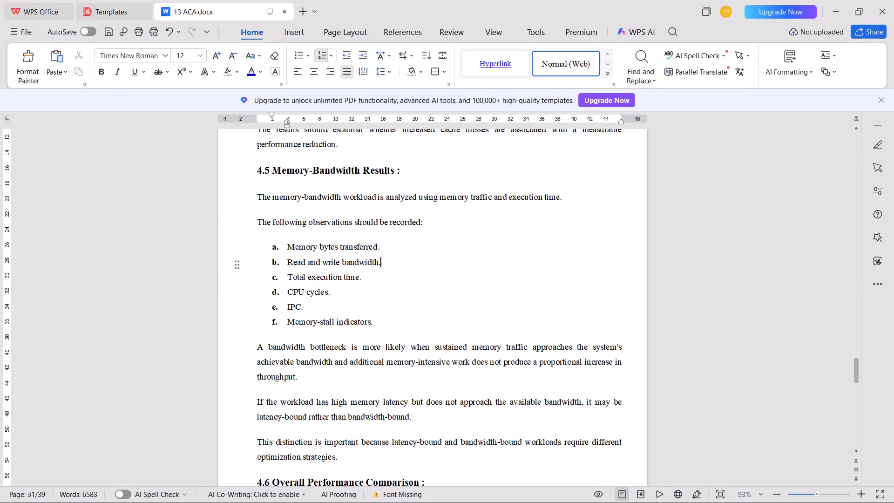
# Apply the bordered dark-header table style and AutoFit to the 4.6 Overall Performance Comparison table, and save the report.
pyautogui.scroll(-5, 332, 334)
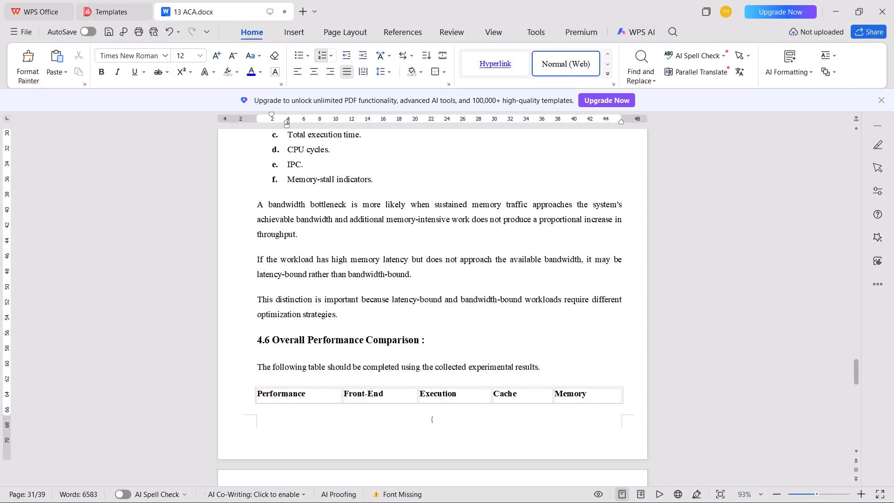
pyautogui.scroll(-4, 382, 307)
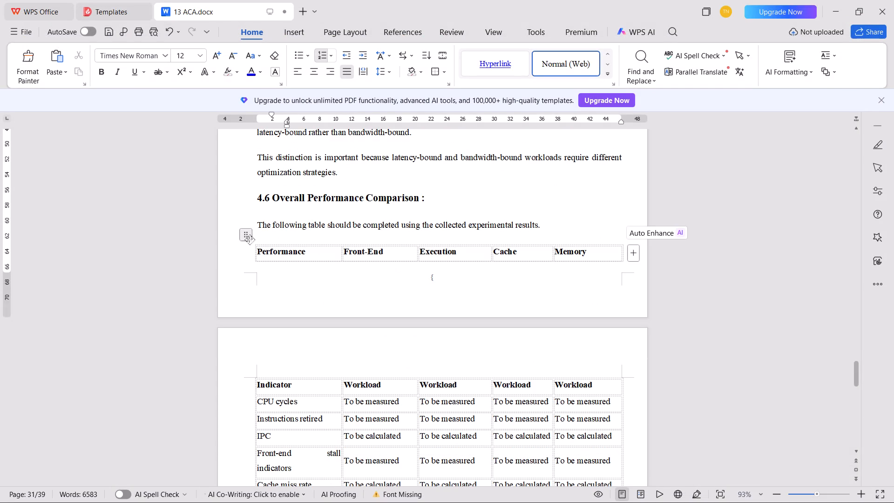
pyautogui.click(250, 238)
pyautogui.click(443, 64)
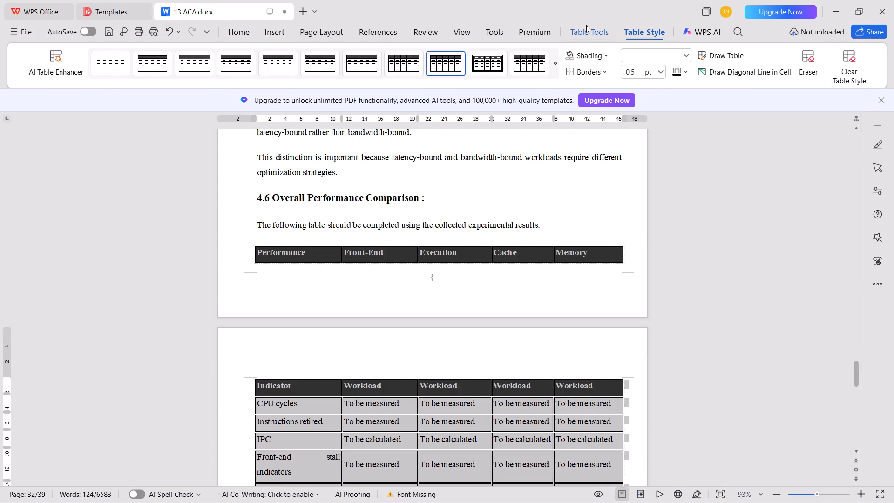
pyautogui.click(586, 25)
pyautogui.click(346, 71)
pyautogui.click(360, 118)
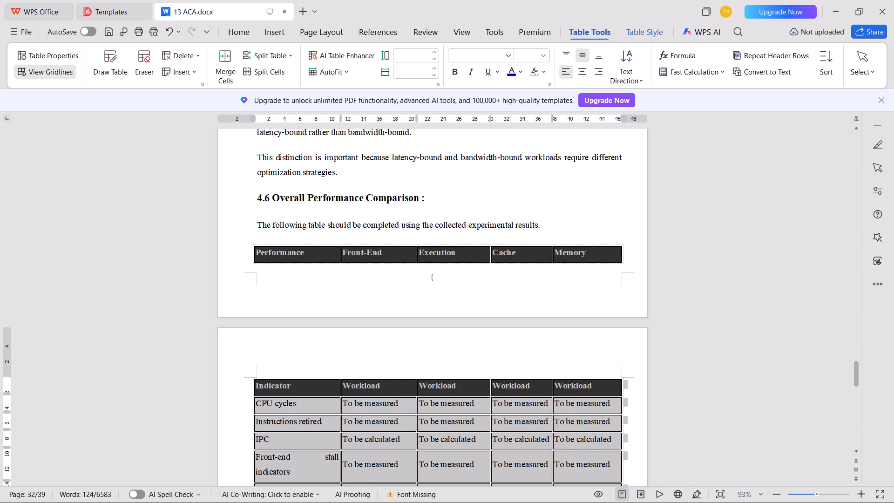
pyautogui.click(510, 234)
pyautogui.hotkey('ctrl', 's')
# Apply the bordered dark-header table style and AutoFit to the 4.7 Bottleneck Classification Summary table, and save the report.
pyautogui.scroll(-14, 451, 267)
pyautogui.scroll(4, 356, 307)
pyautogui.click(247, 366)
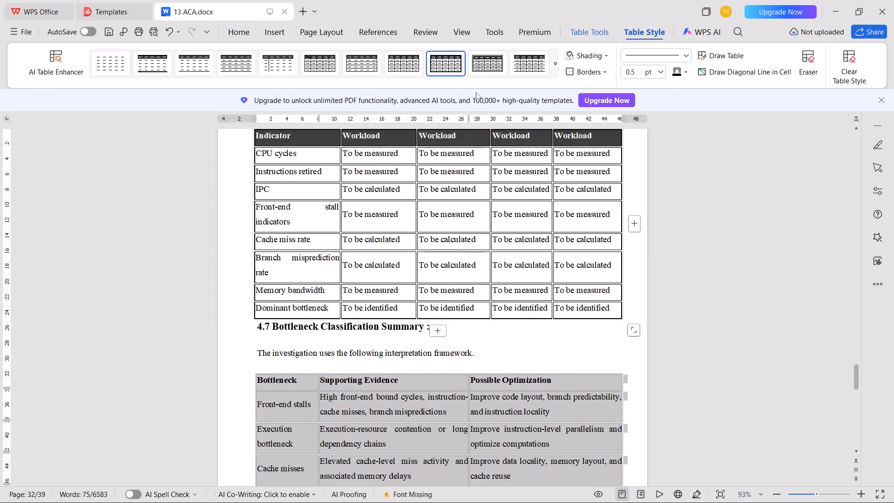
pyautogui.click(442, 60)
pyautogui.click(572, 28)
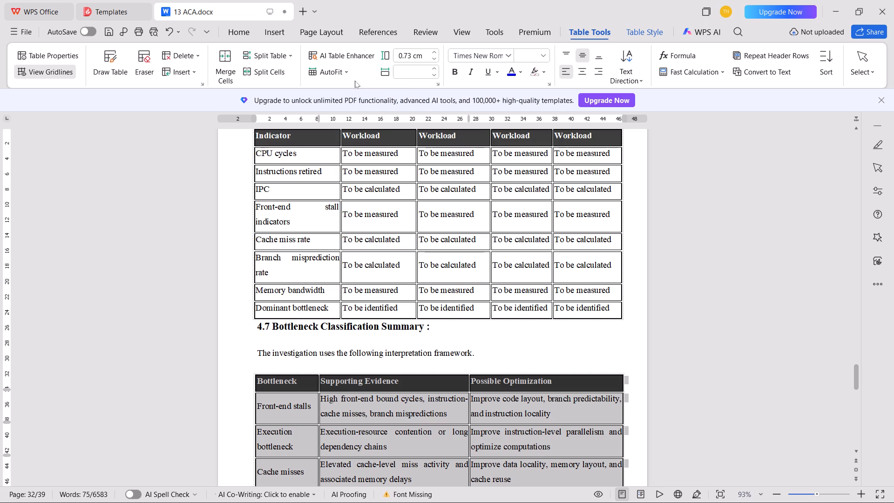
pyautogui.click(344, 75)
pyautogui.click(352, 115)
pyautogui.hotkey('ctrl', 's')
# Format the list of report visualizations before section 4.11 as an indented a., b., c. list with bold letters.
pyautogui.scroll(-2, 349, 275)
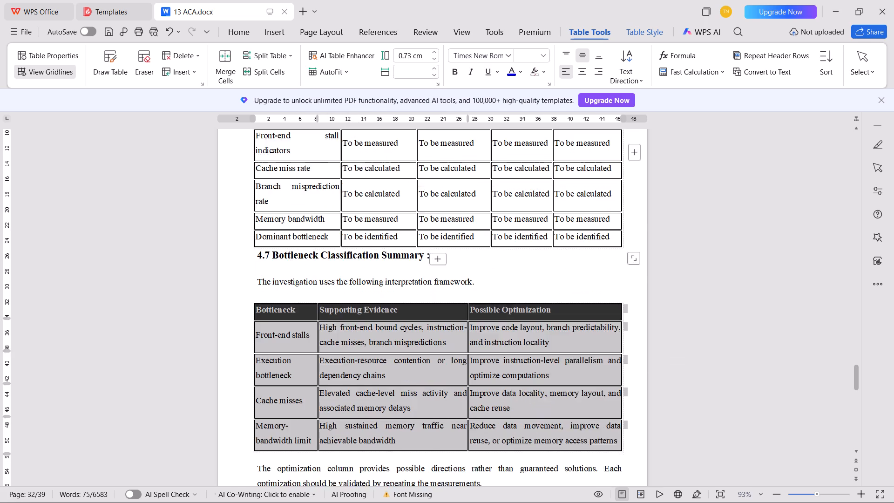
pyautogui.scroll(-20, 349, 280)
pyautogui.scroll(-6, 349, 280)
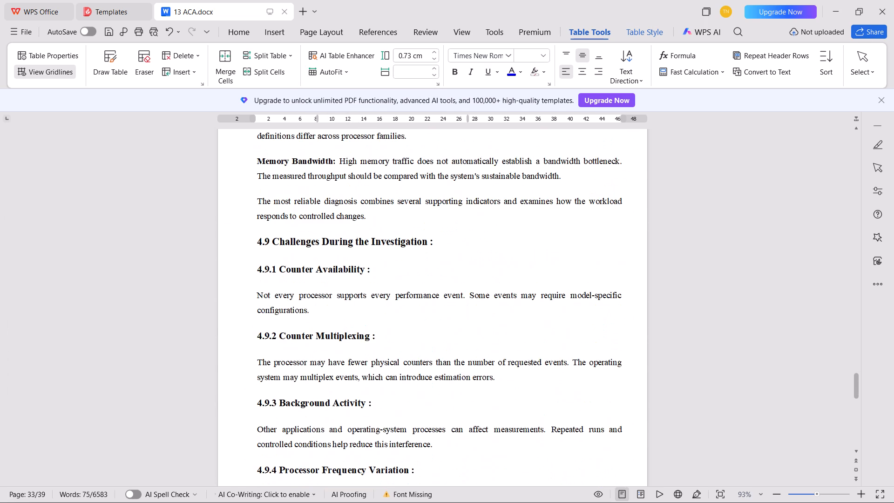
pyautogui.scroll(-20, 350, 281)
pyautogui.scroll(-6, 350, 281)
pyautogui.moveTo(383, 326); pyautogui.dragTo(307, 304)
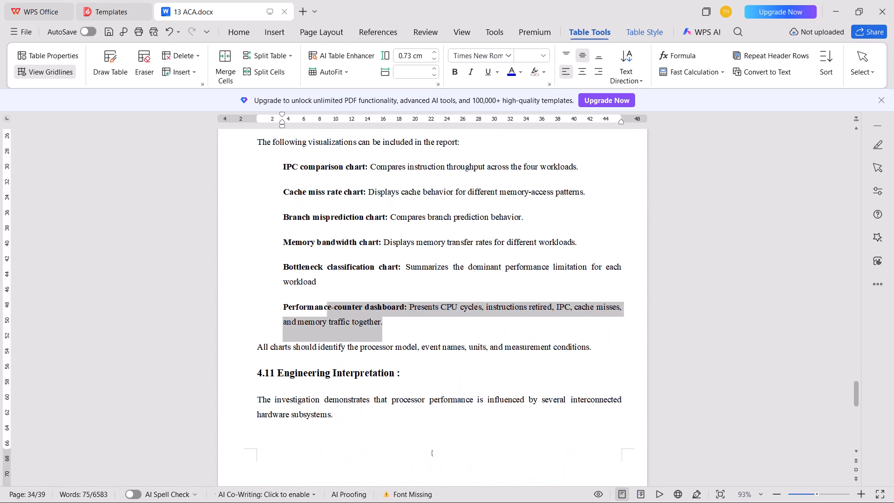
pyautogui.moveTo(307, 304); pyautogui.dragTo(230, 175)
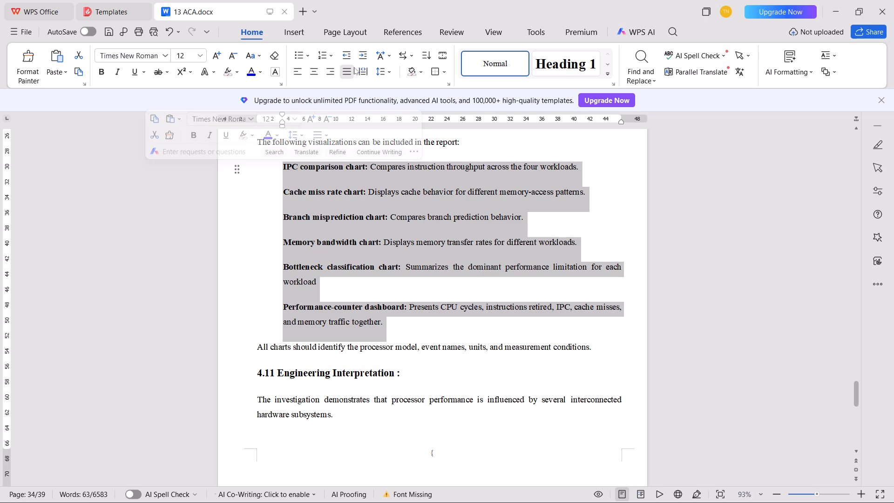
pyautogui.click(338, 56)
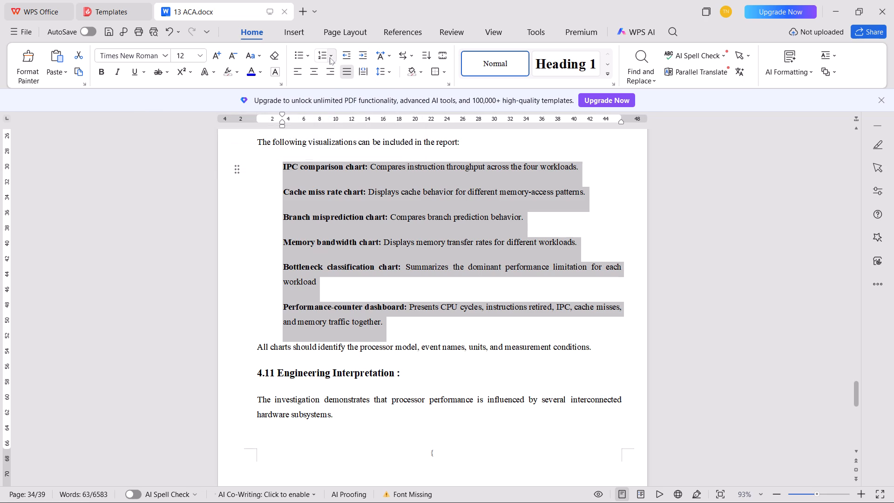
pyautogui.click(330, 57)
pyautogui.click(418, 144)
pyautogui.press('Tab')
pyautogui.click(275, 167)
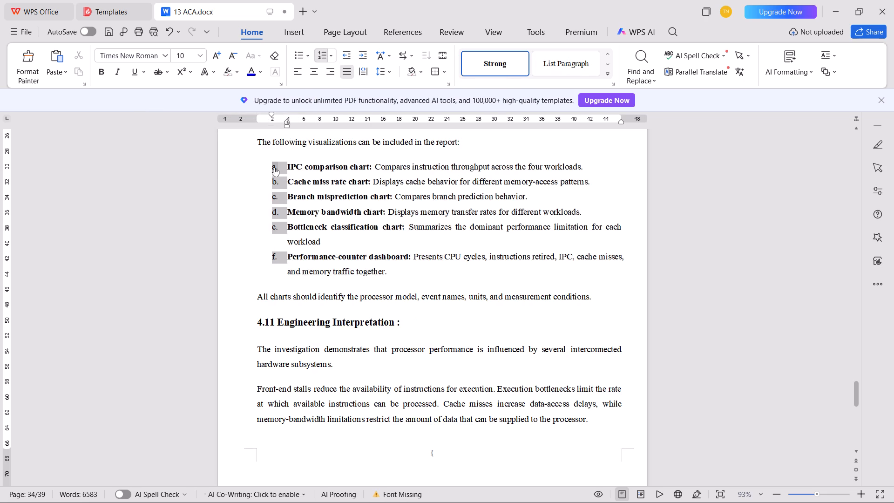
pyautogui.hotkey('ctrl', 'b')
# Format the 4.12 Practical Applications list as an indented a., b., c. list with bold letters.
pyautogui.scroll(-9, 393, 238)
pyautogui.scroll(1, 394, 253)
pyautogui.scroll(-8, 394, 254)
pyautogui.moveTo(429, 411); pyautogui.dragTo(309, 405)
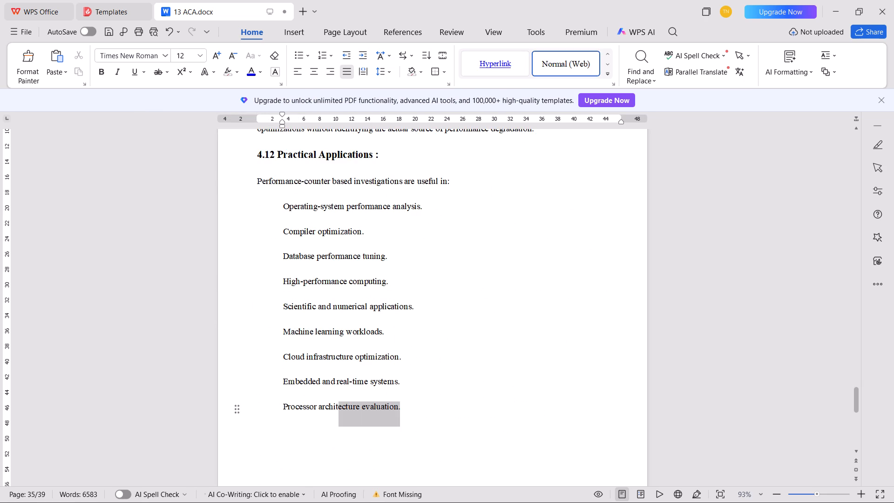
pyautogui.moveTo(309, 405); pyautogui.dragTo(260, 223)
pyautogui.click(333, 61)
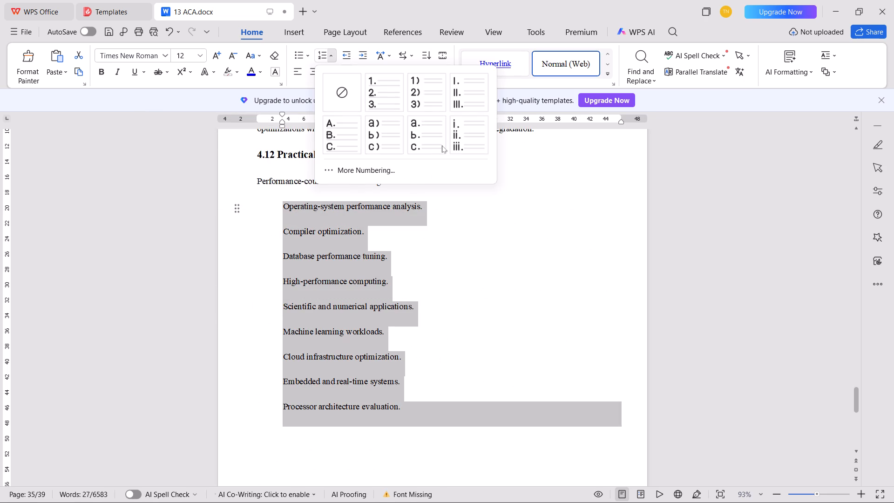
pyautogui.click(434, 145)
pyautogui.press('Tab')
pyautogui.click(274, 208)
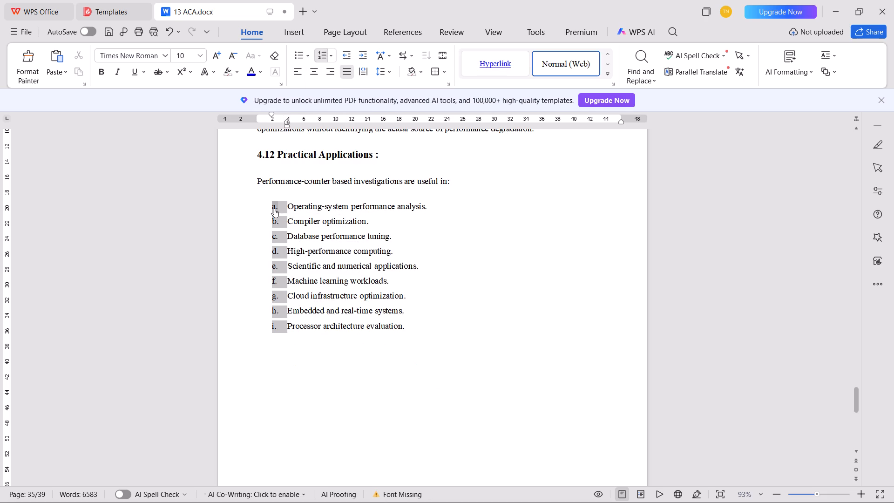
pyautogui.hotkey('ctrl', 'b')
# Center the CHAPTER 5 and CONCLUSIONS AND FUTURE SCOPE titles, and save the report.
pyautogui.scroll(-9, 383, 273)
pyautogui.scroll(1, 386, 269)
pyautogui.scroll(-11, 386, 269)
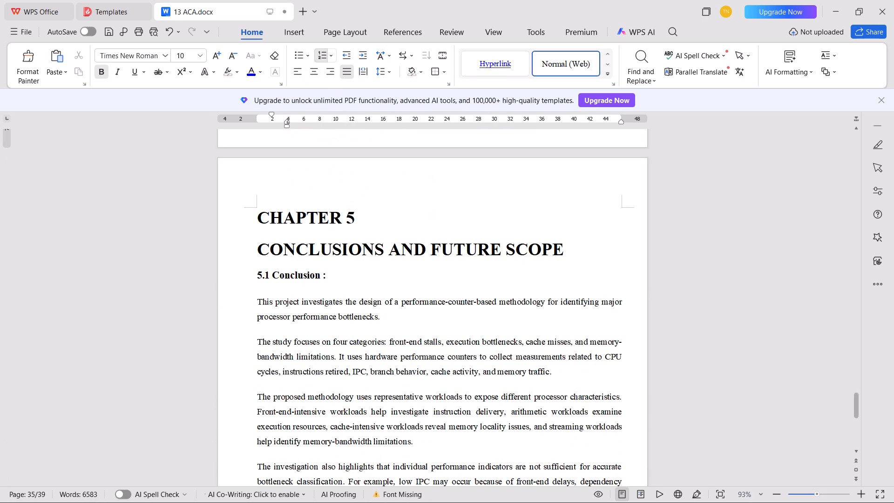
pyautogui.moveTo(249, 213); pyautogui.dragTo(241, 250)
pyautogui.hotkey('ctrl', 'e')
pyautogui.hotkey('ctrl', 's')
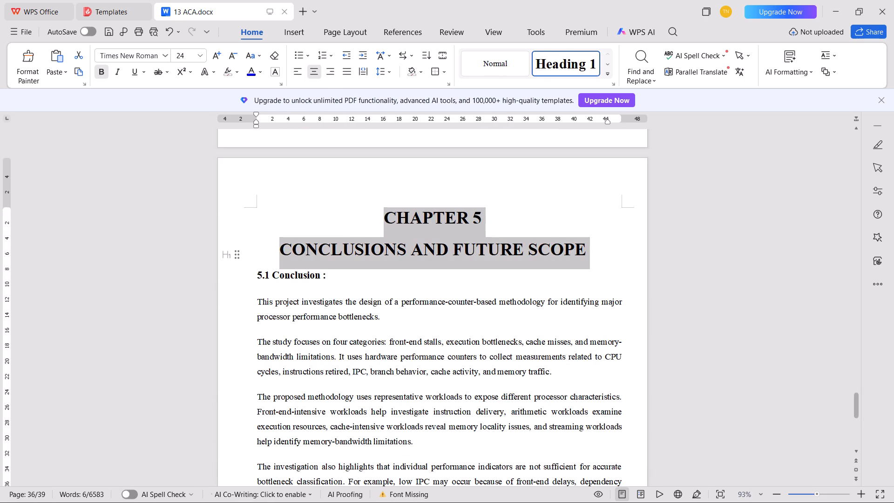
pyautogui.click(384, 324)
# Format the 5.2 Learning Outcomes list as an indented a., b., c. list with bold letters, and save the report.
pyautogui.scroll(-19, 375, 294)
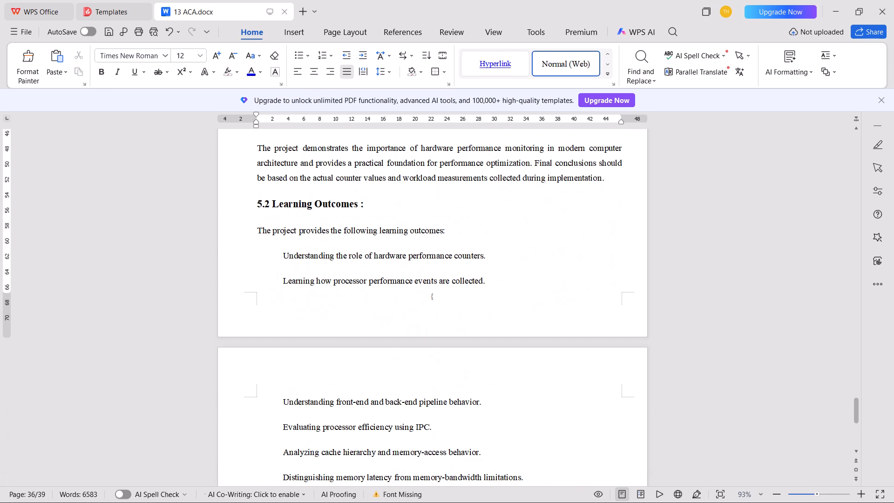
pyautogui.moveTo(279, 254); pyautogui.dragTo(532, 436)
pyautogui.scroll(-4, 370, 353)
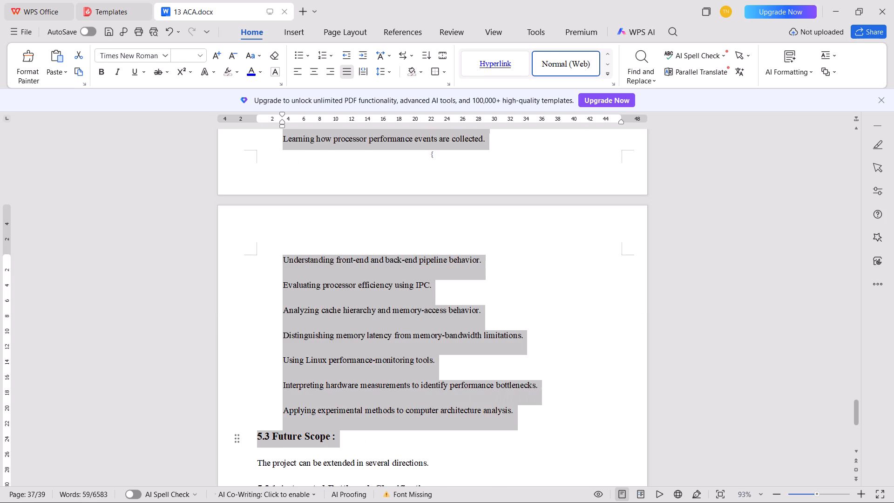
pyautogui.moveTo(532, 436); pyautogui.dragTo(561, 374)
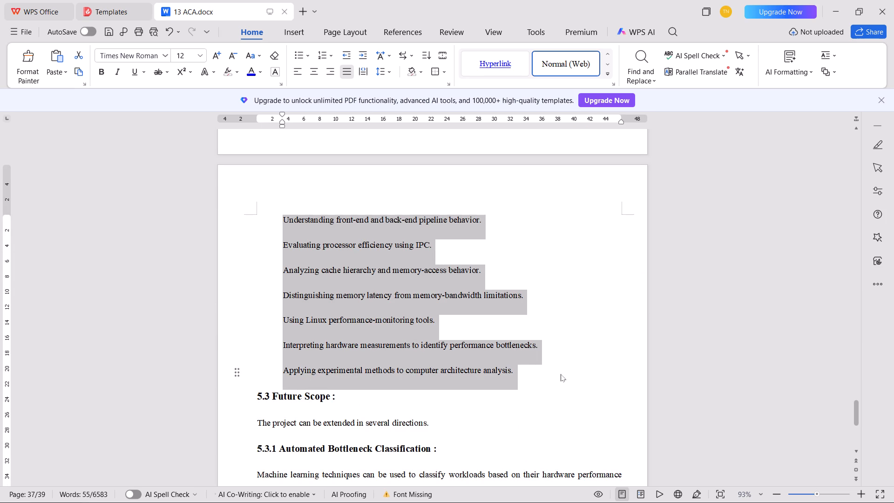
pyautogui.moveTo(561, 374); pyautogui.dragTo(561, 374)
pyautogui.click(331, 59)
pyautogui.click(446, 151)
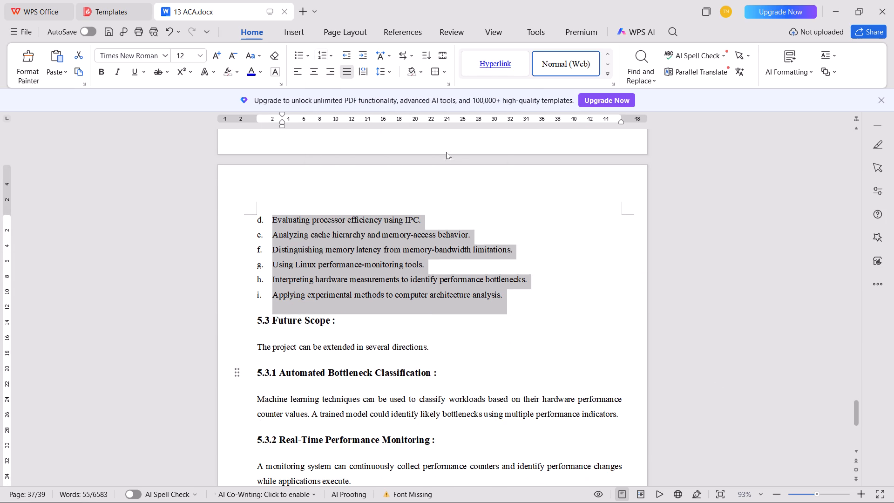
pyautogui.press('Tab')
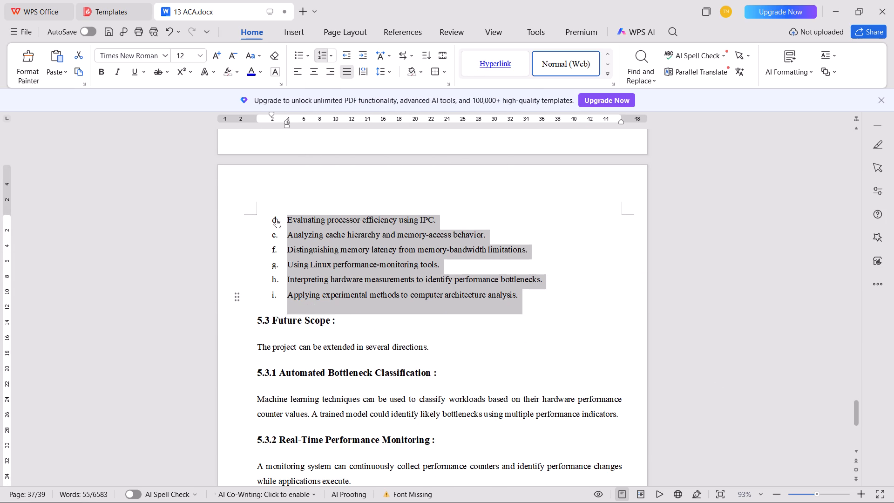
pyautogui.click(274, 219)
pyautogui.hotkey('ctrl', 'b')
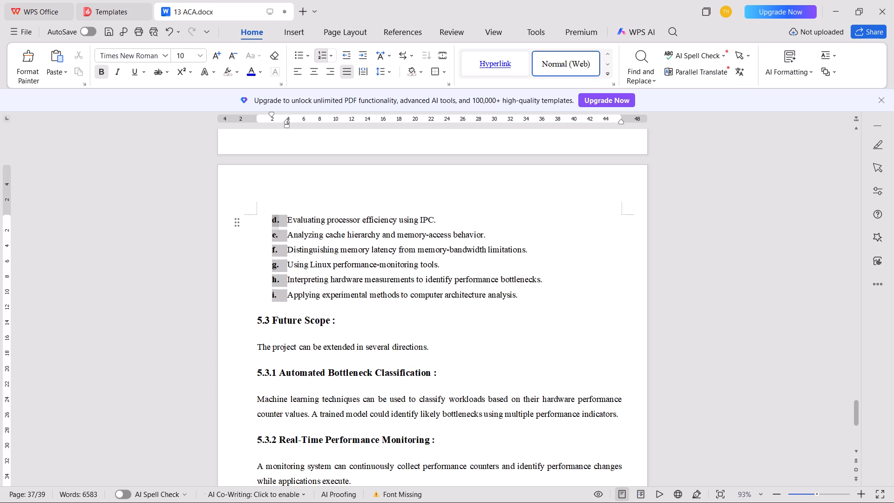
pyautogui.click(305, 296)
pyautogui.scroll(-18, 365, 325)
pyautogui.scroll(1, 369, 321)
pyautogui.scroll(-2, 369, 321)
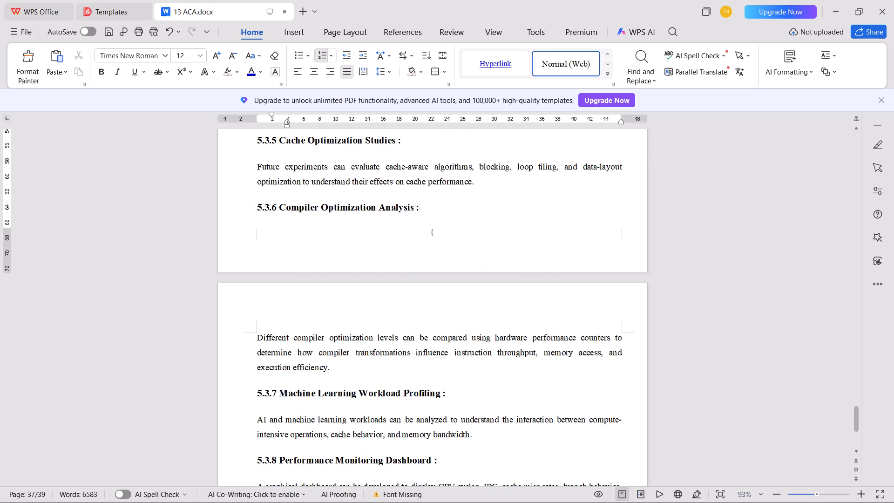
pyautogui.scroll(-13, 369, 322)
pyautogui.hotkey('ctrl', 's')
# Number all the REFERENCES entries in 1., 2., 3. format without extra indentation, and make the numbers bold.
pyautogui.scroll(-17, 372, 324)
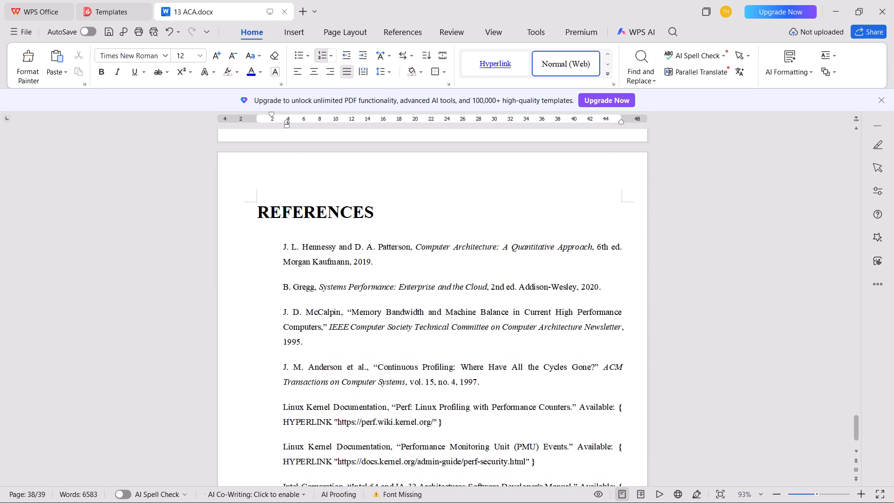
pyautogui.moveTo(272, 248); pyautogui.dragTo(341, 396)
pyautogui.scroll(-4, 339, 381)
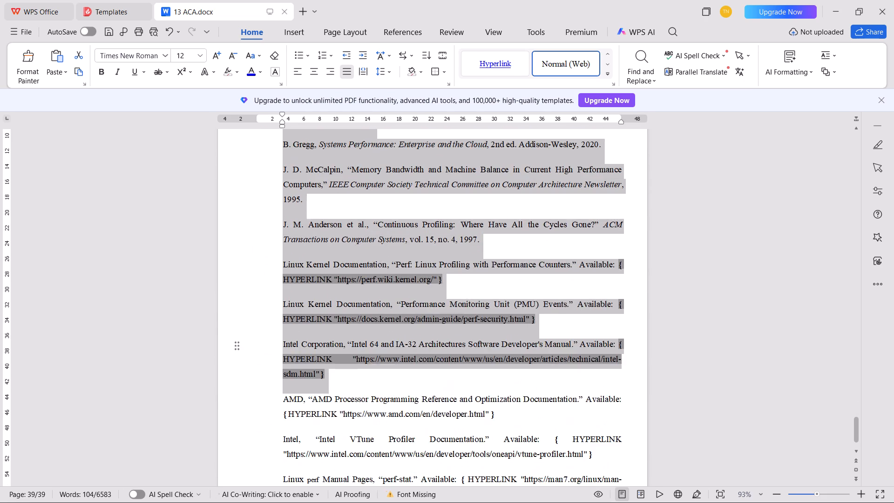
pyautogui.moveTo(341, 396); pyautogui.dragTo(411, 370)
pyautogui.scroll(-4, 336, 441)
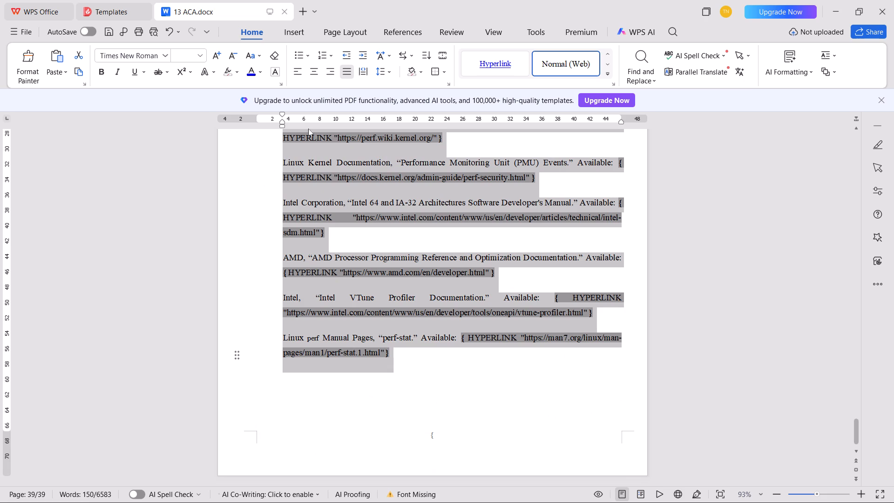
pyautogui.click(335, 55)
pyautogui.click(382, 92)
pyautogui.press('Tab')
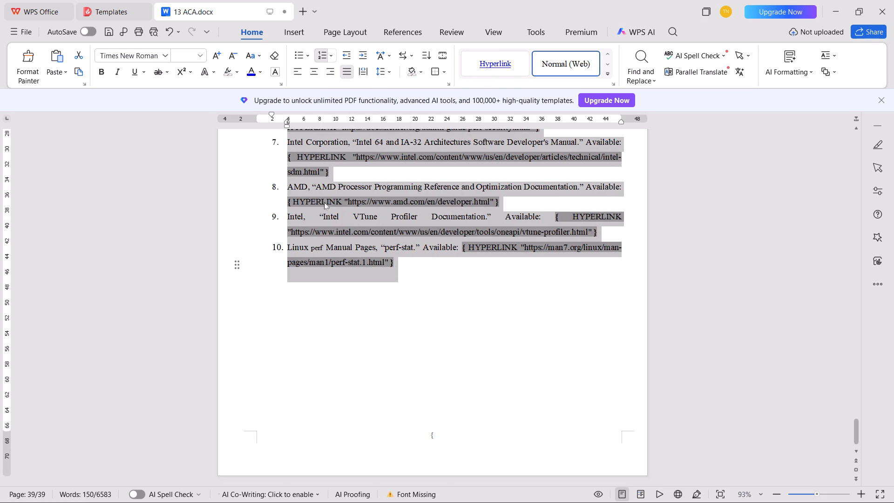
pyautogui.hotkey('ctrl', 'z')
pyautogui.scroll(6, 309, 223)
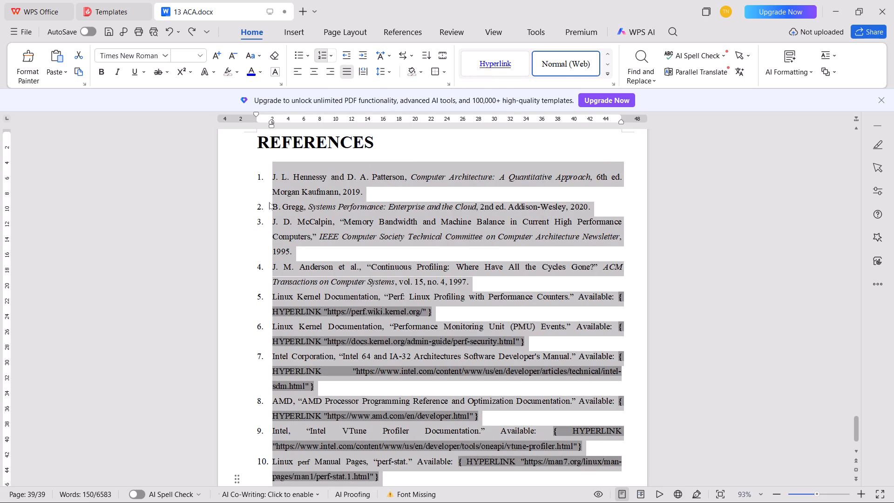
pyautogui.click(257, 177)
pyautogui.hotkey('ctrl', 'b')
# Center the REFERENCES heading and save the report.
pyautogui.click(231, 136)
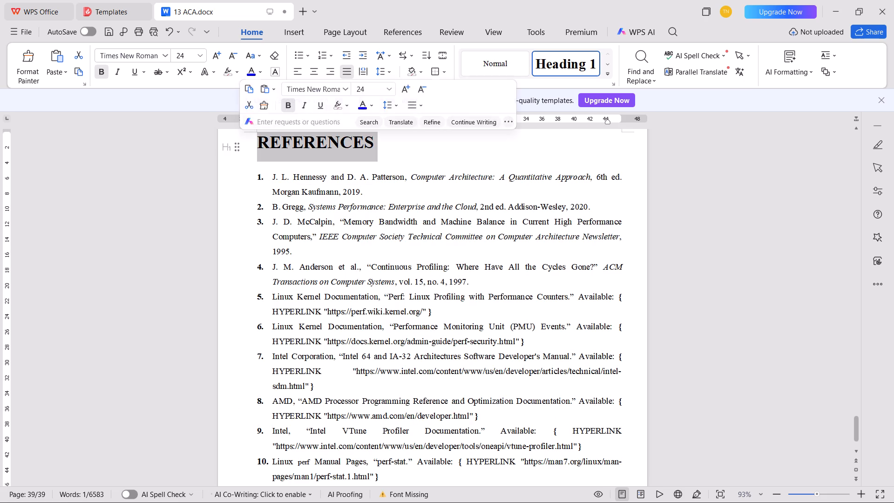
pyautogui.hotkey('ctrl', 'e')
pyautogui.hotkey('ctrl', 's')
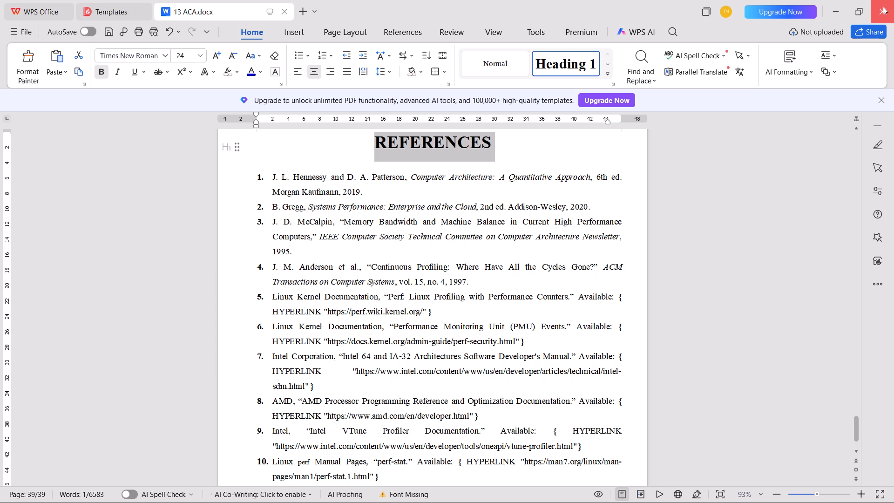
pyautogui.click(26, 39)
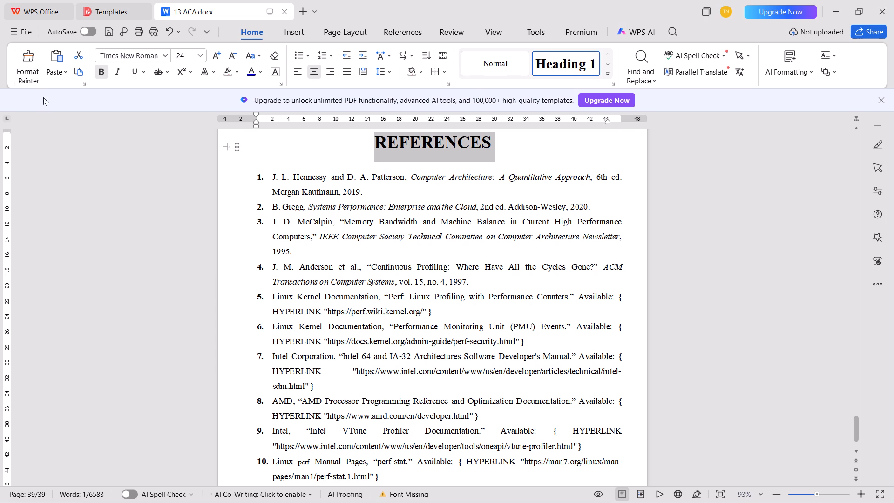